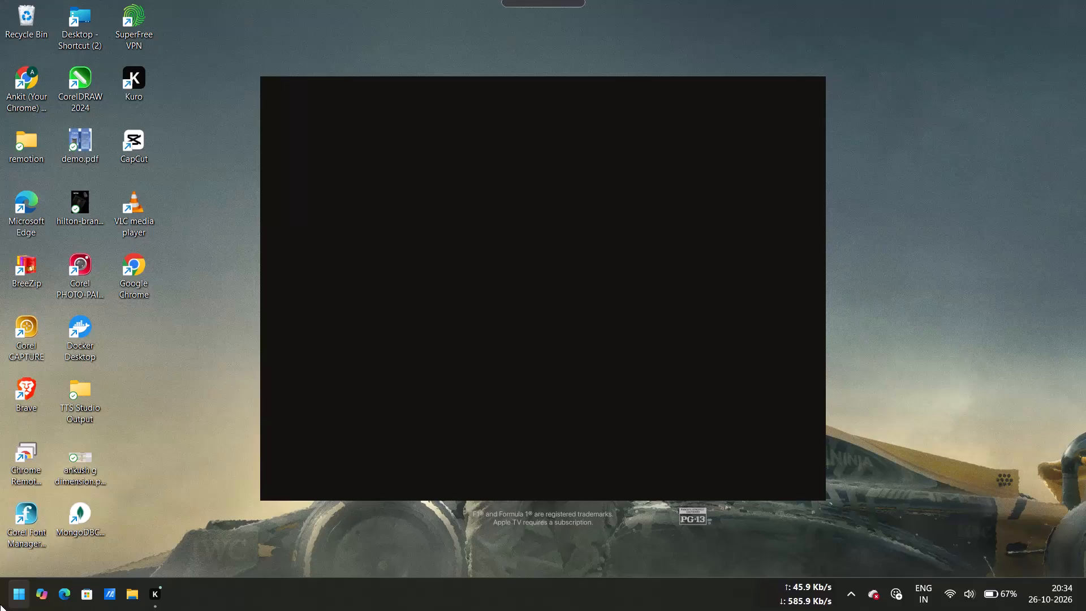
Launch Google Chrome, dismiss the Malwarebytes Anti-Exploit notice and open the first user profile.
{"action": "left_click", "coordinate": [0, 604]}
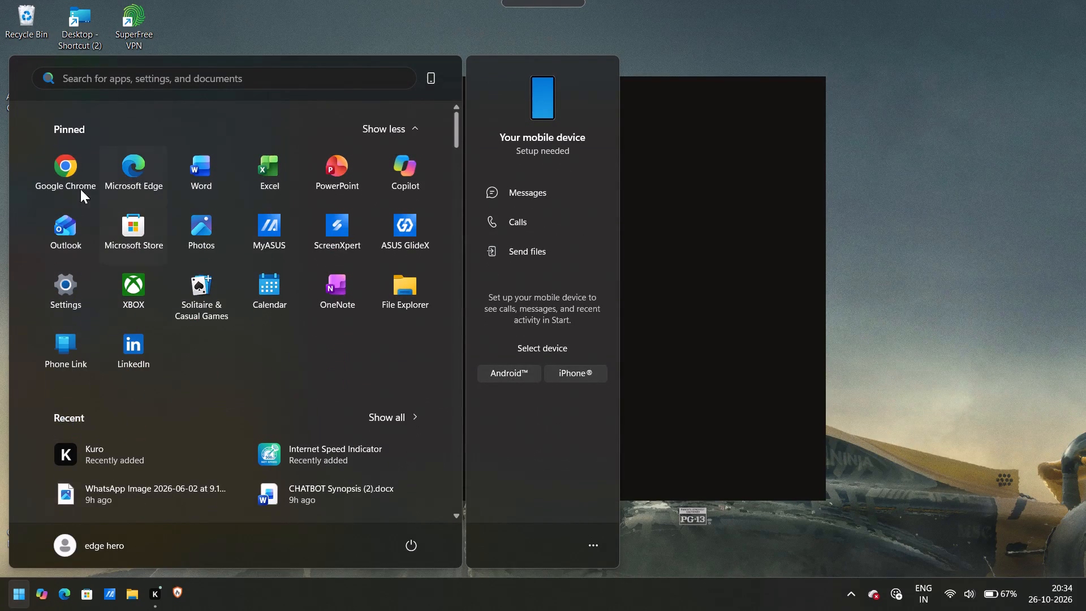
{"action": "double_click", "coordinate": [46, 165]}
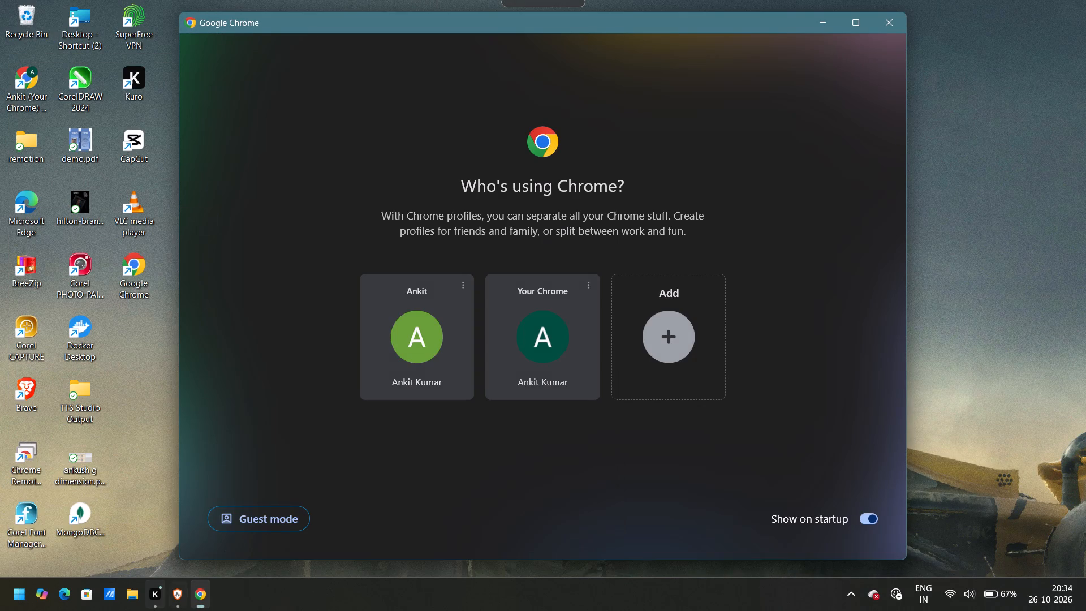
{"action": "left_click", "coordinate": [181, 604]}
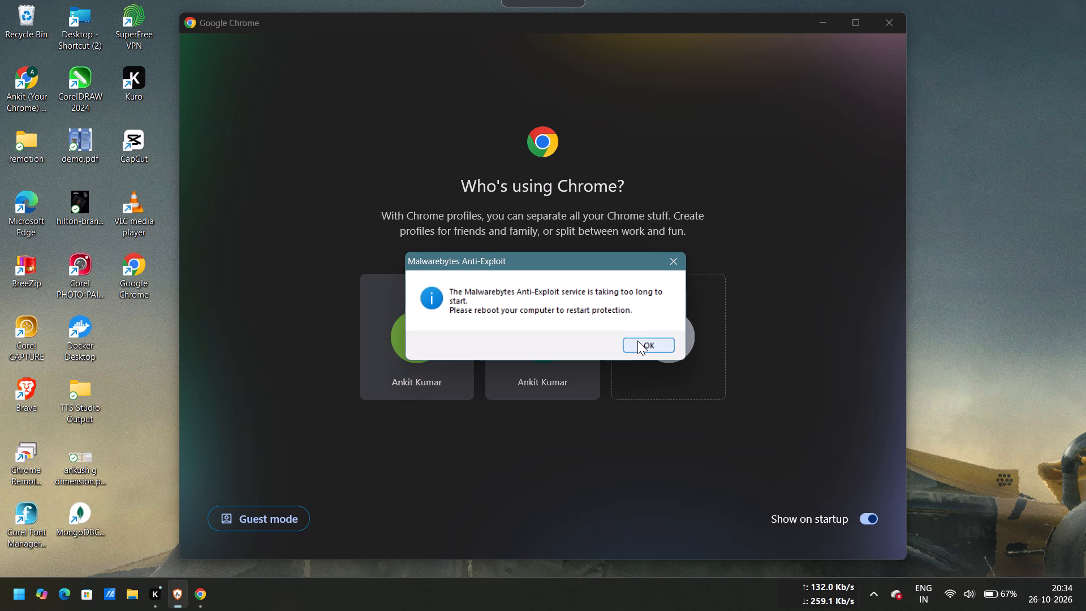
{"action": "left_click", "coordinate": [675, 258]}
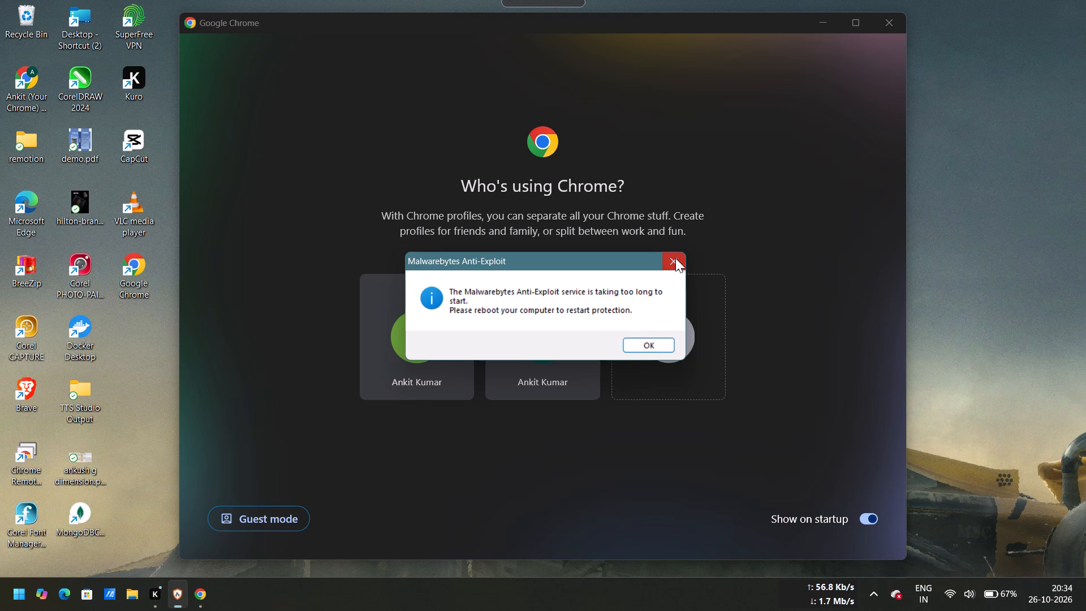
{"action": "double_click", "coordinate": [418, 343]}
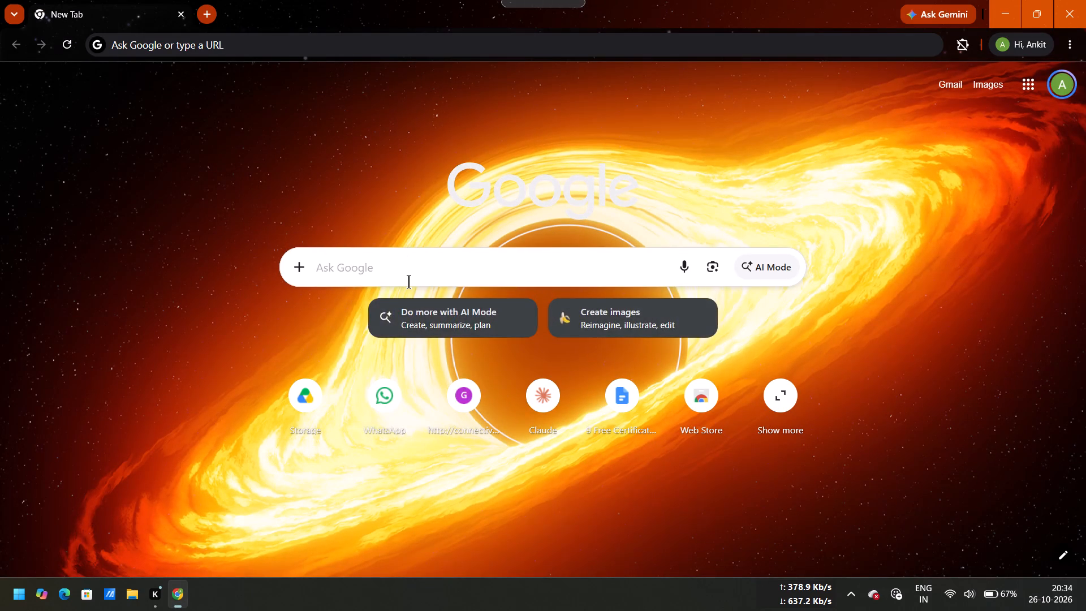
Search Google for canva and open the Canva India website from the results.
{"action": "left_click", "coordinate": [410, 282]}
{"action": "type", "text": "canva"}
{"action": "left_click", "coordinate": [366, 335]}
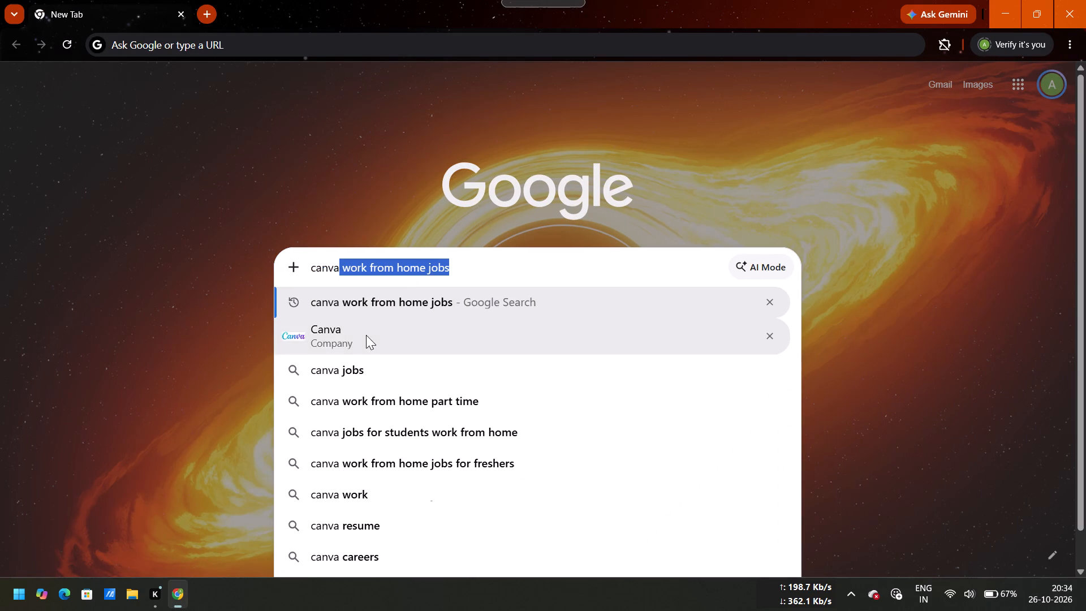
{"action": "left_click", "coordinate": [306, 217]}
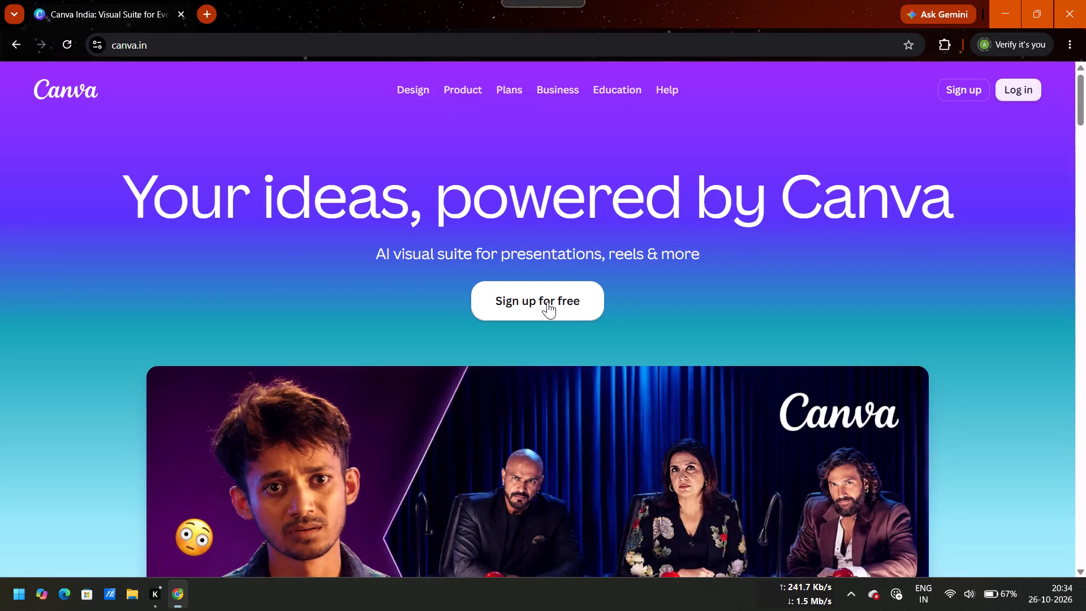
Sign in to Canva with the suggested Google account.
{"action": "scroll", "coordinate": [252, 445], "scroll_direction": "down", "scroll_amount": 5}
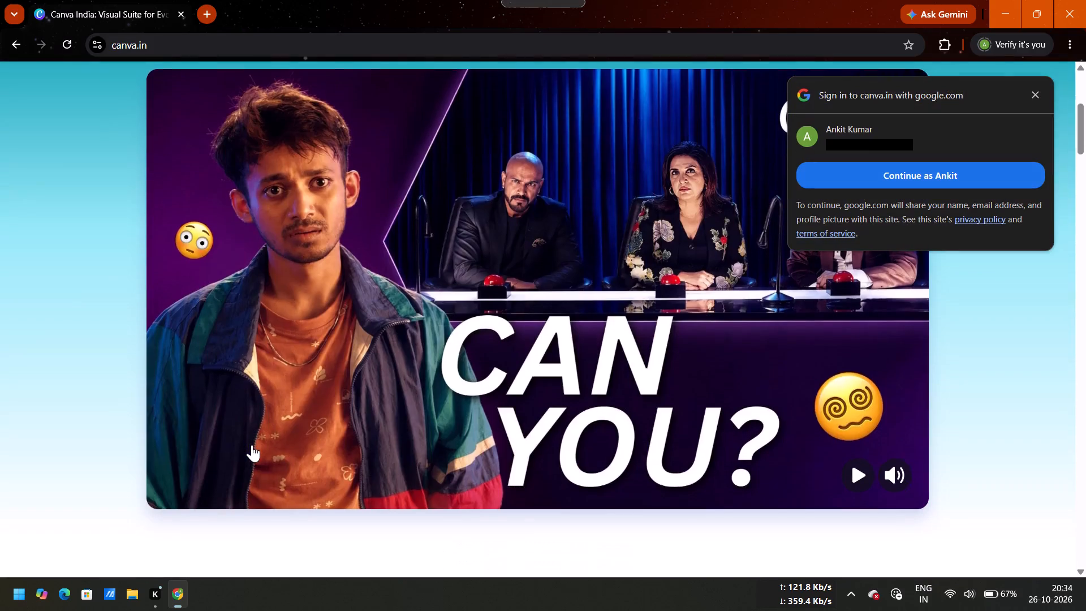
{"action": "scroll", "coordinate": [252, 445], "scroll_direction": "up", "scroll_amount": 4}
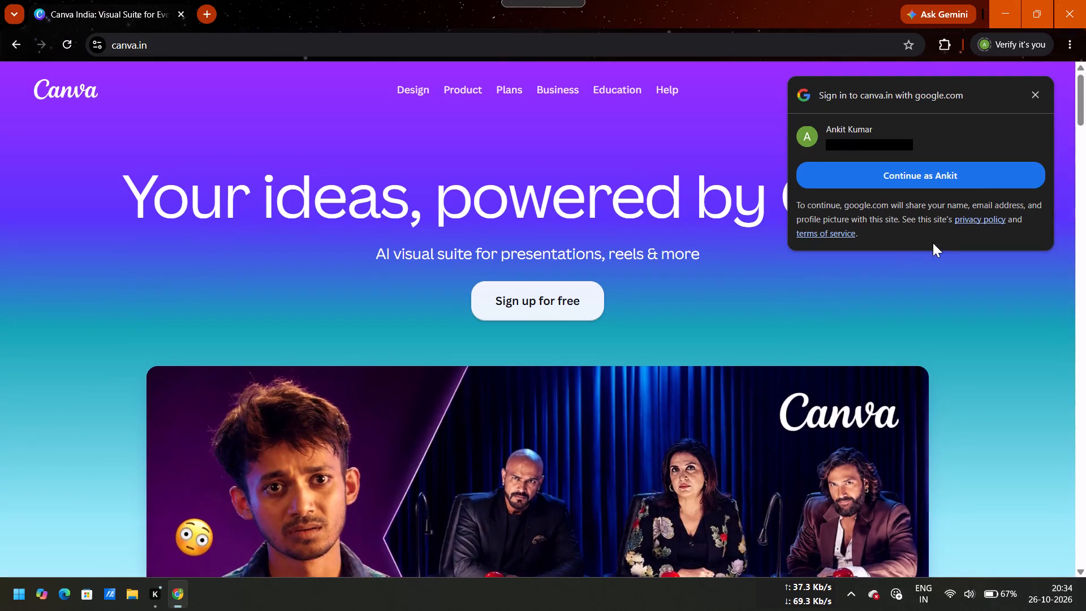
{"action": "left_click", "coordinate": [981, 173]}
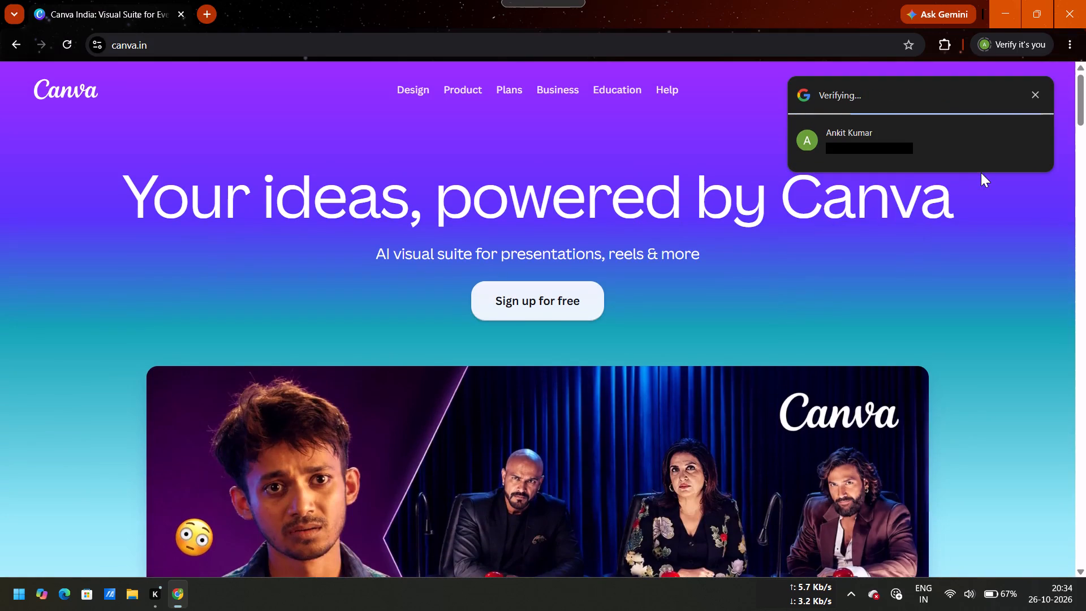
Switch to Microsoft Store and search it for canva.
{"action": "left_click", "coordinate": [0, 610]}
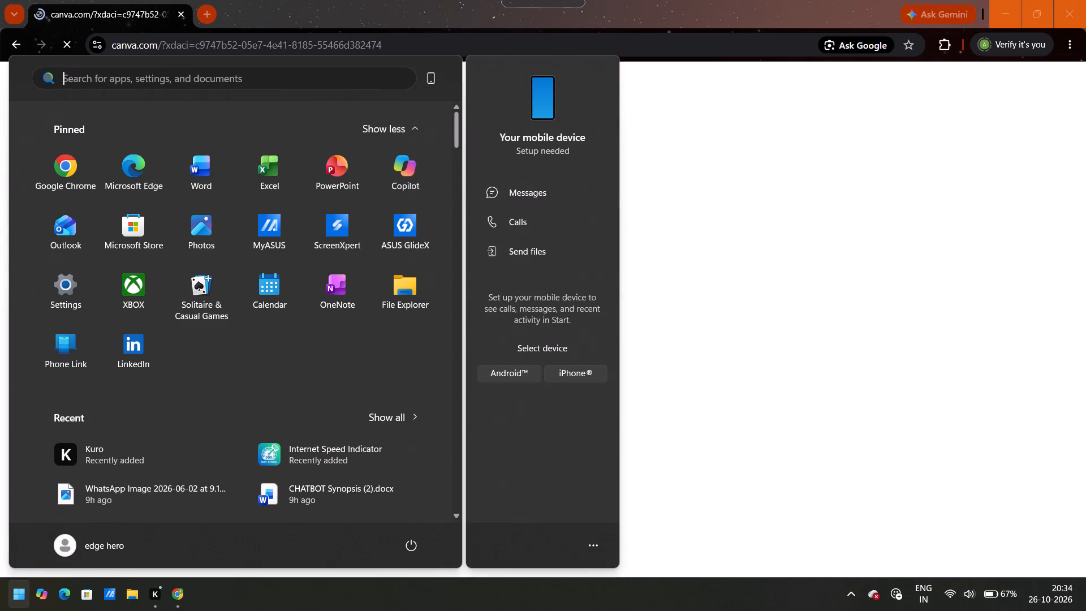
{"action": "key", "text": "c"}
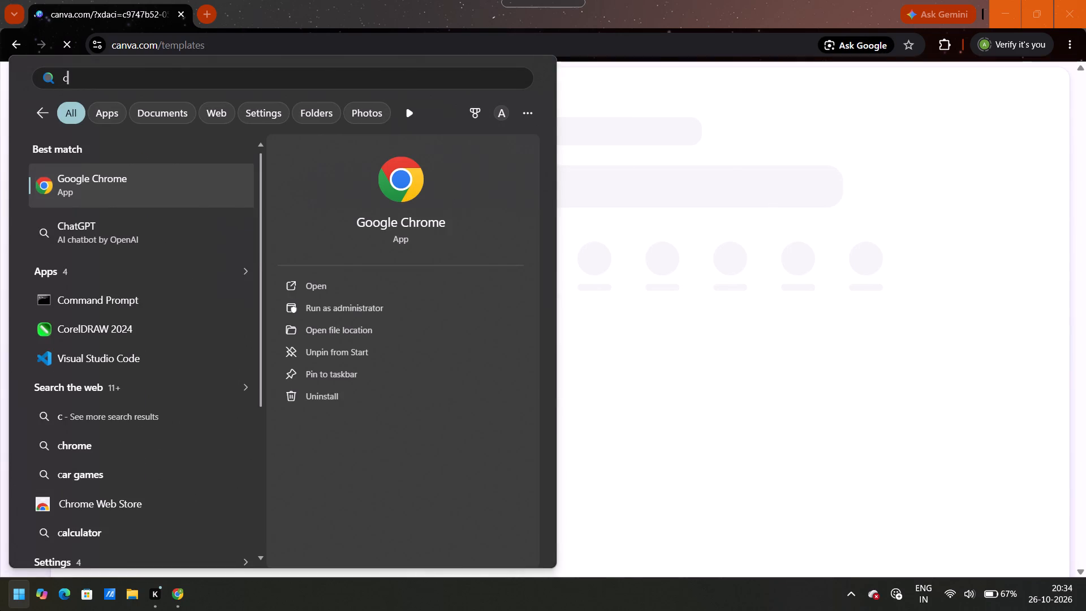
{"action": "left_click", "coordinate": [89, 601]}
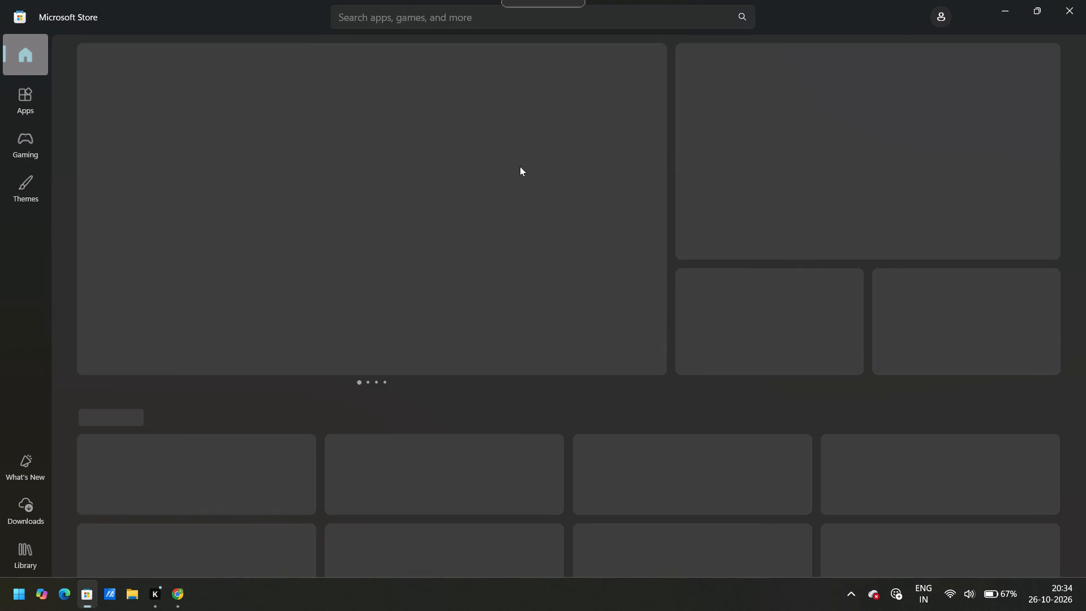
{"action": "left_click", "coordinate": [395, 12]}
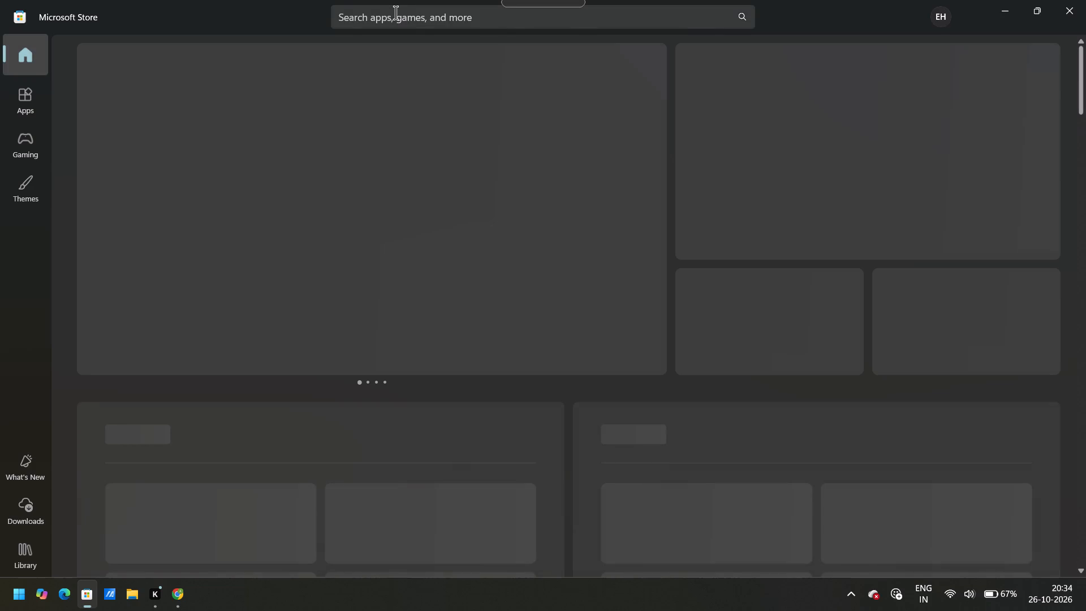
{"action": "left_click", "coordinate": [408, 25]}
{"action": "type", "text": "canva"}
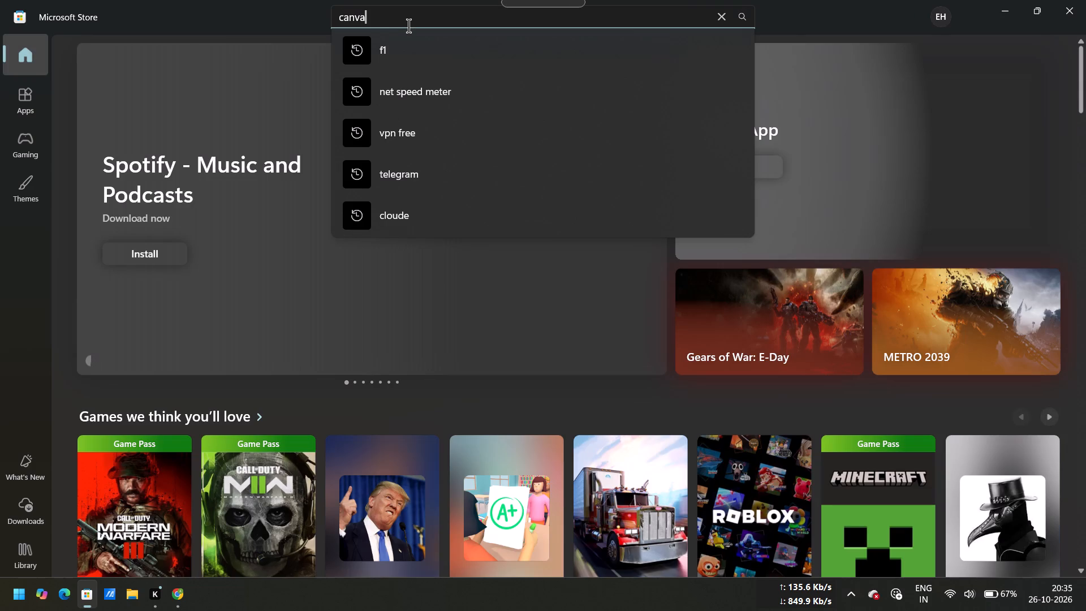
{"action": "left_click", "coordinate": [415, 49]}
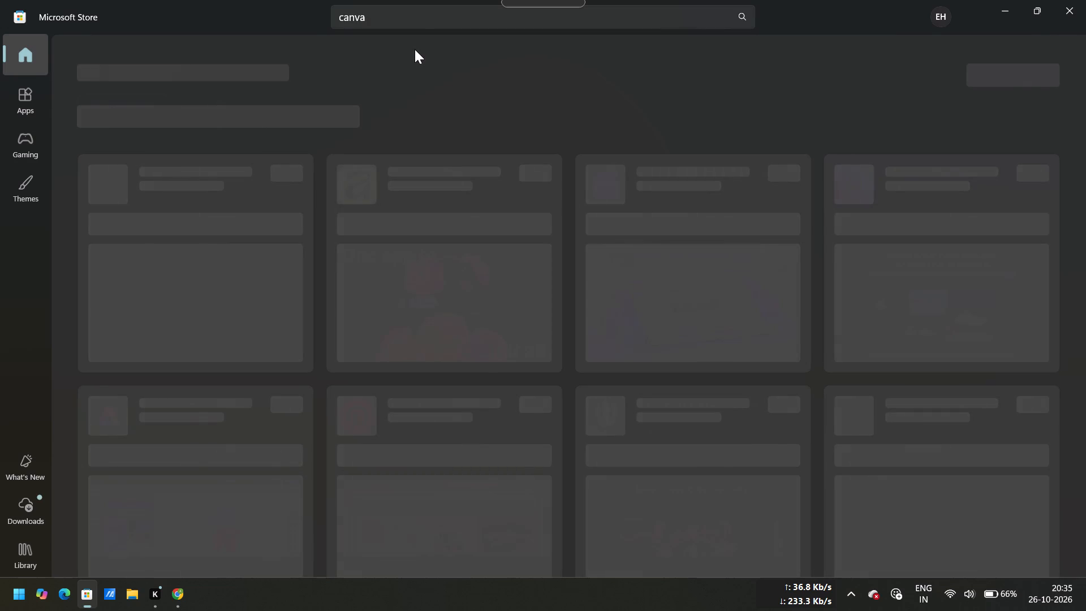
Install the Canva app from the store's search results.
{"action": "scroll", "coordinate": [199, 234], "scroll_direction": "right", "scroll_amount": 1}
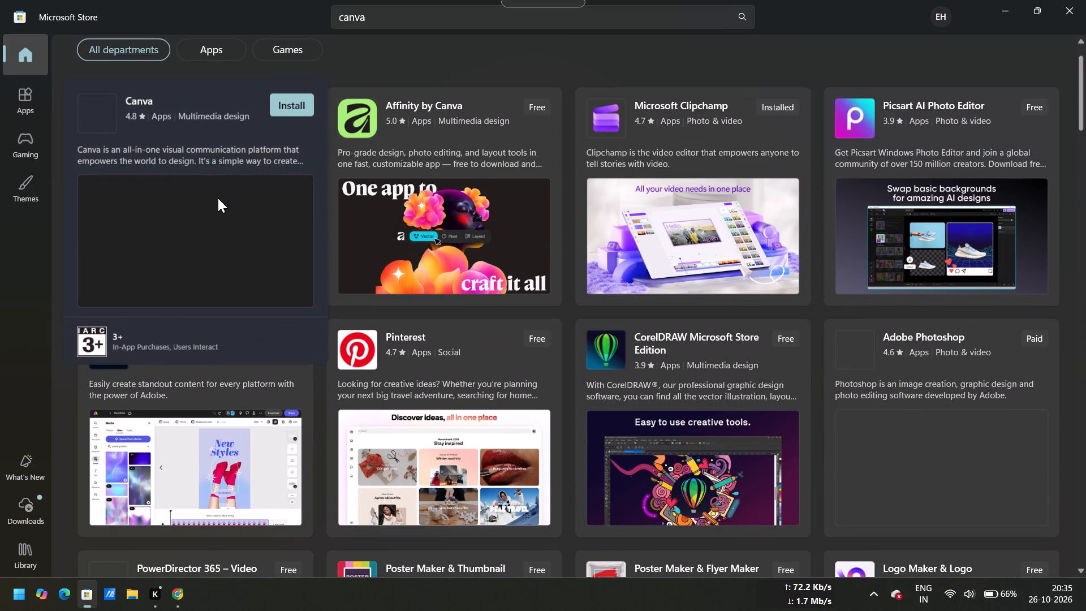
{"action": "left_click", "coordinate": [292, 103]}
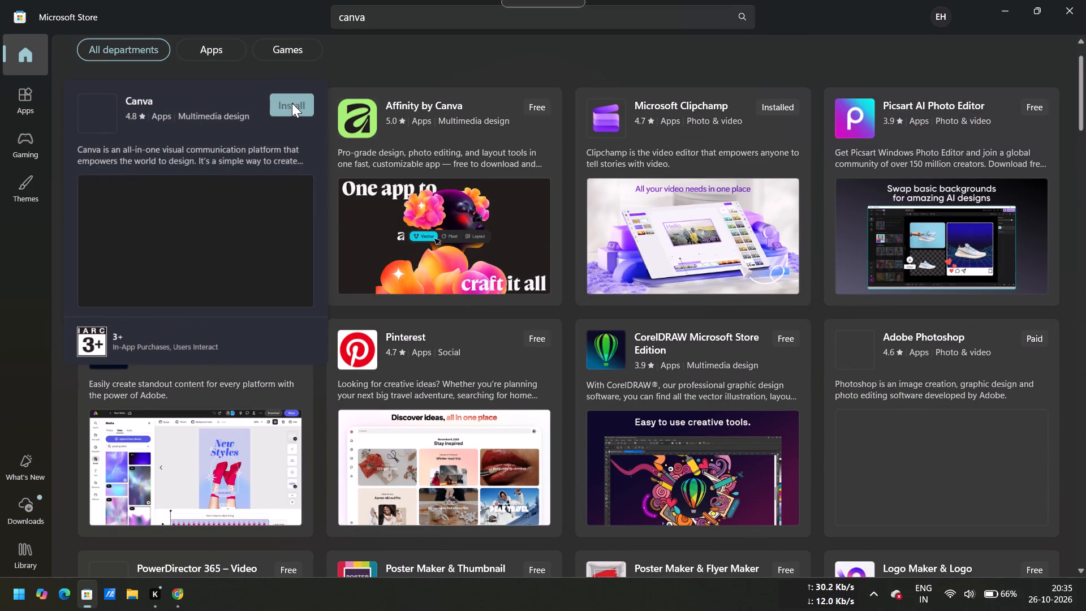
Browse the store's canva search results, looking over the related design, logo and photo editing apps.
{"action": "scroll", "coordinate": [292, 103], "scroll_direction": "up", "scroll_amount": 1}
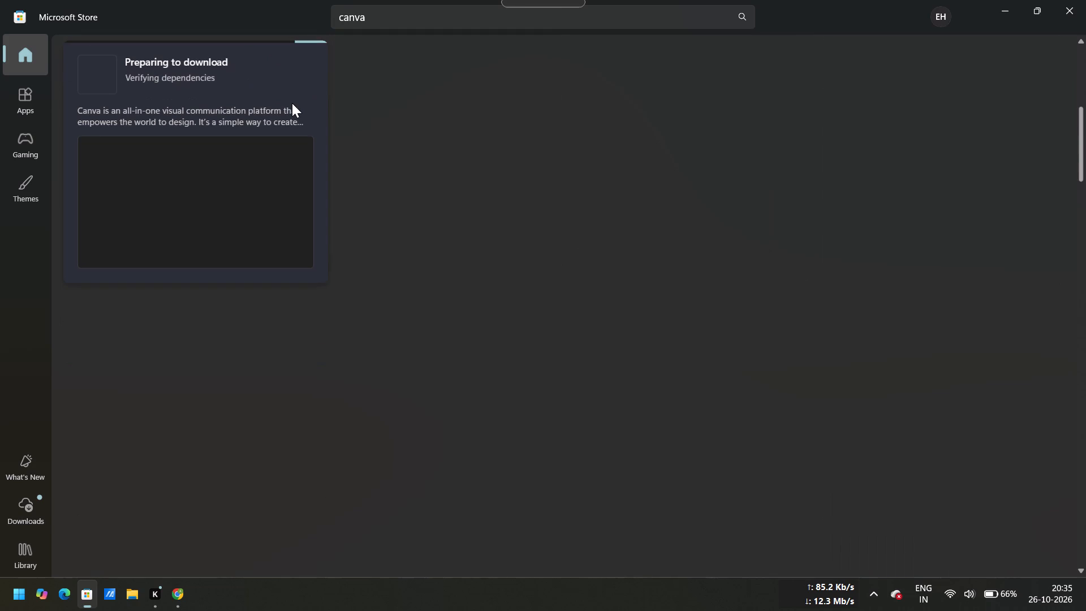
{"action": "scroll", "coordinate": [292, 103], "scroll_direction": "up", "scroll_amount": 1}
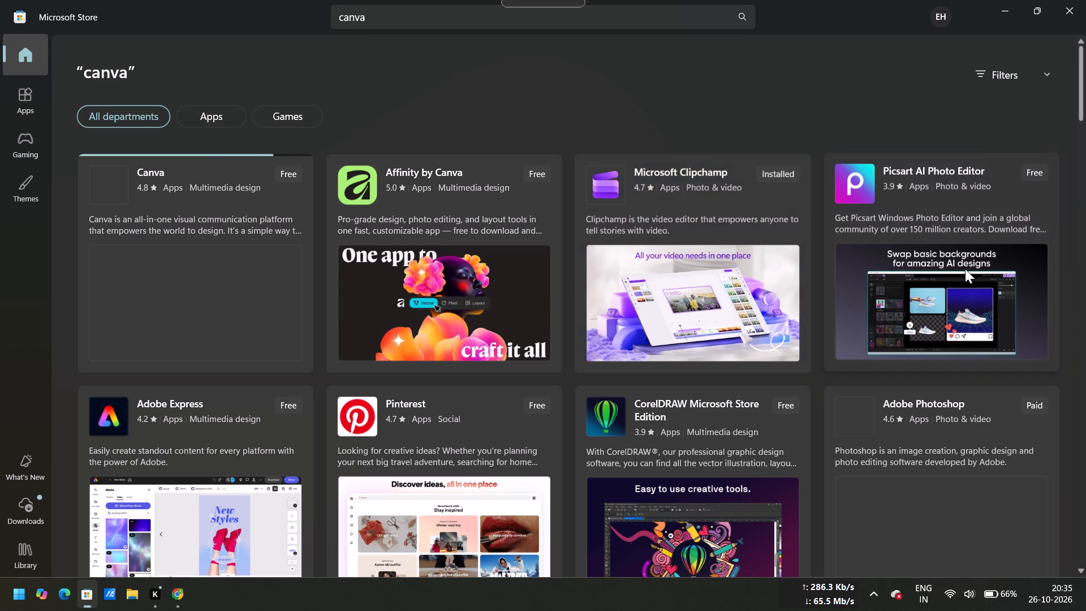
{"action": "scroll", "coordinate": [967, 267], "scroll_direction": "down", "scroll_amount": 3}
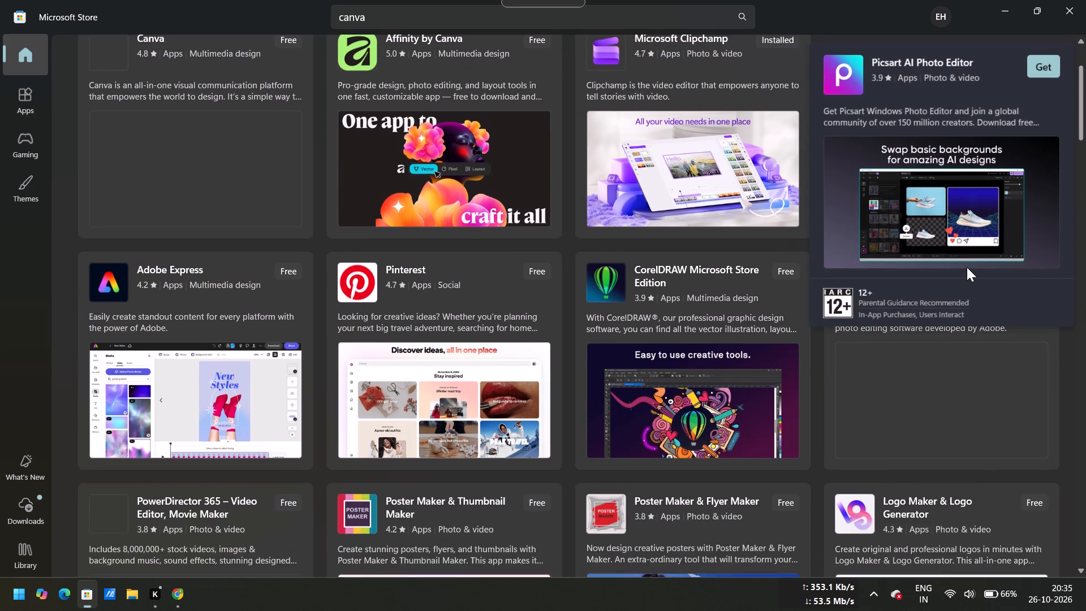
{"action": "scroll", "coordinate": [967, 267], "scroll_direction": "up", "scroll_amount": 1}
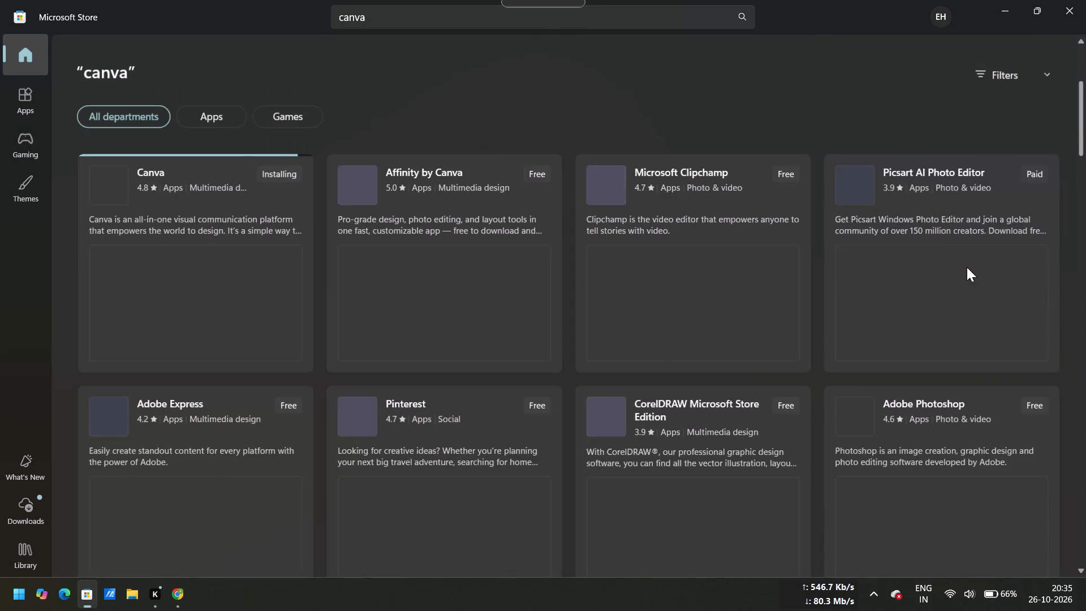
{"action": "scroll", "coordinate": [967, 267], "scroll_direction": "down", "scroll_amount": 2}
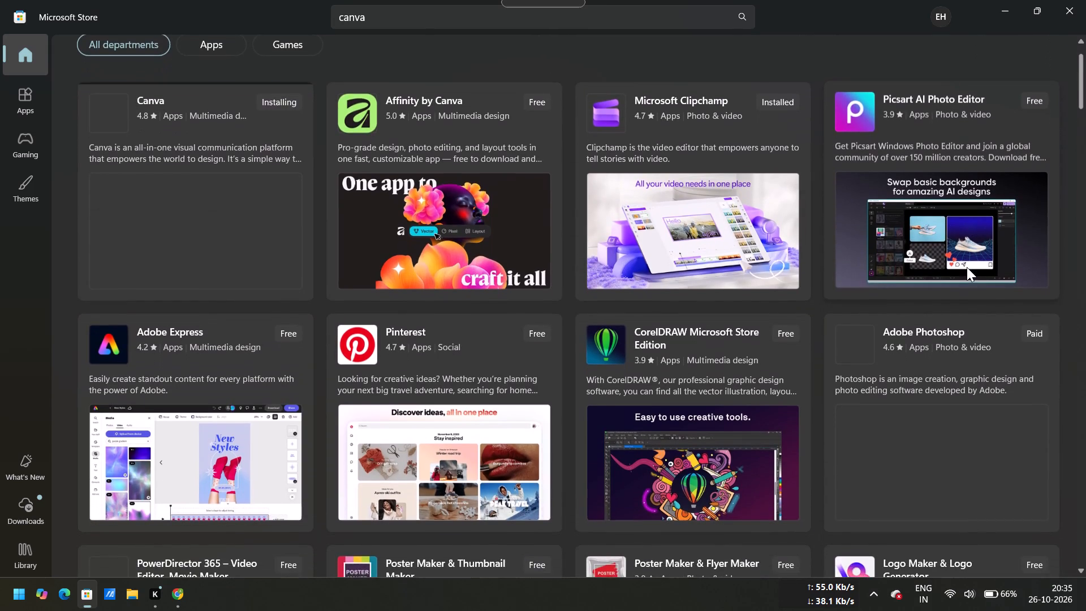
{"action": "scroll", "coordinate": [967, 267], "scroll_direction": "down", "scroll_amount": 4}
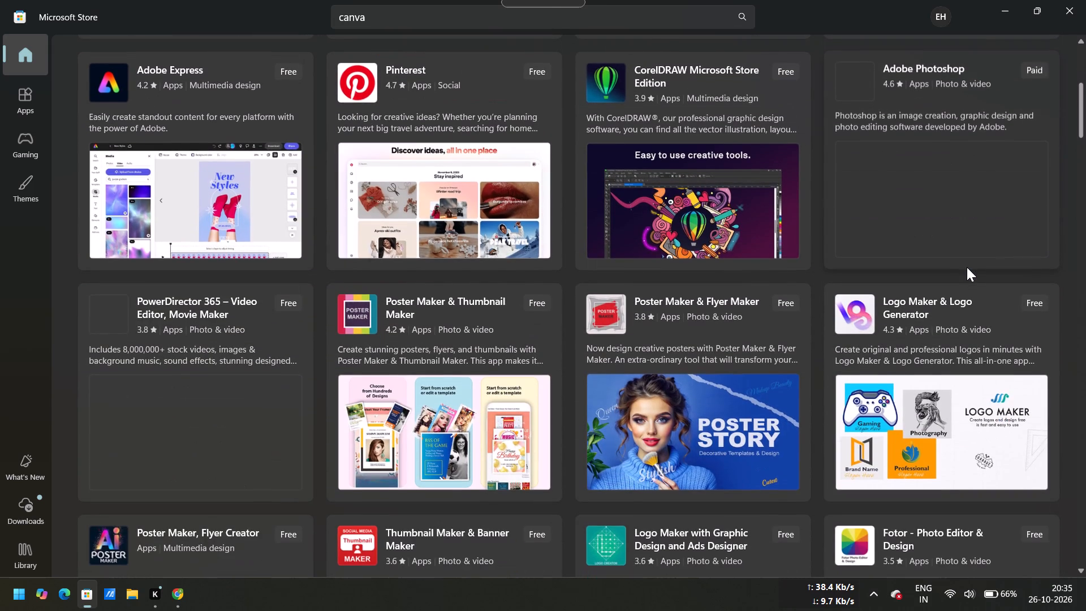
{"action": "scroll", "coordinate": [967, 267], "scroll_direction": "down", "scroll_amount": 4}
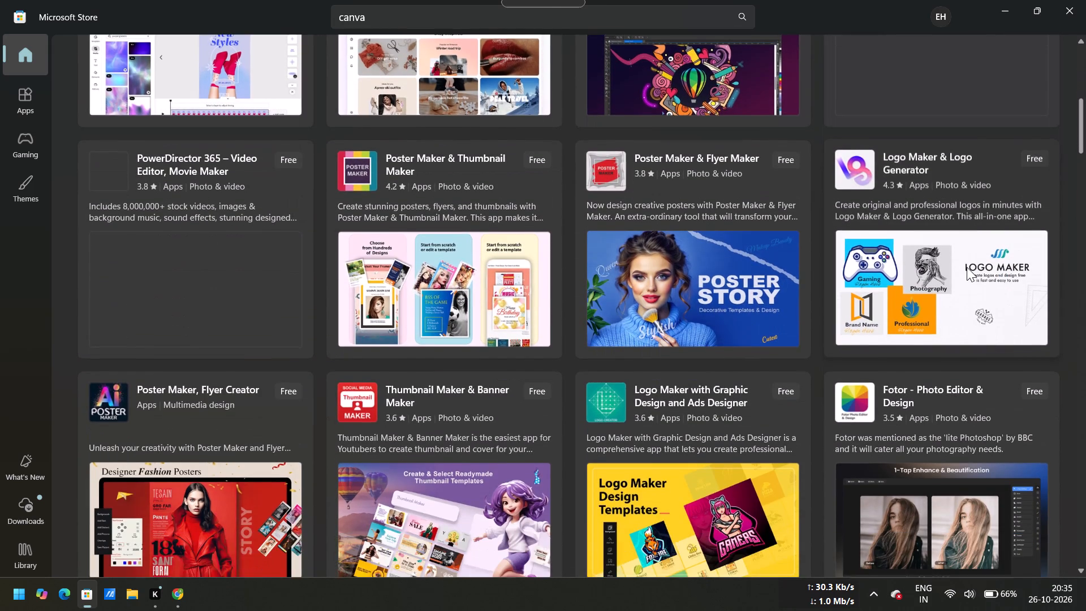
{"action": "scroll", "coordinate": [967, 267], "scroll_direction": "down", "scroll_amount": 1}
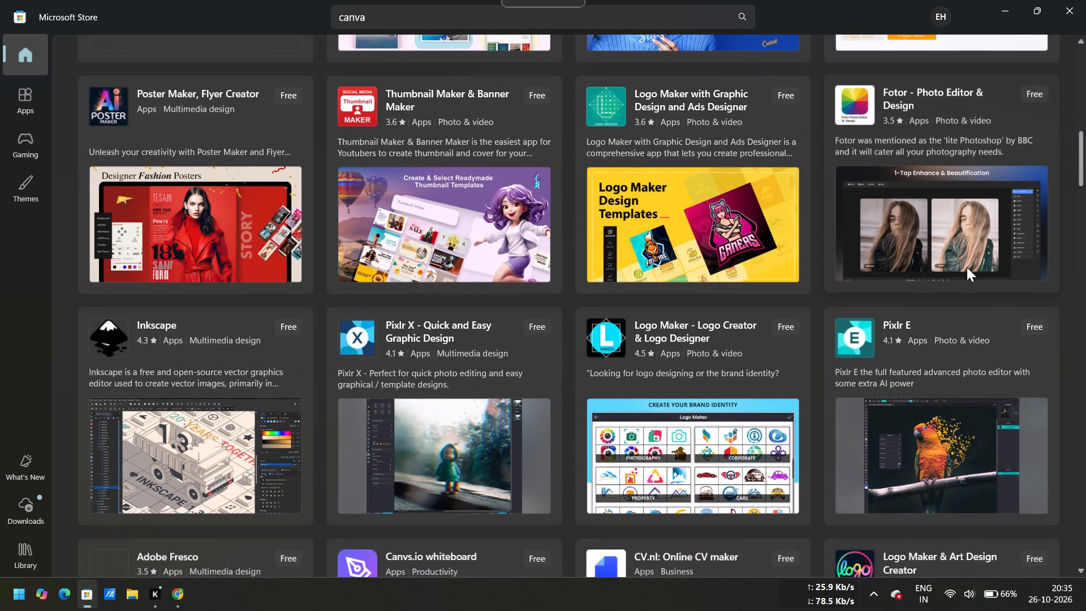
{"action": "scroll", "coordinate": [967, 267], "scroll_direction": "down", "scroll_amount": 3}
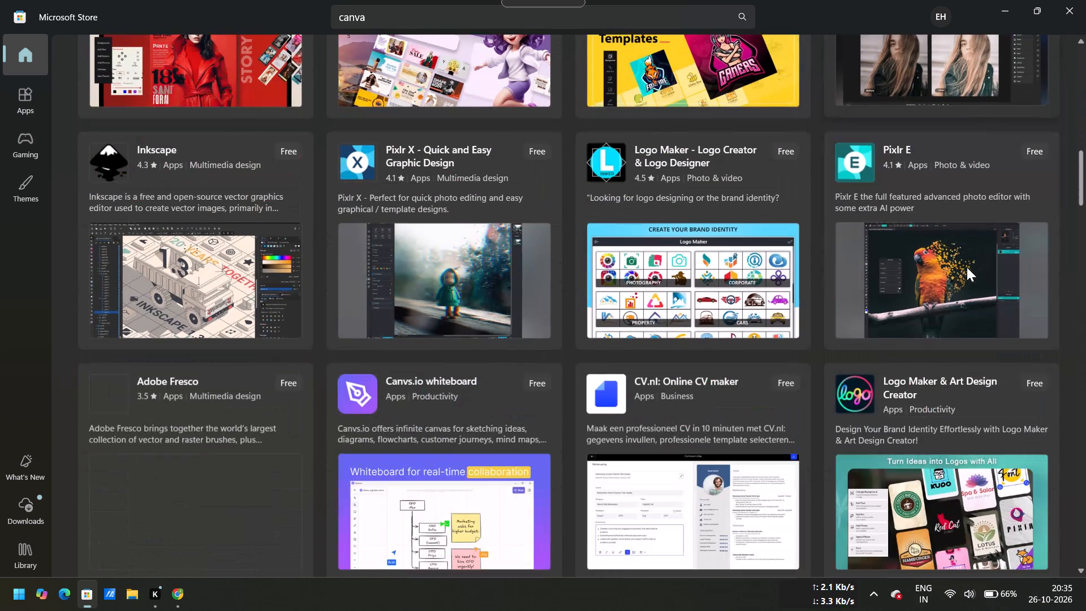
{"action": "scroll", "coordinate": [967, 267], "scroll_direction": "down", "scroll_amount": 3}
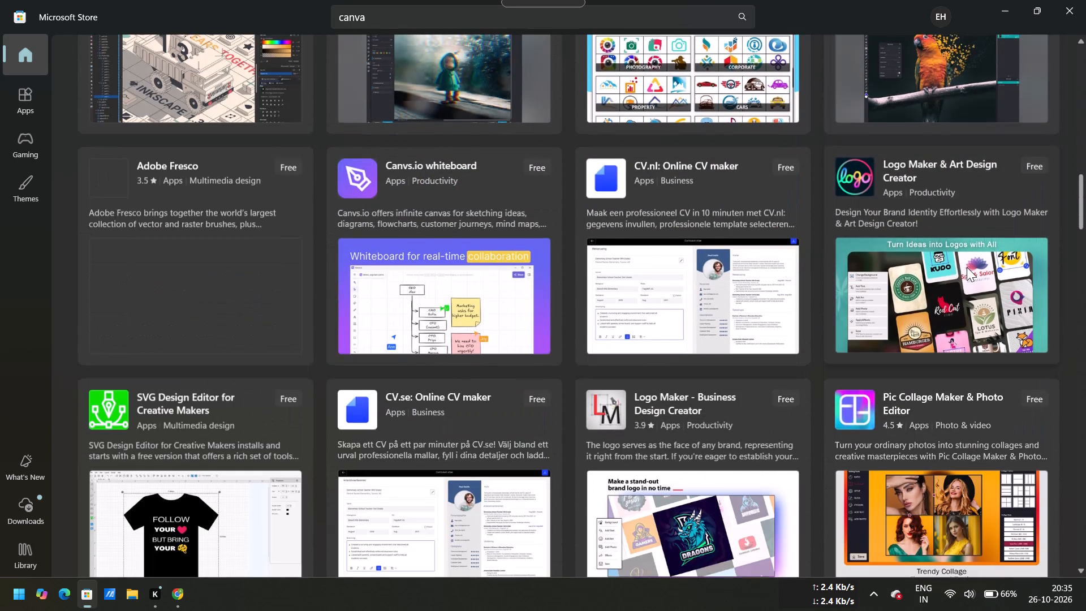
{"action": "scroll", "coordinate": [967, 267], "scroll_direction": "down", "scroll_amount": 2}
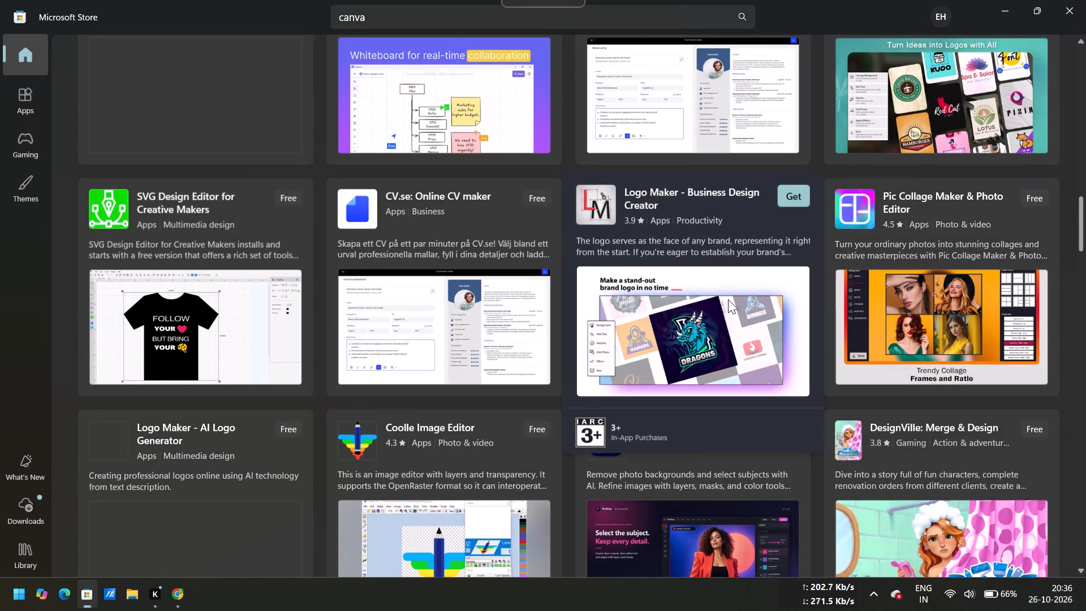
{"action": "scroll", "coordinate": [728, 299], "scroll_direction": "up", "scroll_amount": 1}
{"action": "scroll", "coordinate": [728, 299], "scroll_direction": "down", "scroll_amount": 2}
{"action": "scroll", "coordinate": [728, 299], "scroll_direction": "up", "scroll_amount": 2}
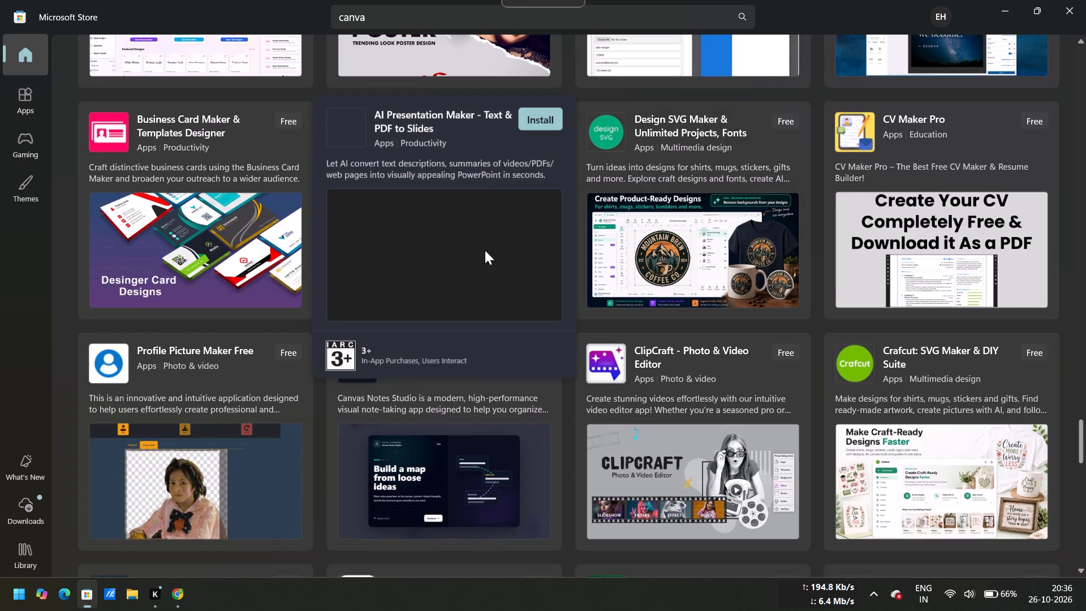
{"action": "scroll", "coordinate": [1085, 271], "scroll_direction": "up", "scroll_amount": 3}
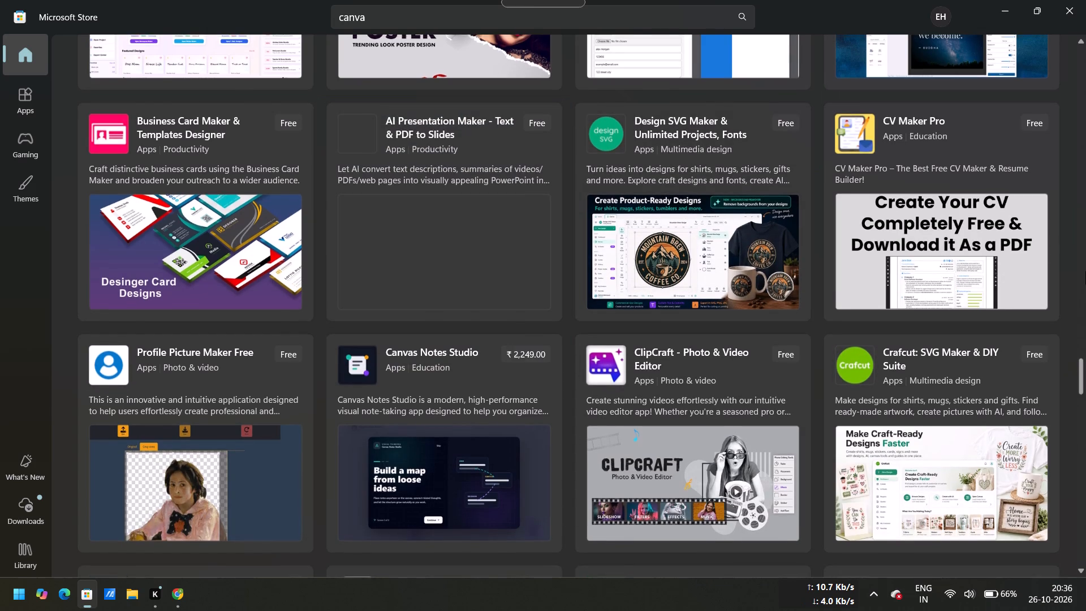
{"action": "scroll", "coordinate": [1085, 271], "scroll_direction": "up", "scroll_amount": 14}
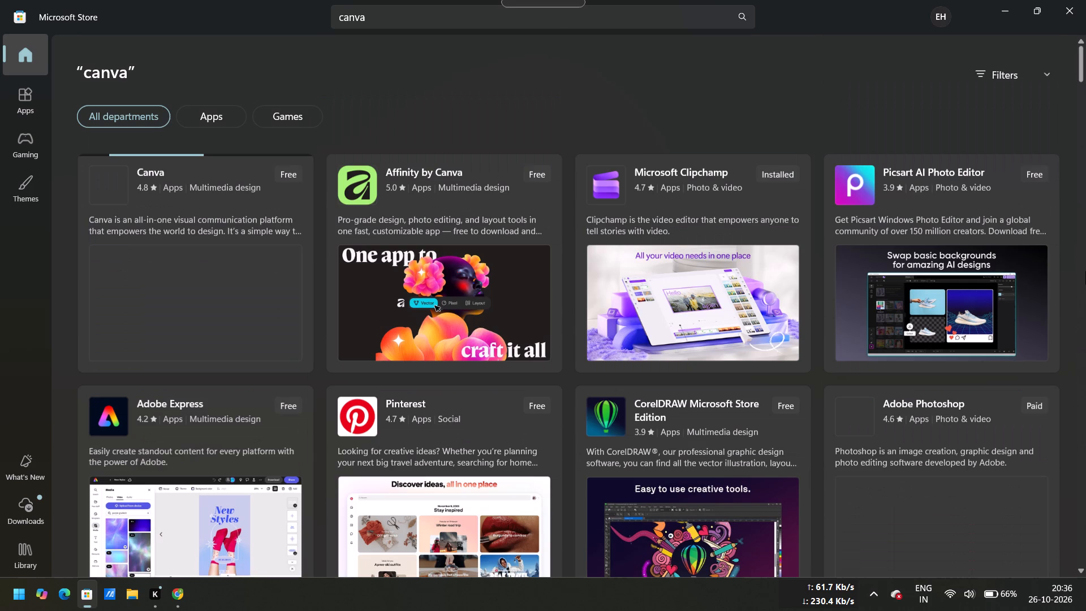
Open the Canva app's store page to check its installation progress.
{"action": "left_click", "coordinate": [167, 199]}
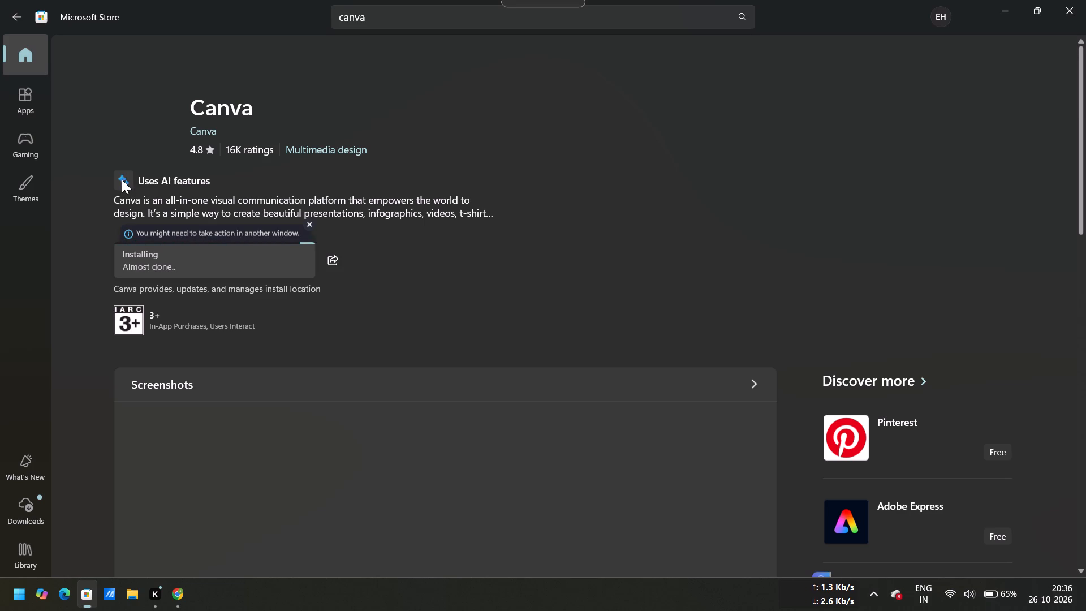
{"action": "left_click_drag", "start_coordinate": [107, 158], "coordinate": [146, 215]}
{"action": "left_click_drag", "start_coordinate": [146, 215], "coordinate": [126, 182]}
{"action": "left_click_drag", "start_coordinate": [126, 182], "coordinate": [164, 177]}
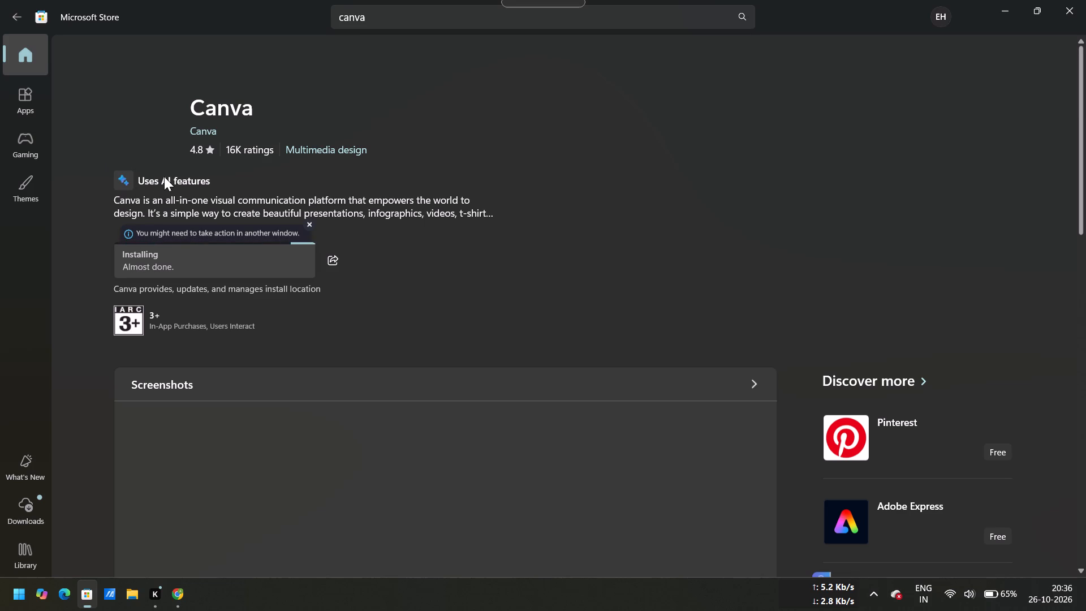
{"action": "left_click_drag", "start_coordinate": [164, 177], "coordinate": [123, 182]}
Look through the Canva store page's description, ratings and reviews, features and system requirements while the app installs.
{"action": "scroll", "coordinate": [297, 221], "scroll_direction": "down", "scroll_amount": 5}
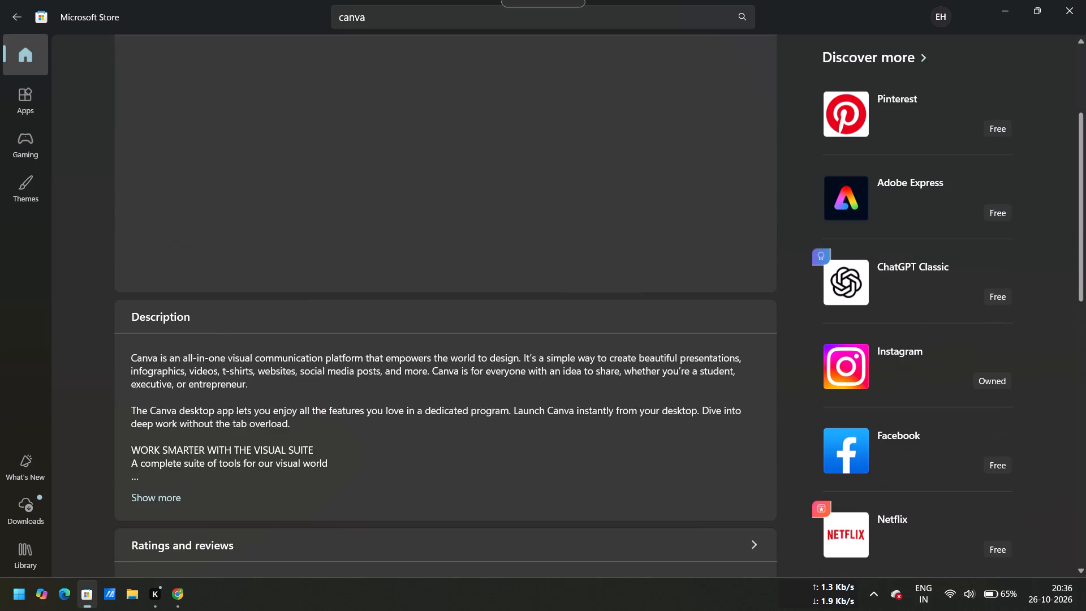
{"action": "scroll", "coordinate": [297, 221], "scroll_direction": "down", "scroll_amount": 3}
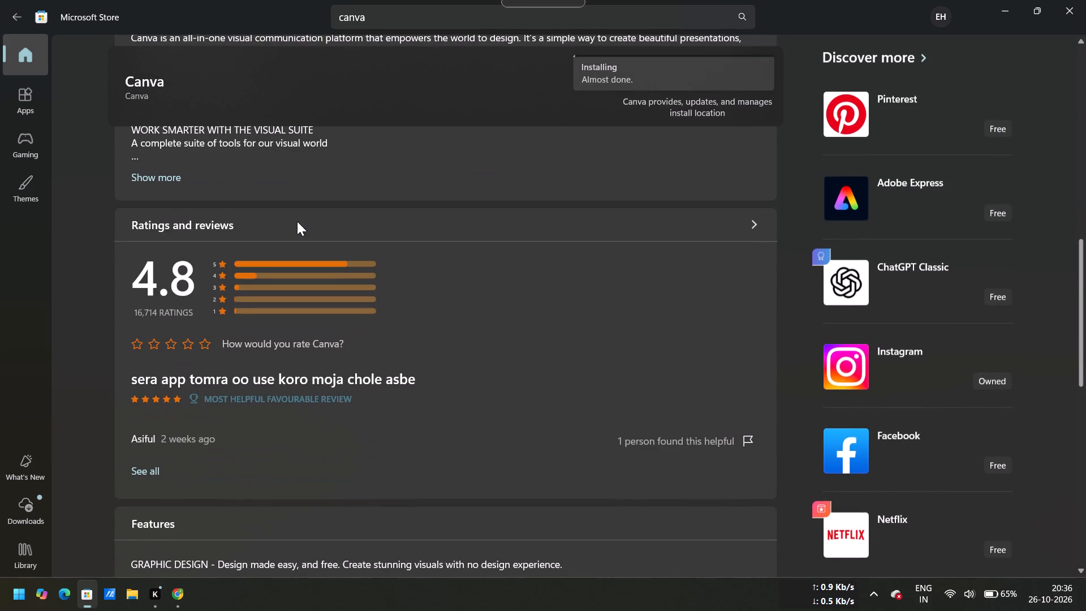
{"action": "scroll", "coordinate": [297, 221], "scroll_direction": "down", "scroll_amount": 3}
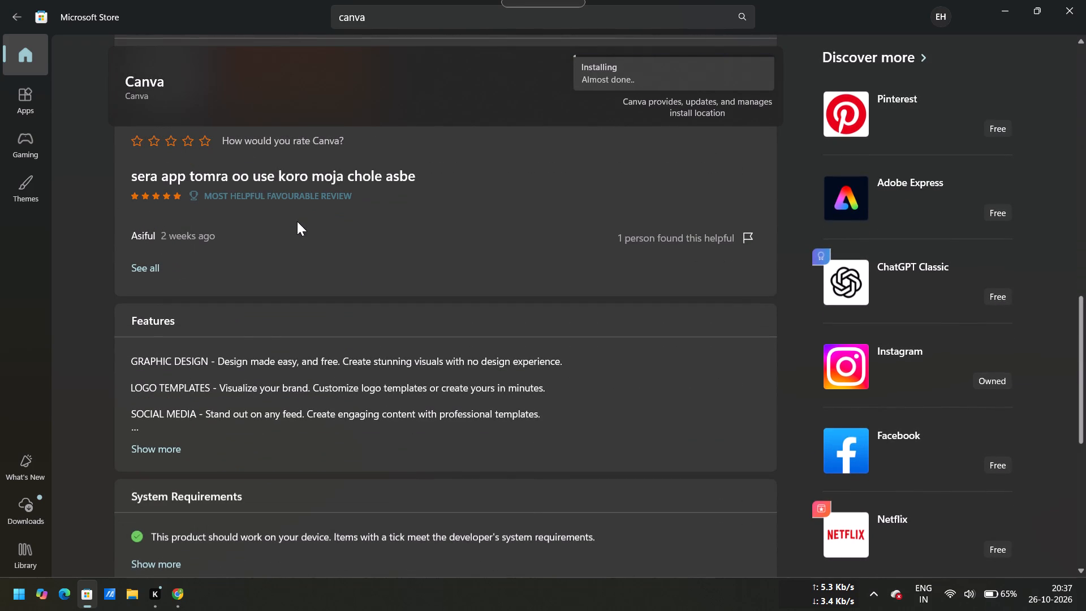
{"action": "scroll", "coordinate": [297, 221], "scroll_direction": "up", "scroll_amount": 10}
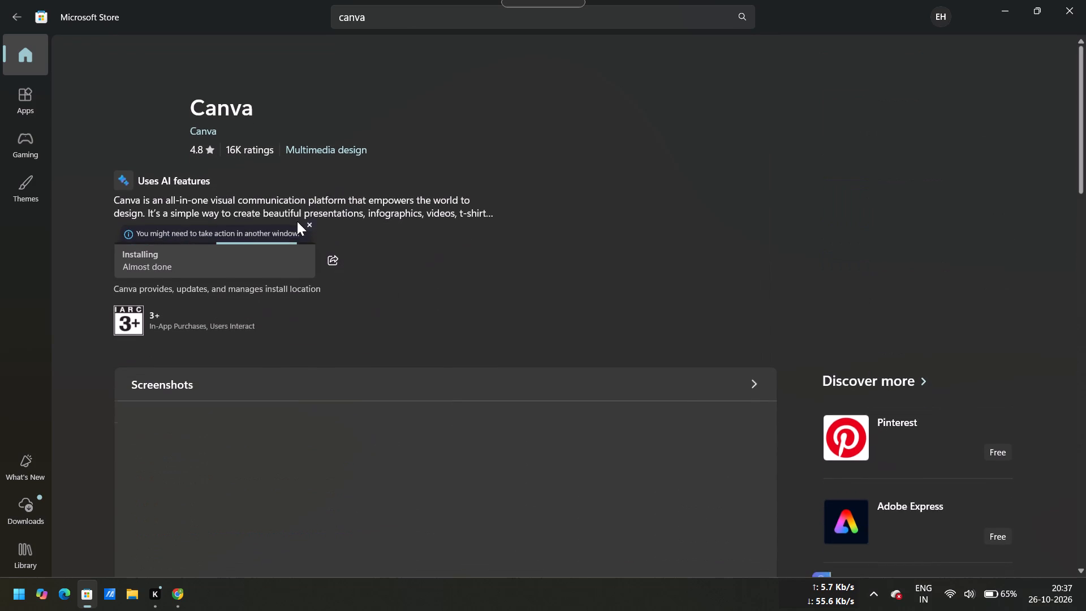
{"action": "scroll", "coordinate": [297, 221], "scroll_direction": "up", "scroll_amount": 7}
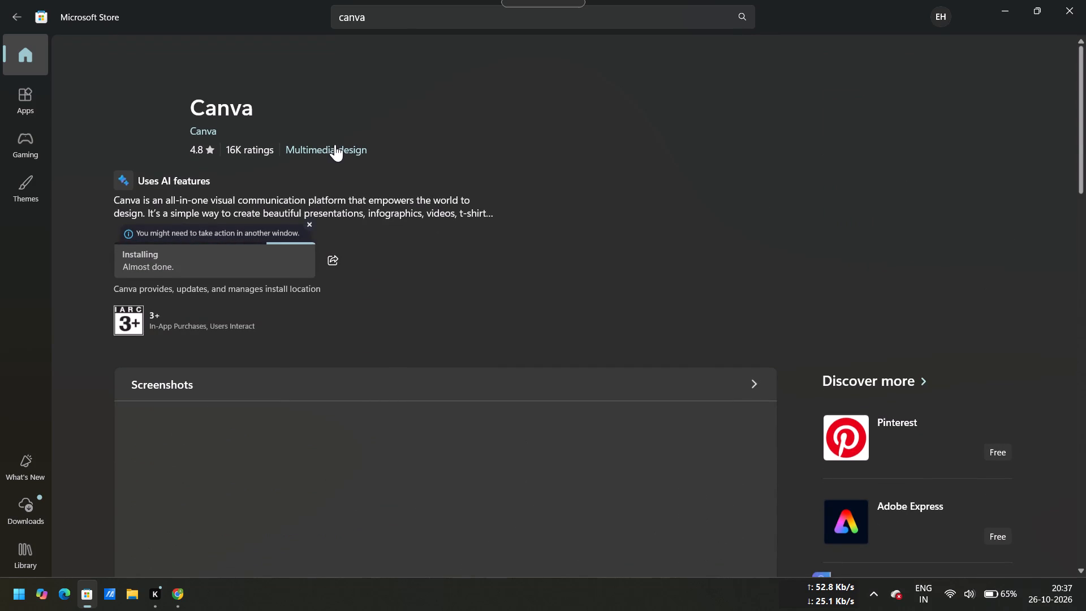
View the apps in Canva's Multimedia design category and return to the Canva store page.
{"action": "left_click", "coordinate": [335, 144]}
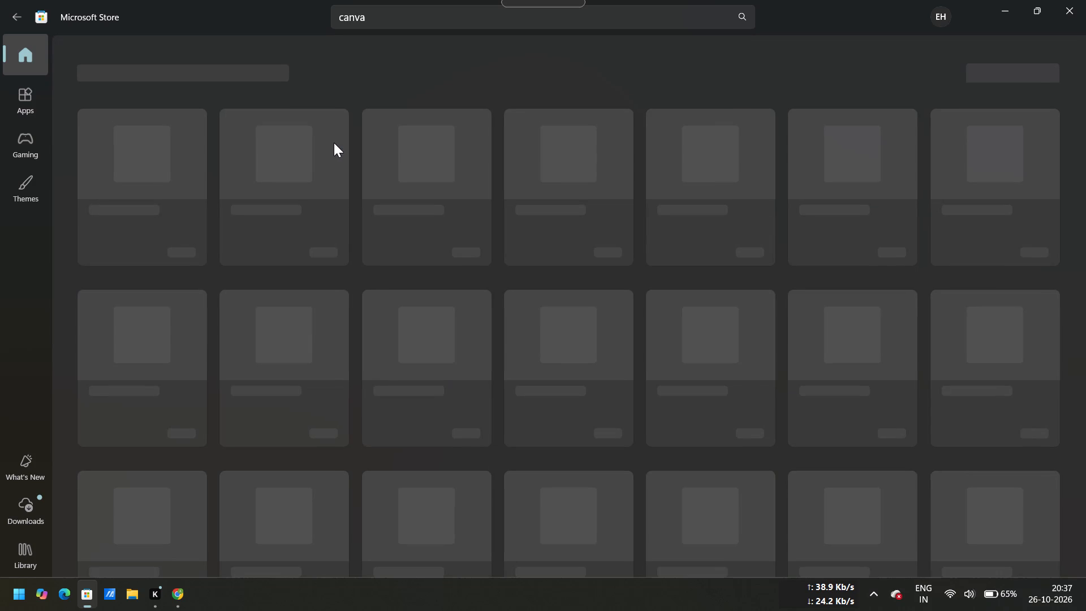
{"action": "left_click", "coordinate": [14, 14]}
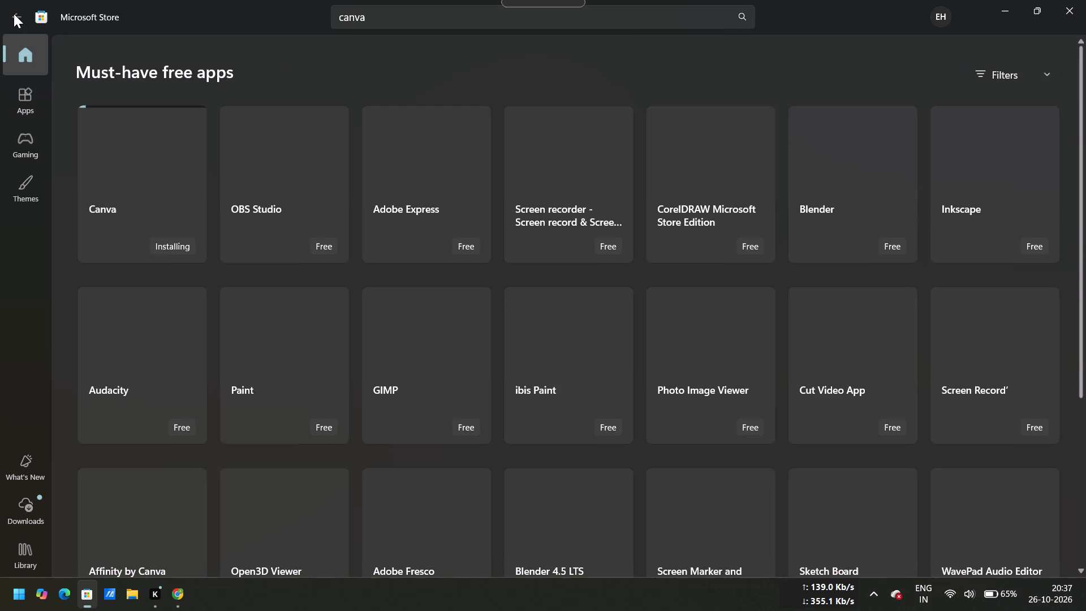
{"action": "left_click", "coordinate": [164, 175]}
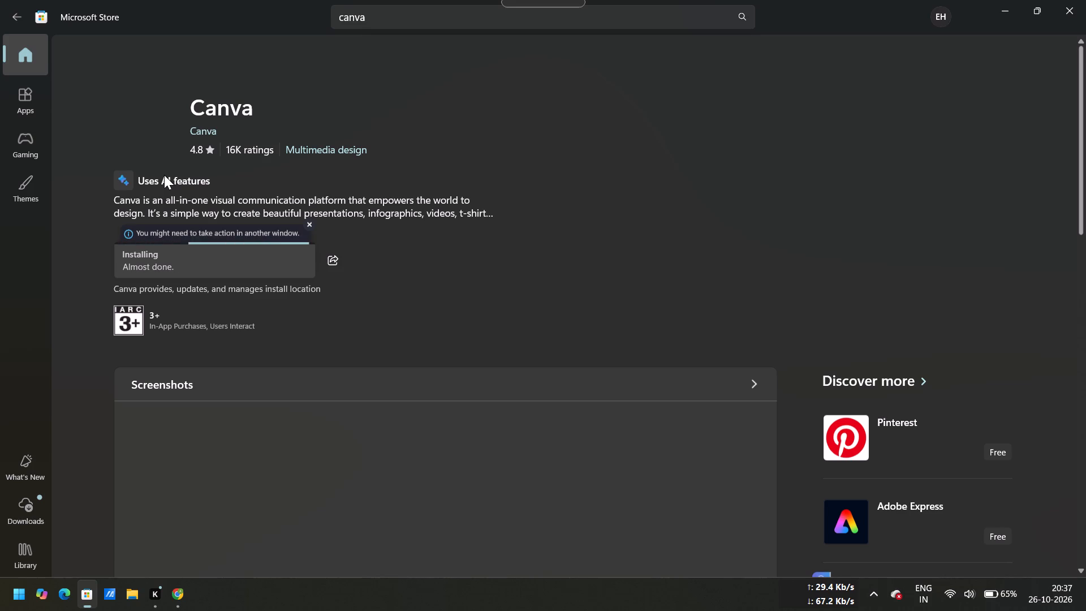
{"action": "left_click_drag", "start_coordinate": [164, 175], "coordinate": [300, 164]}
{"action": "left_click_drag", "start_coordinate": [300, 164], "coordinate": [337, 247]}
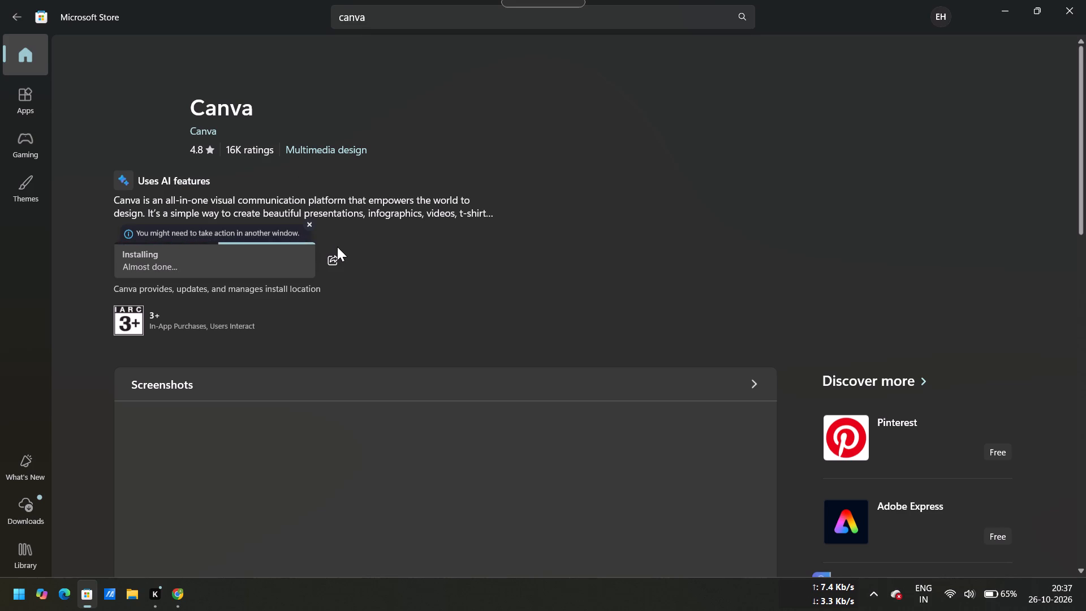
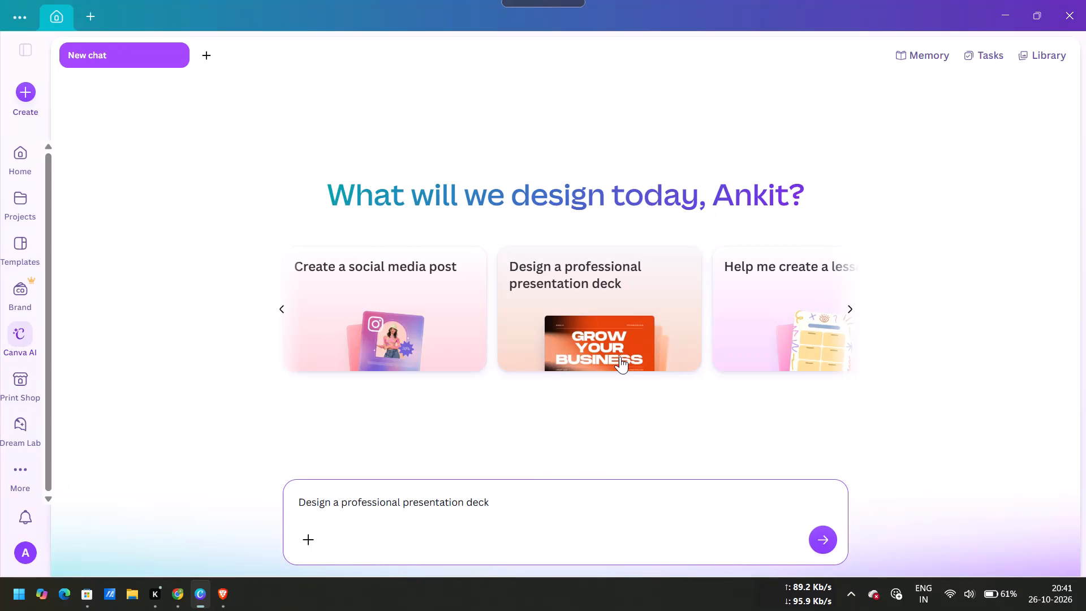
Browse the Canva AI prompt suggestion cards for design ideas.
{"action": "scroll", "coordinate": [620, 356], "scroll_direction": "left", "scroll_amount": 2}
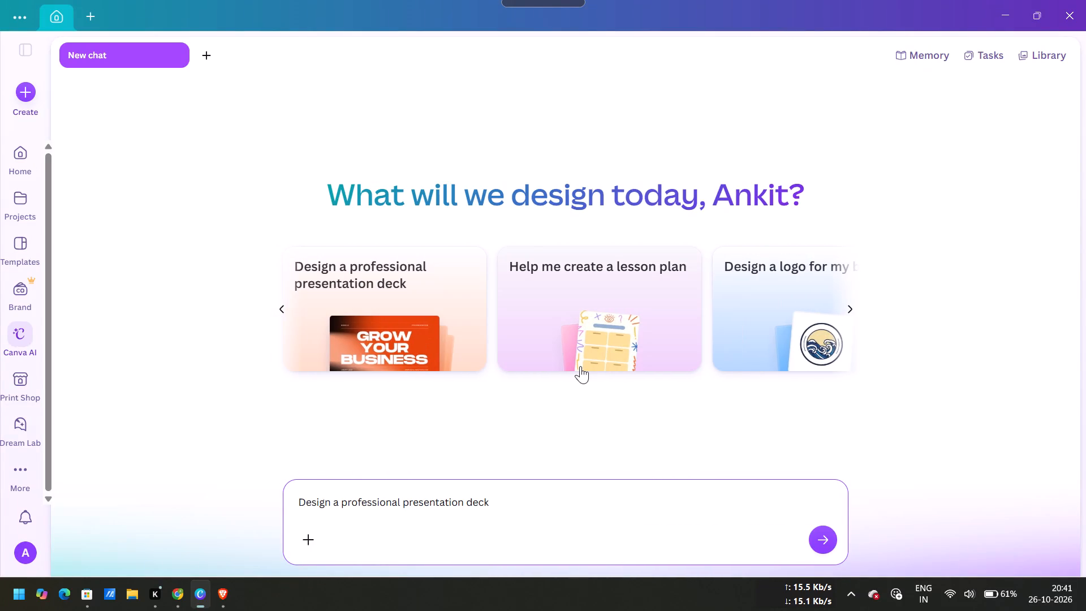
{"action": "left_click", "coordinate": [855, 309]}
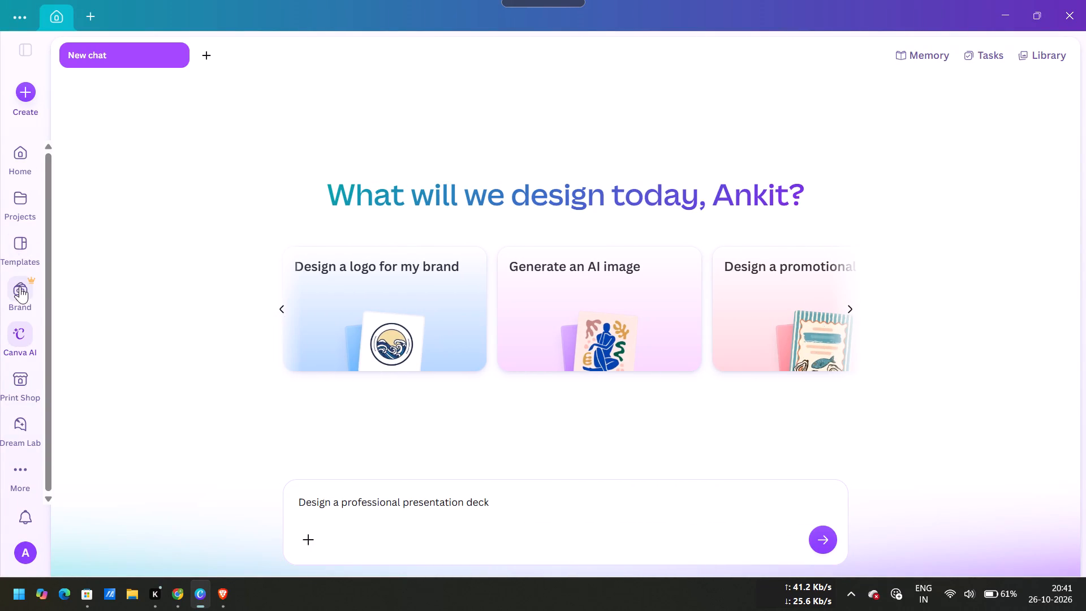
Go to the Templates page, look over its template categories and open the Flyer category.
{"action": "left_click", "coordinate": [12, 243]}
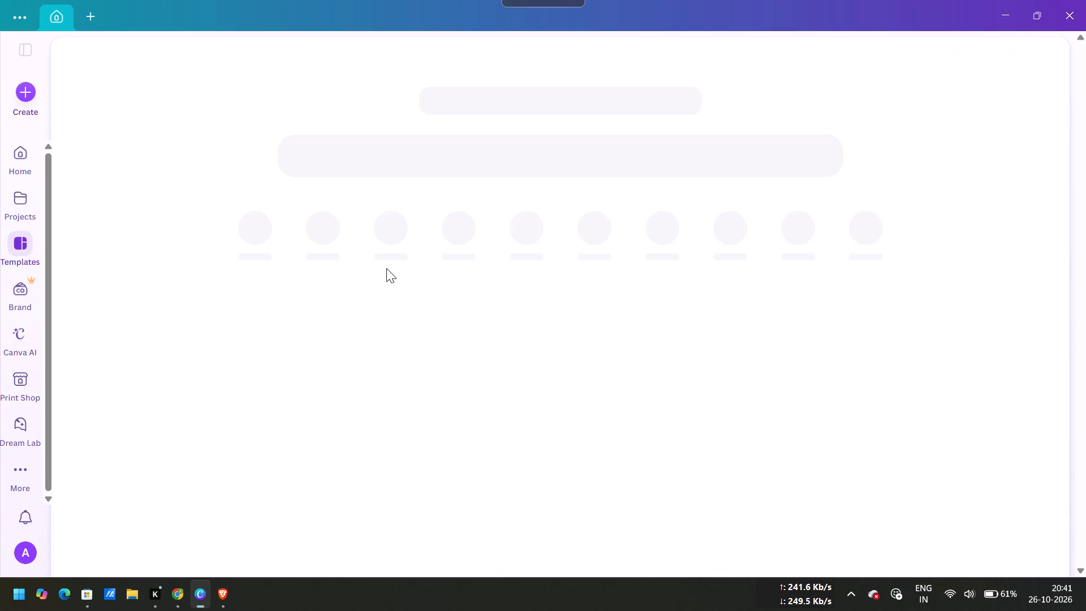
{"action": "scroll", "coordinate": [386, 268], "scroll_direction": "down", "scroll_amount": 1}
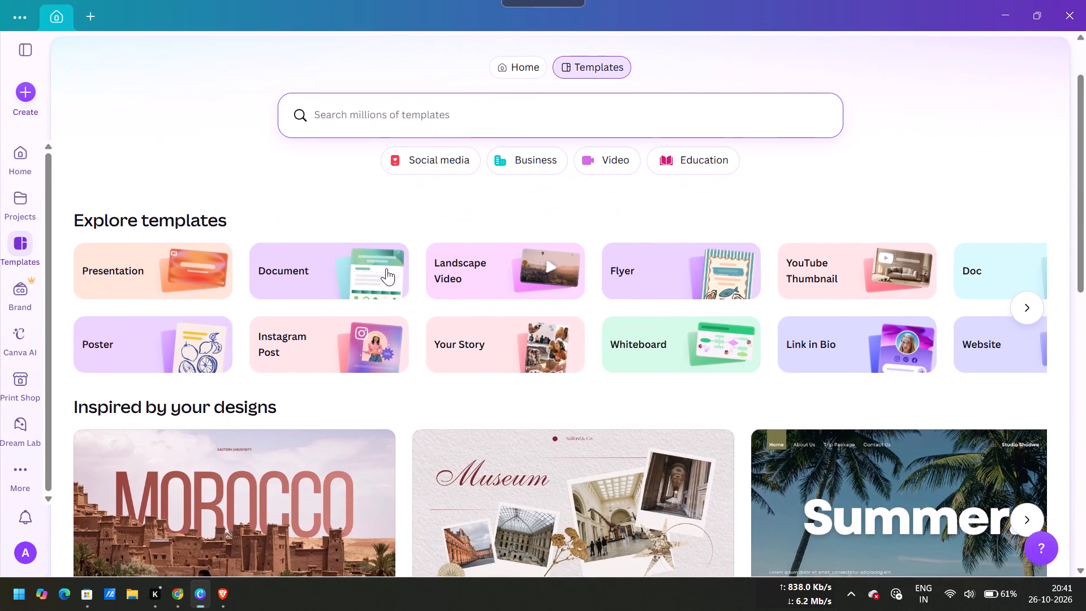
{"action": "scroll", "coordinate": [386, 268], "scroll_direction": "down", "scroll_amount": 2}
{"action": "left_click", "coordinate": [690, 172]}
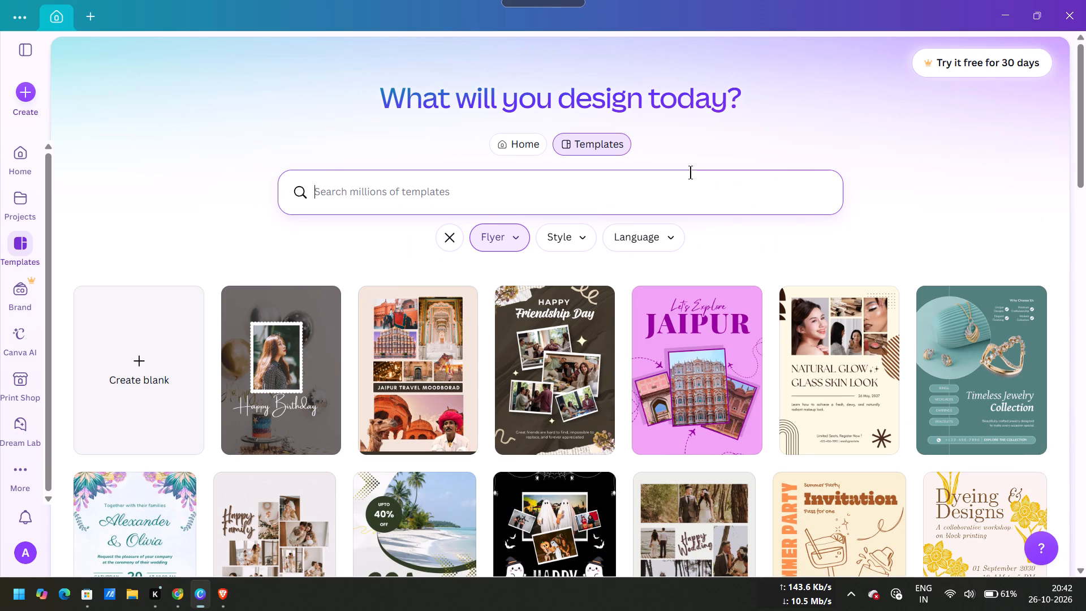
Look through the Flyer template gallery, examining the available flyer designs.
{"action": "scroll", "coordinate": [690, 172], "scroll_direction": "down", "scroll_amount": 1}
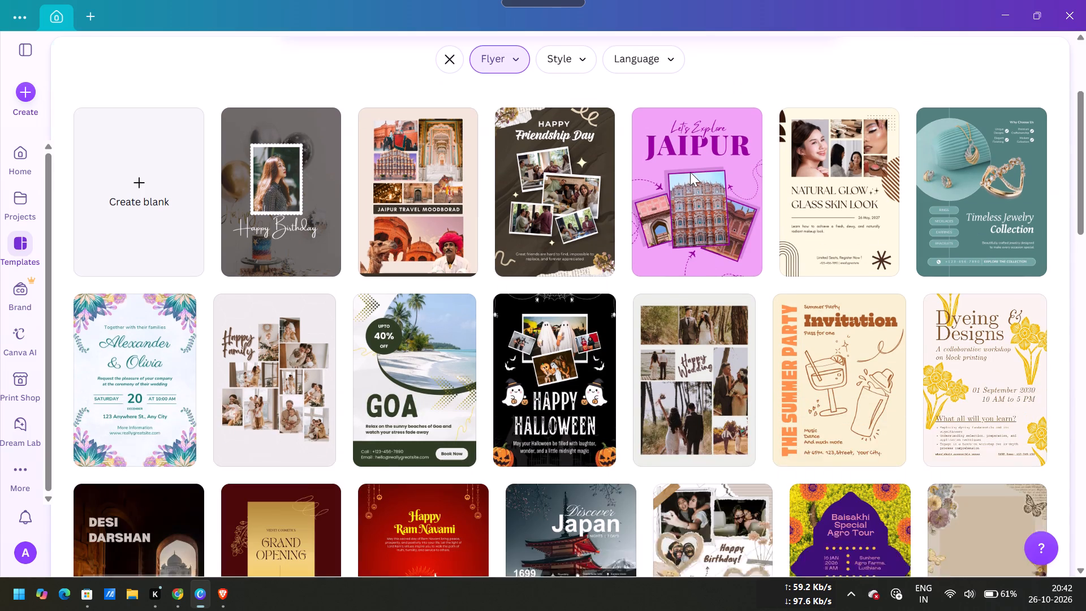
{"action": "scroll", "coordinate": [690, 172], "scroll_direction": "down", "scroll_amount": 4}
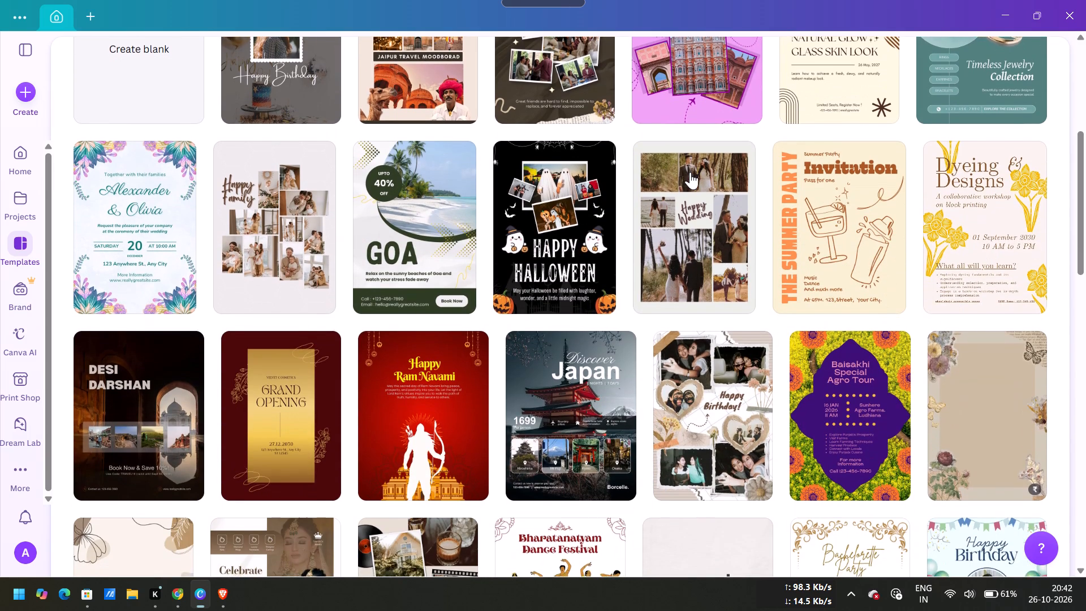
{"action": "scroll", "coordinate": [690, 172], "scroll_direction": "down", "scroll_amount": 5}
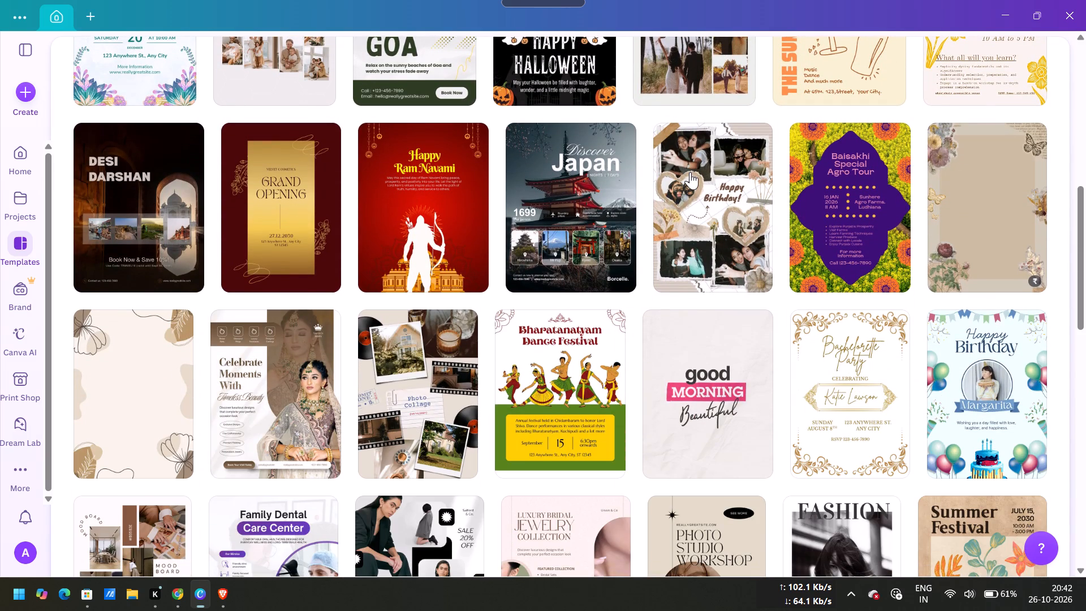
{"action": "scroll", "coordinate": [690, 172], "scroll_direction": "down", "scroll_amount": 3}
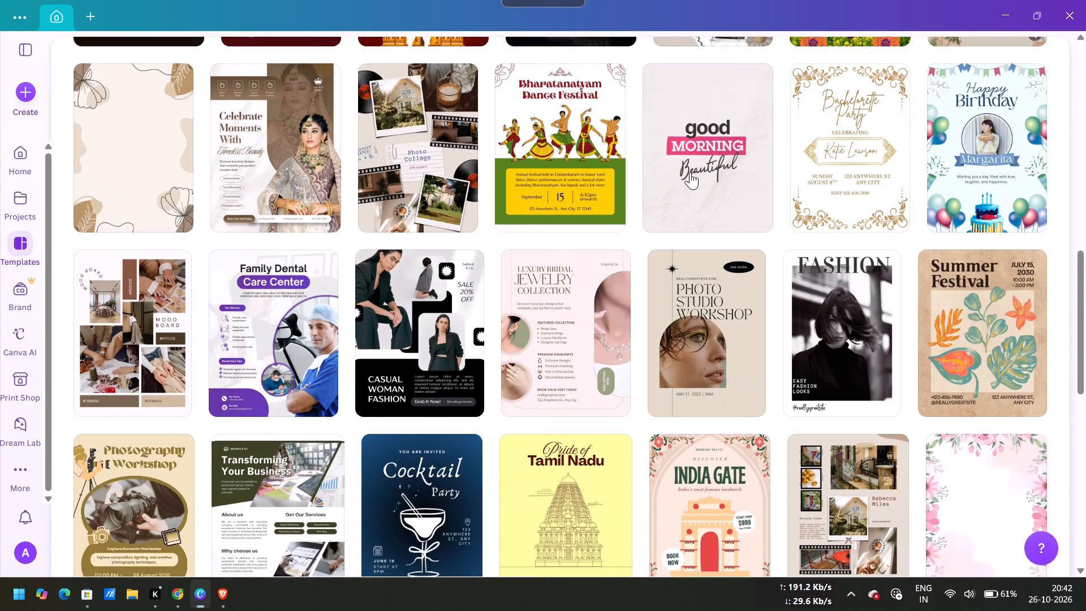
{"action": "scroll", "coordinate": [690, 172], "scroll_direction": "down", "scroll_amount": 5}
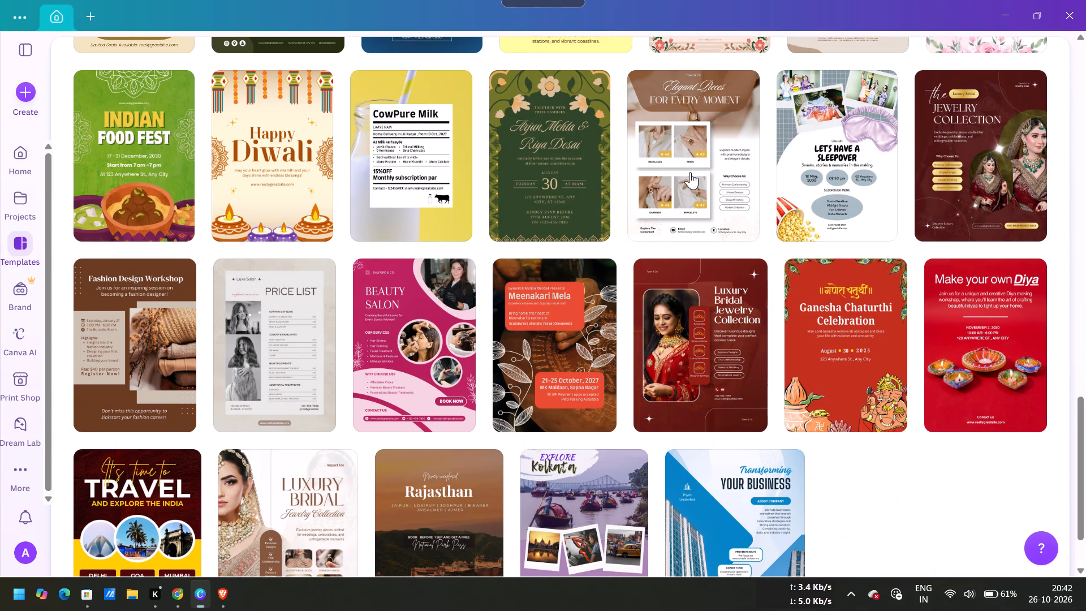
{"action": "scroll", "coordinate": [690, 172], "scroll_direction": "down", "scroll_amount": 1}
{"action": "scroll", "coordinate": [690, 172], "scroll_direction": "up", "scroll_amount": 2}
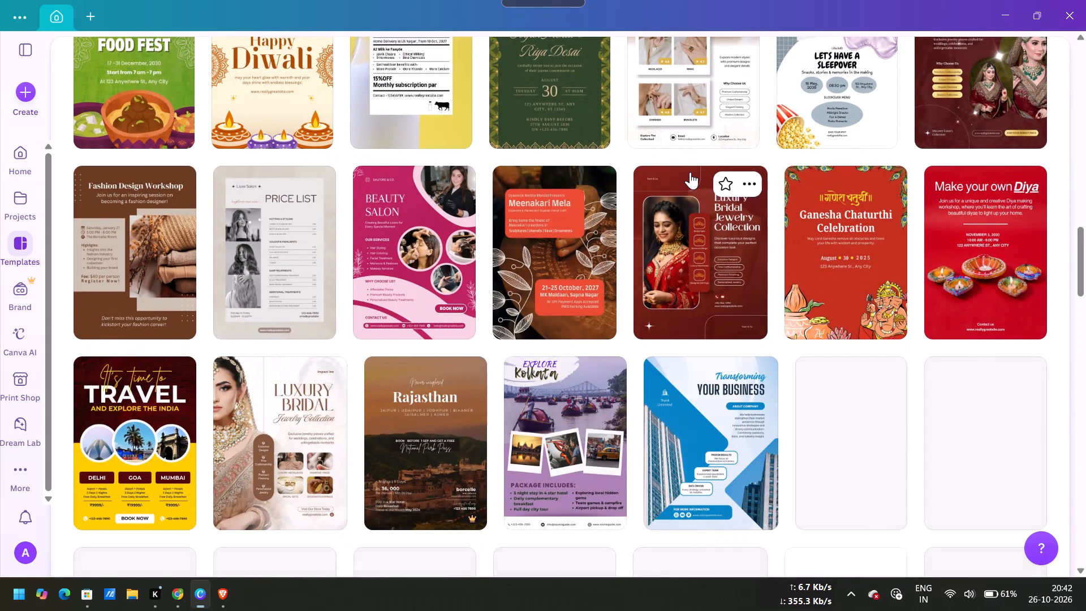
{"action": "scroll", "coordinate": [690, 172], "scroll_direction": "up", "scroll_amount": 1}
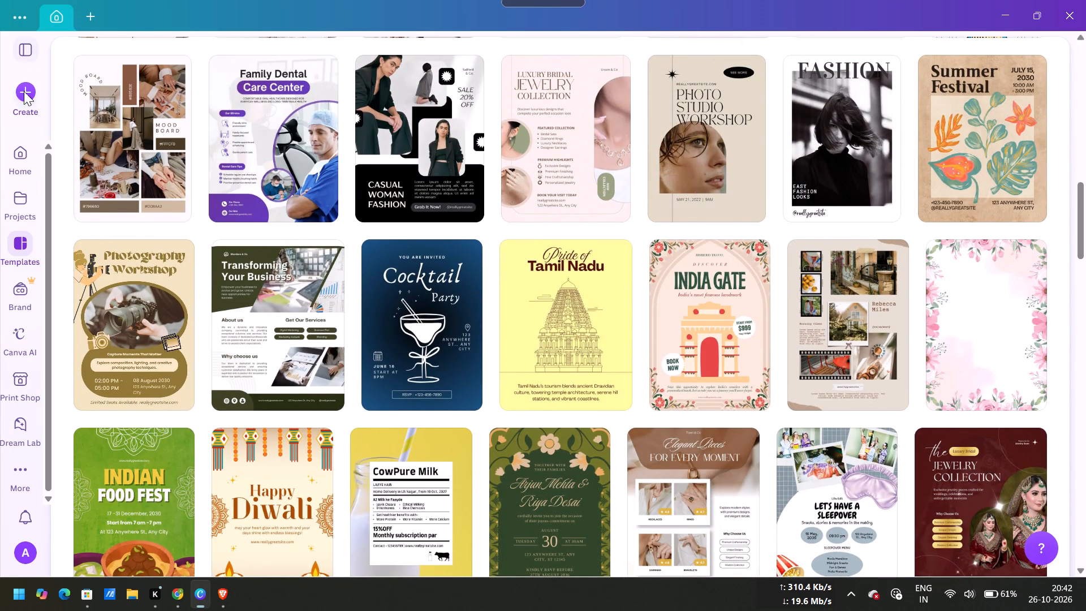
Return to the home page and search it for "product video".
{"action": "left_click", "coordinate": [19, 111]}
{"action": "left_click", "coordinate": [20, 173]}
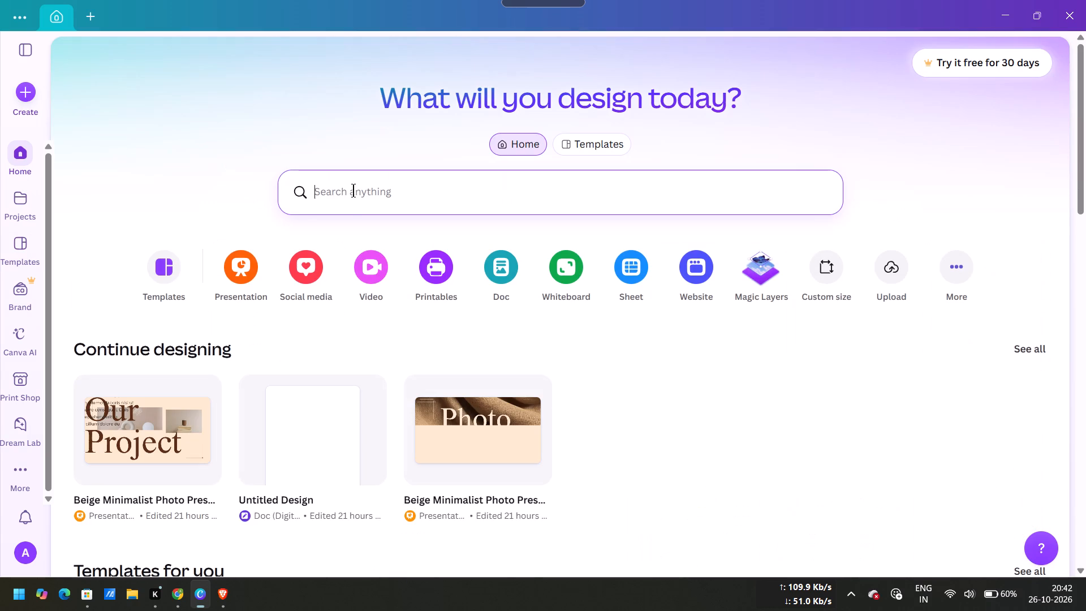
{"action": "left_click", "coordinate": [355, 188]}
{"action": "key", "text": "p"}
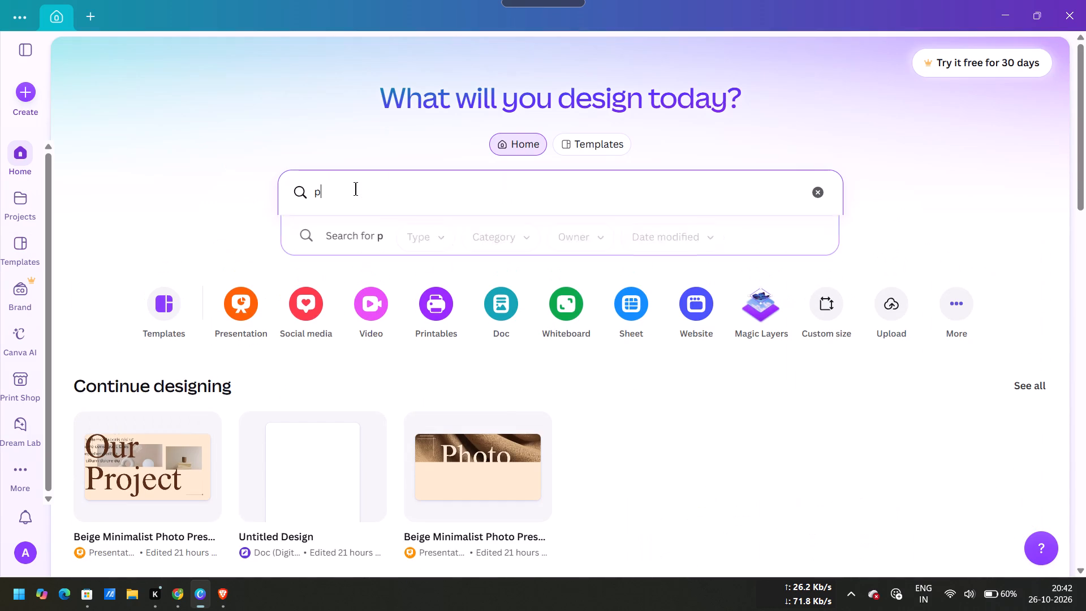
{"action": "type", "text": "roduct"}
{"action": "key", "text": "space"}
{"action": "type", "text": "video"}
{"action": "key", "text": "Return"}
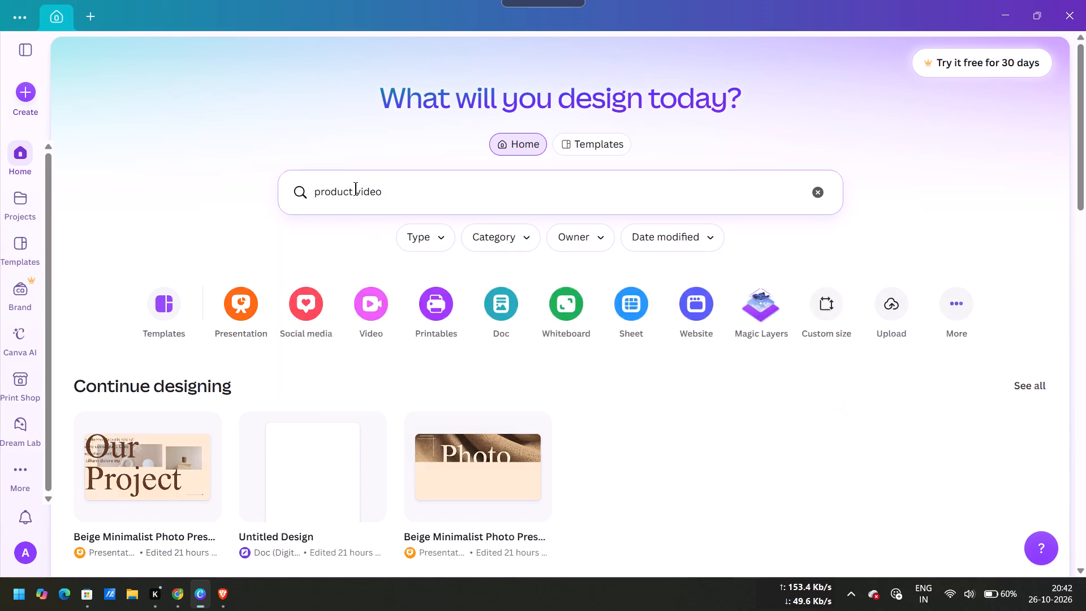
Open the Blue and White Clean Aesthetic Natural Skincare Product Mobile Video template from the results and start customising it.
{"action": "scroll", "coordinate": [355, 188], "scroll_direction": "down", "scroll_amount": 1}
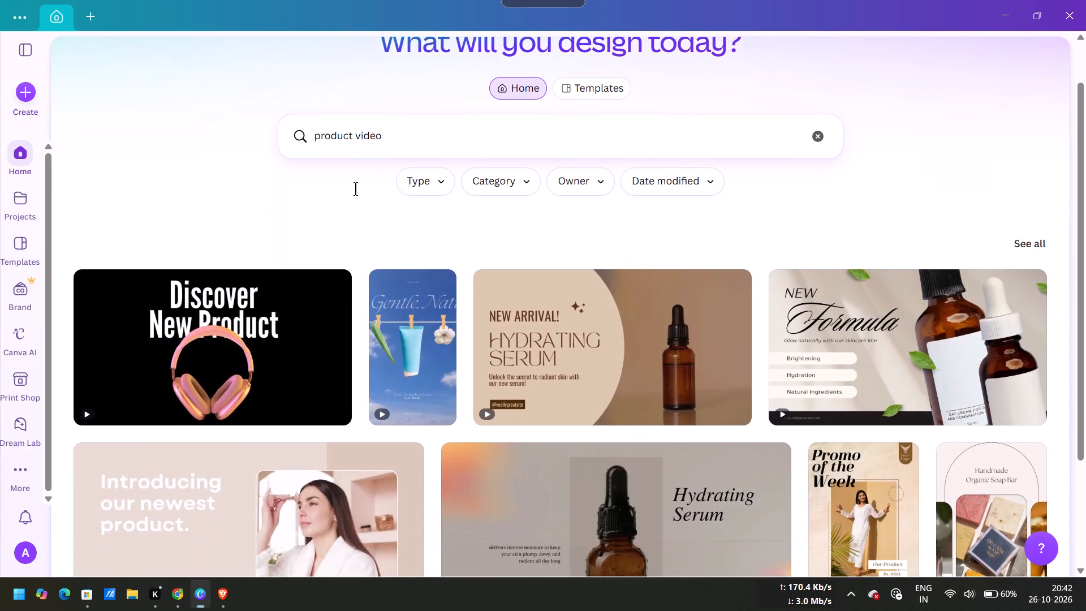
{"action": "scroll", "coordinate": [355, 188], "scroll_direction": "down", "scroll_amount": 1}
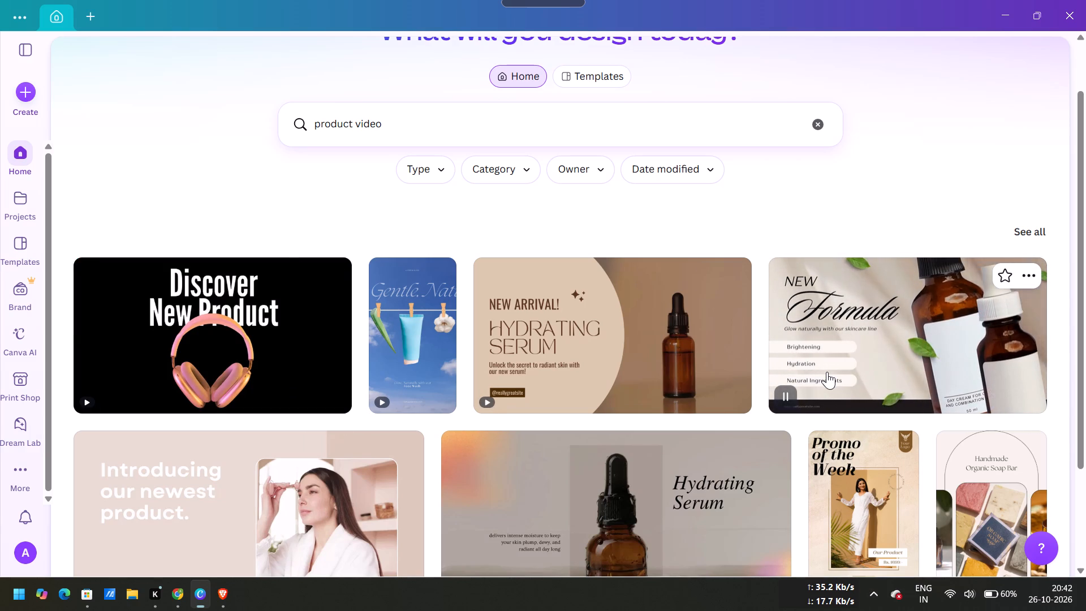
{"action": "left_click", "coordinate": [410, 326]}
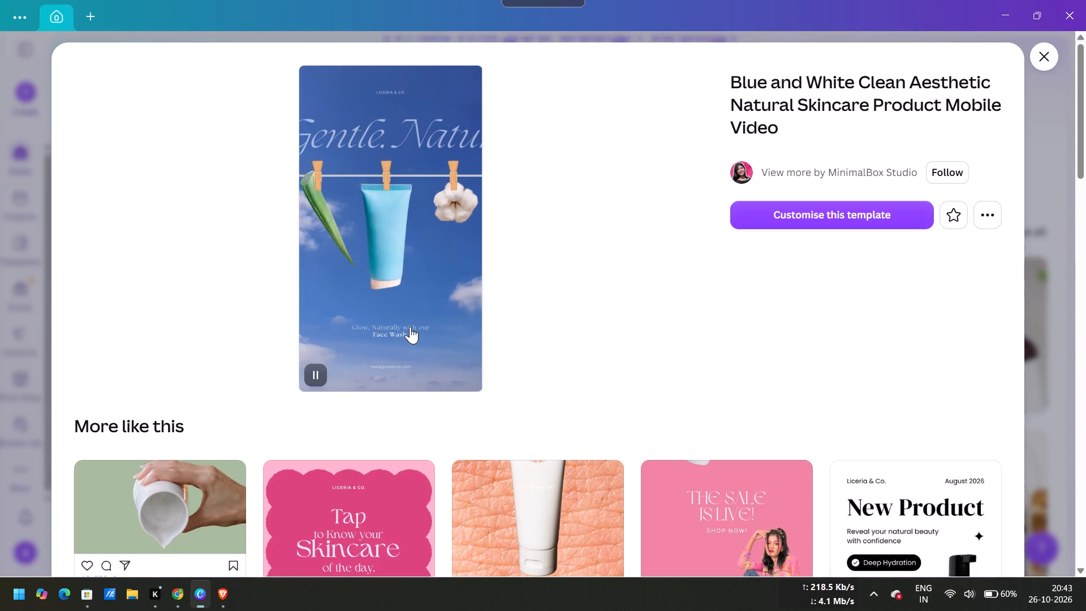
{"action": "left_click", "coordinate": [863, 208]}
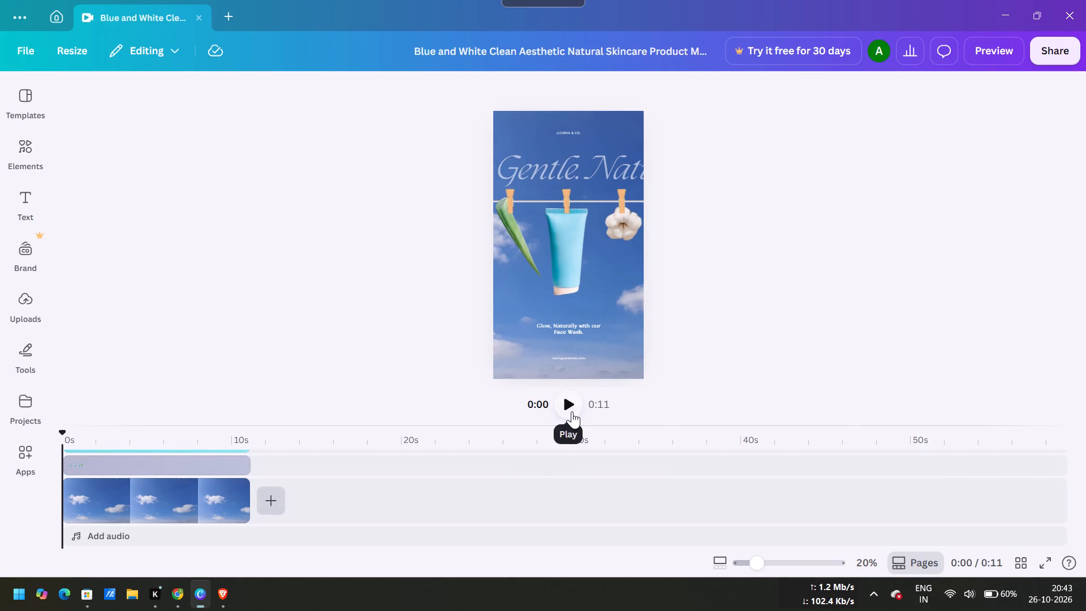
Preview the skincare video by playing part of it, pause it and return the playhead to the start of the timeline.
{"action": "left_click", "coordinate": [571, 411]}
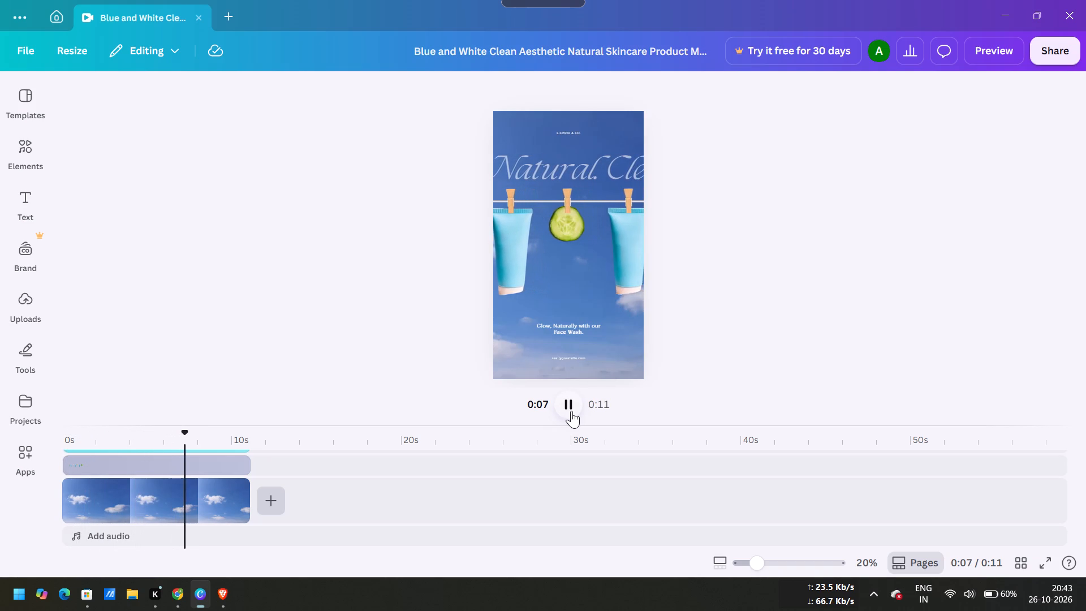
{"action": "left_click", "coordinate": [571, 411]}
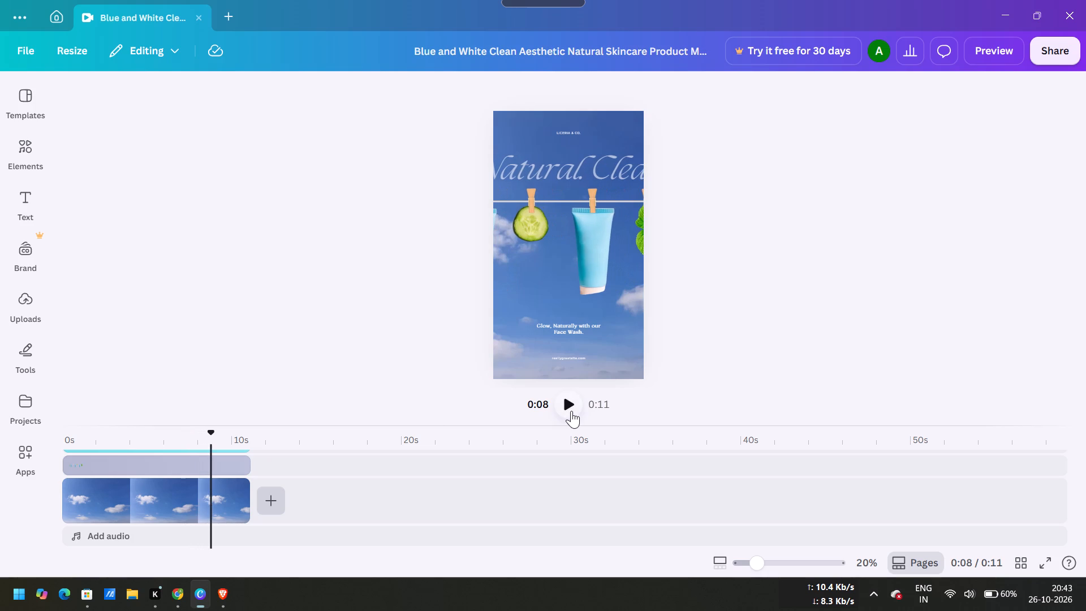
{"action": "left_click", "coordinate": [67, 442]}
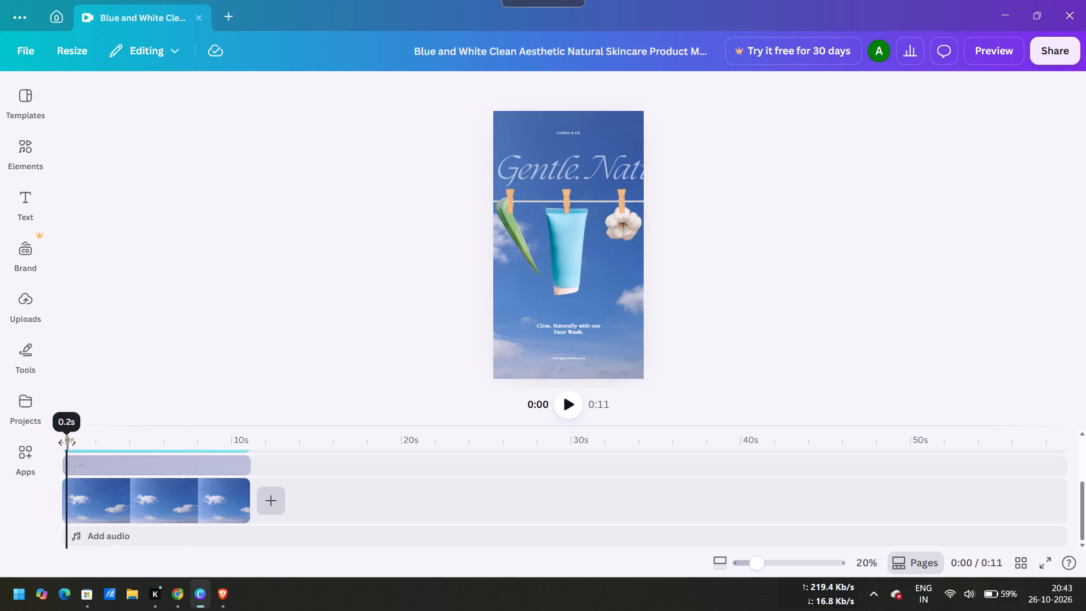
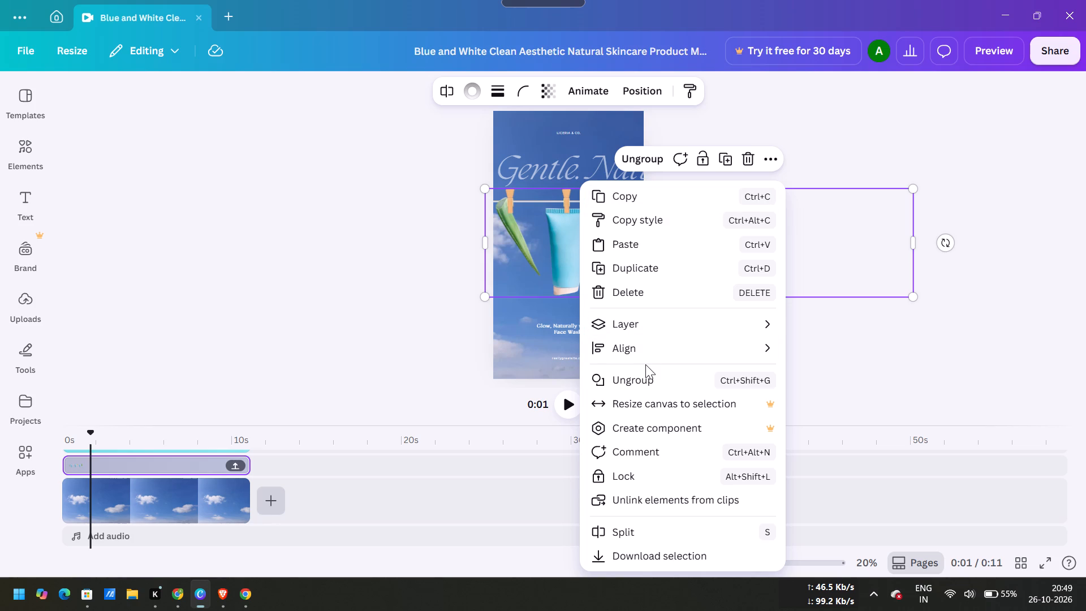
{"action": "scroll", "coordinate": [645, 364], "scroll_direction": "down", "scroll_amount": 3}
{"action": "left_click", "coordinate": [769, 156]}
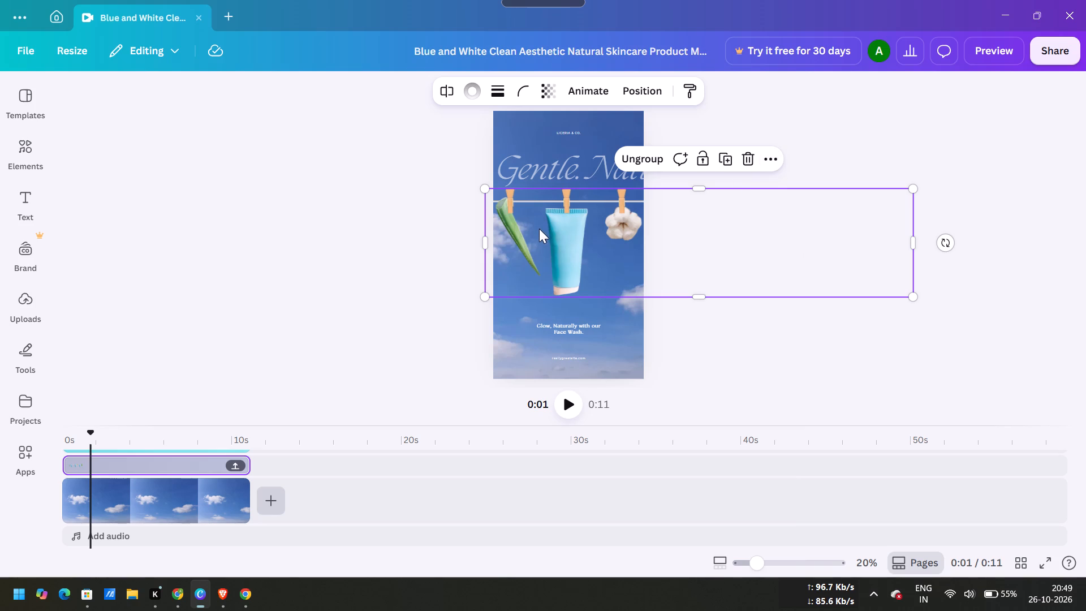
Ungroup the blue face wash tube from the clothesline group.
{"action": "left_click", "coordinate": [549, 240]}
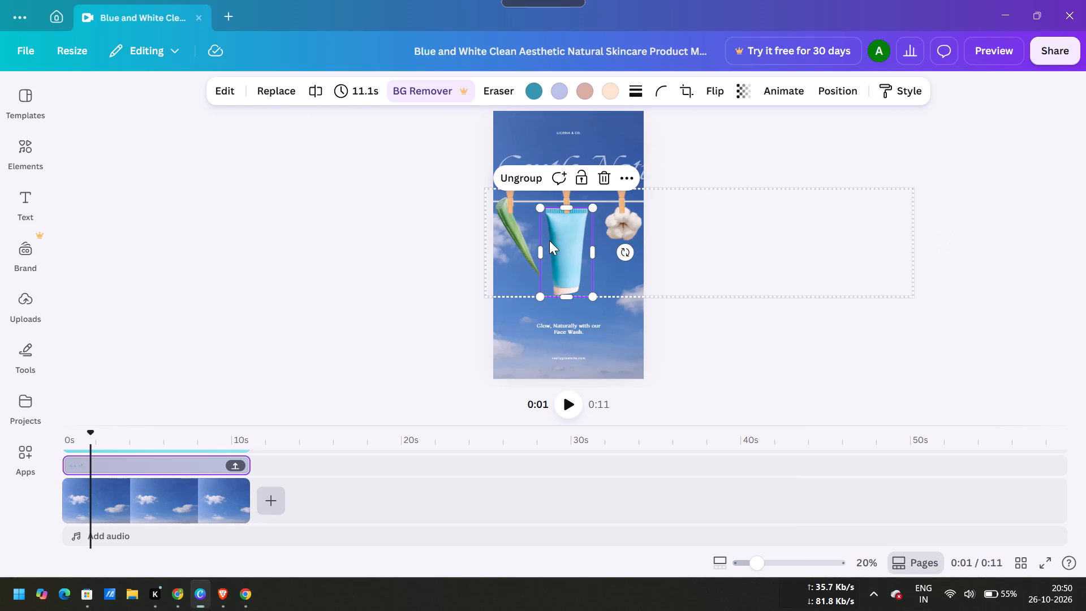
{"action": "left_click", "coordinate": [628, 175]}
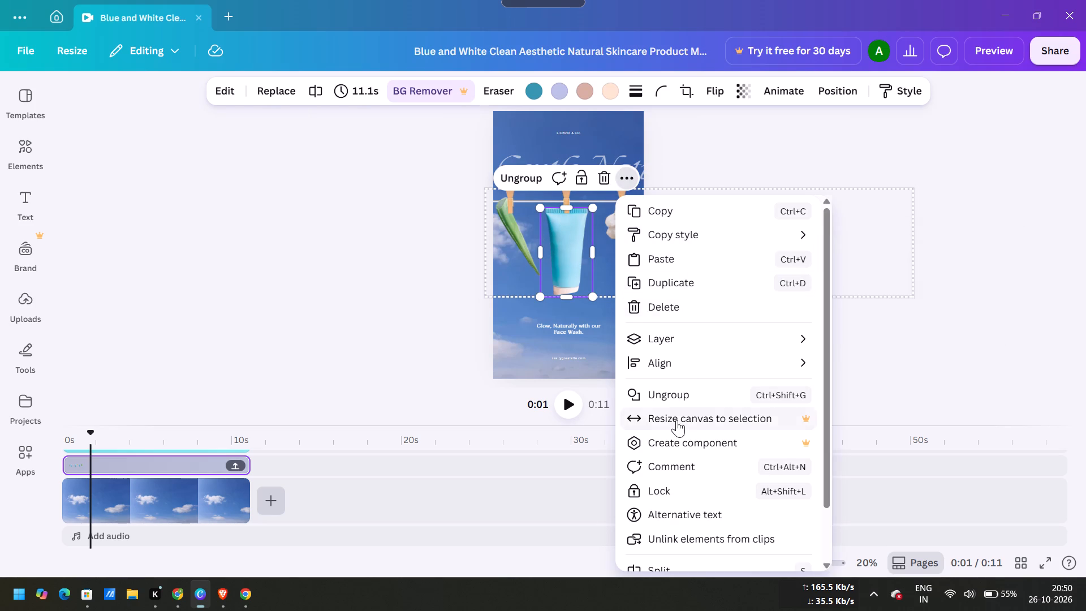
{"action": "scroll", "coordinate": [676, 420], "scroll_direction": "down", "scroll_amount": 2}
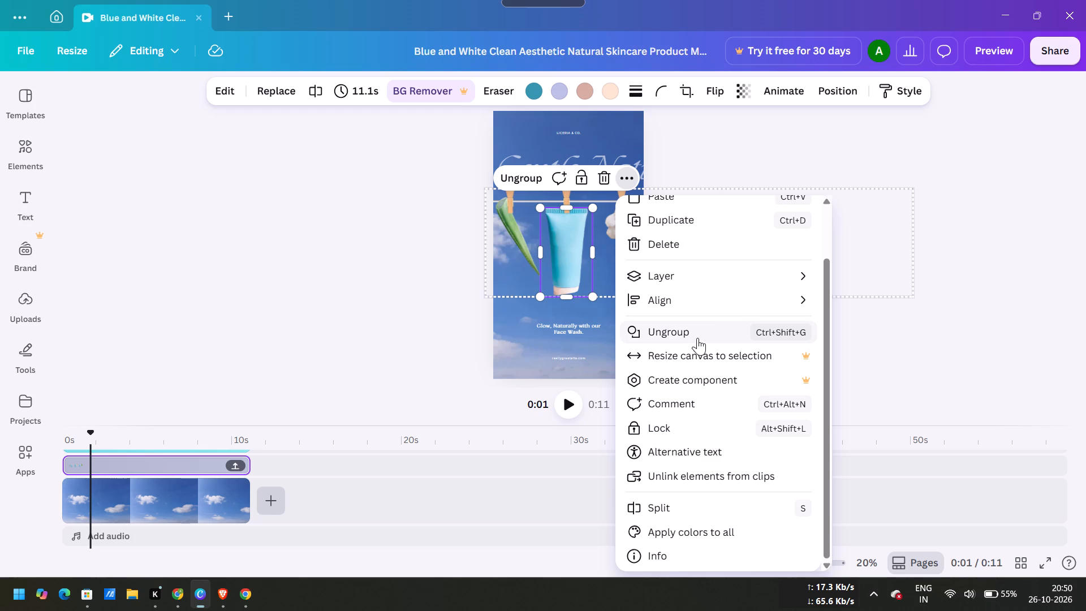
{"action": "scroll", "coordinate": [697, 338], "scroll_direction": "up", "scroll_amount": 2}
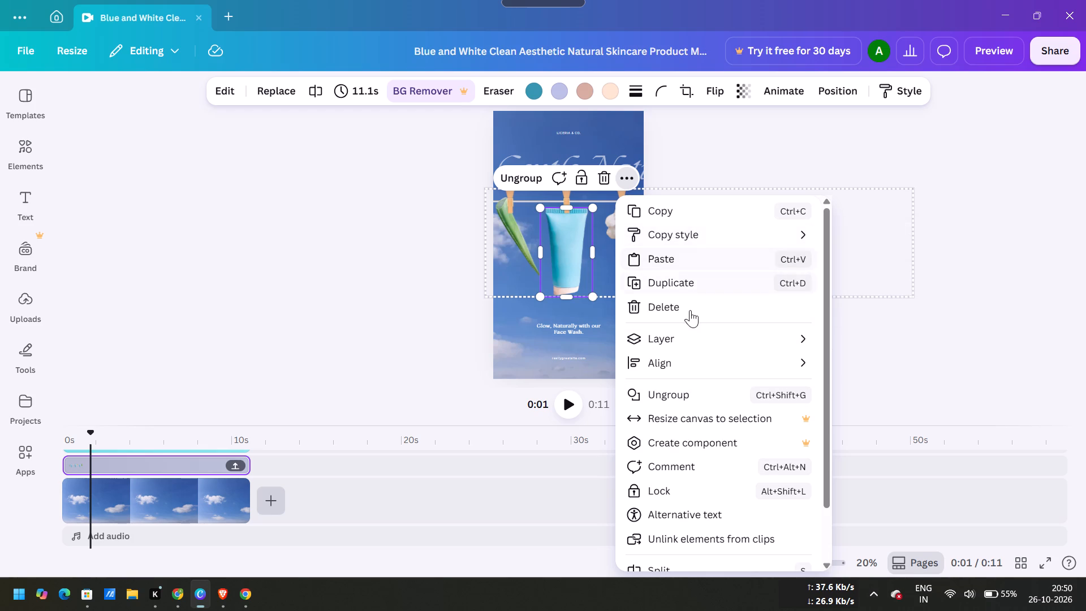
{"action": "left_click", "coordinate": [674, 397]}
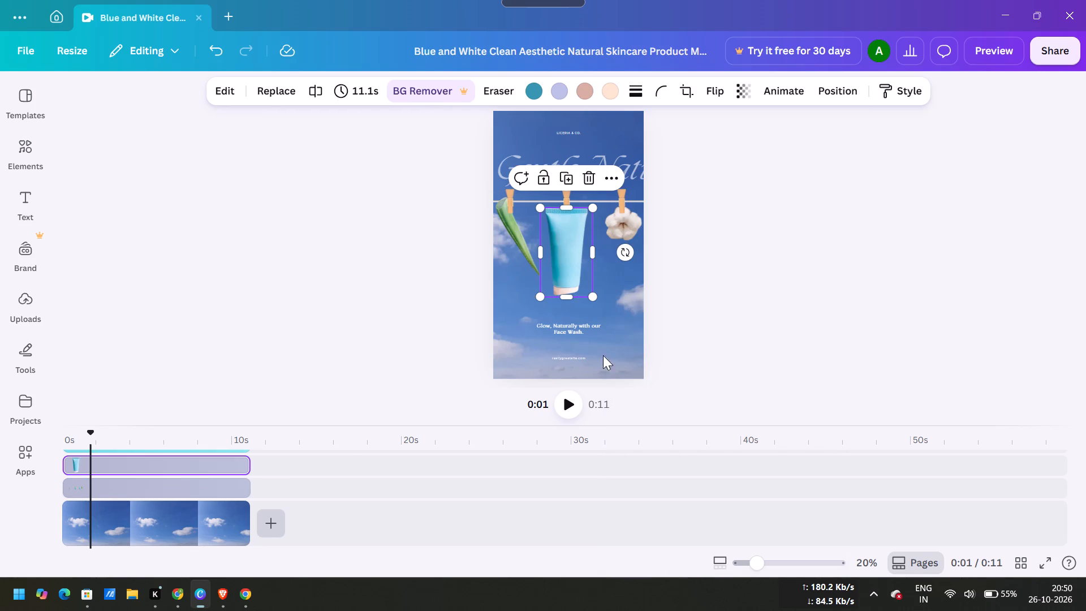
Delete the blue face wash tube hanging from the middle clothespin.
{"action": "scroll", "coordinate": [132, 536], "scroll_direction": "up", "scroll_amount": 1}
{"action": "scroll", "coordinate": [132, 536], "scroll_direction": "down", "scroll_amount": 1}
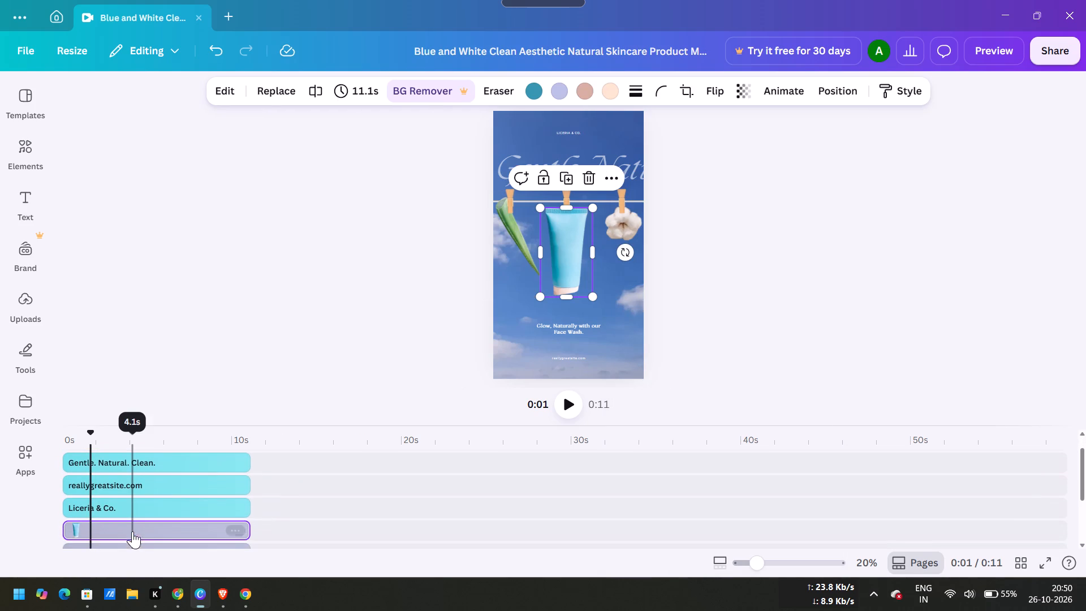
{"action": "right_click", "coordinate": [132, 530]}
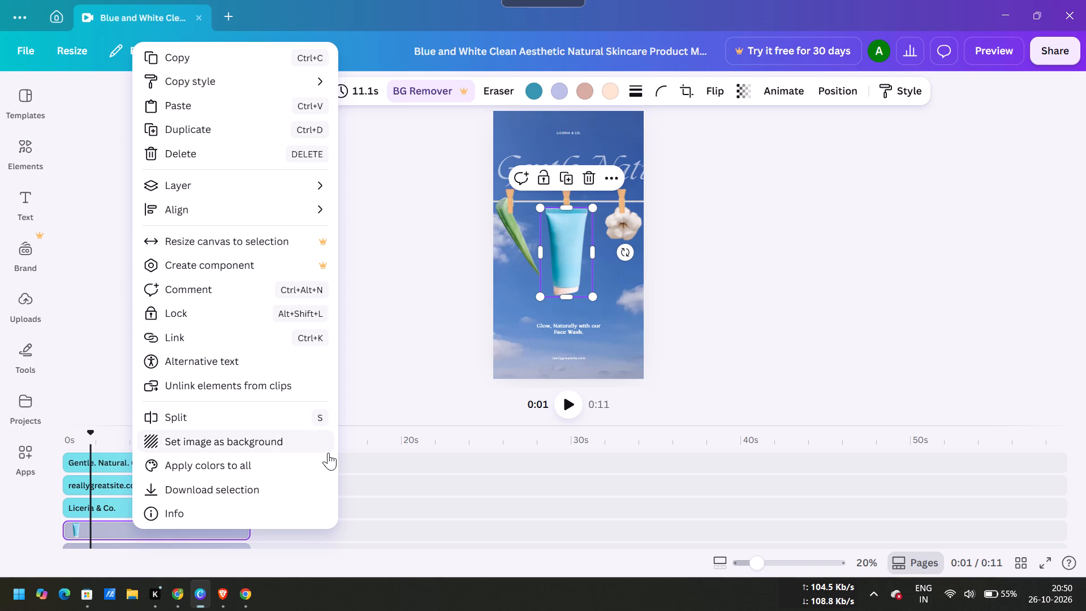
{"action": "left_click", "coordinate": [358, 474]}
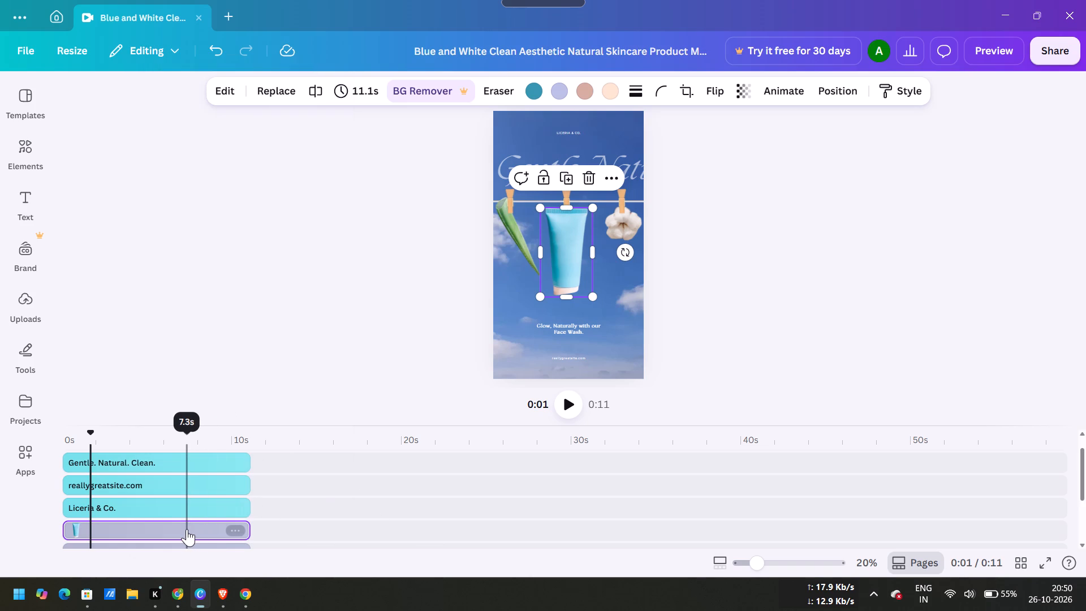
{"action": "left_click", "coordinate": [187, 529]}
{"action": "double_click", "coordinate": [187, 529]}
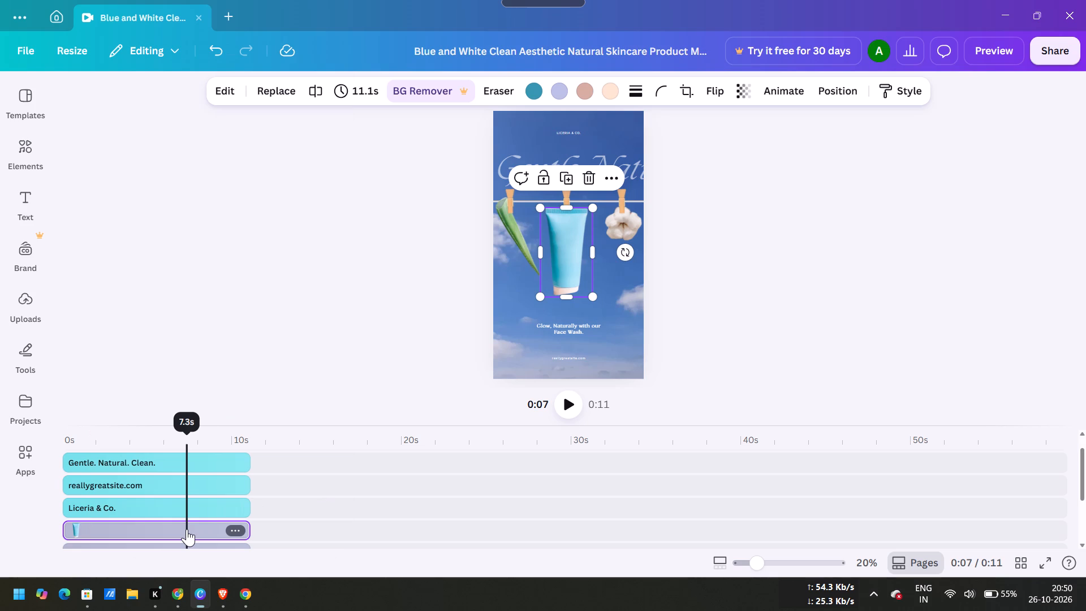
{"action": "key", "text": "Delete"}
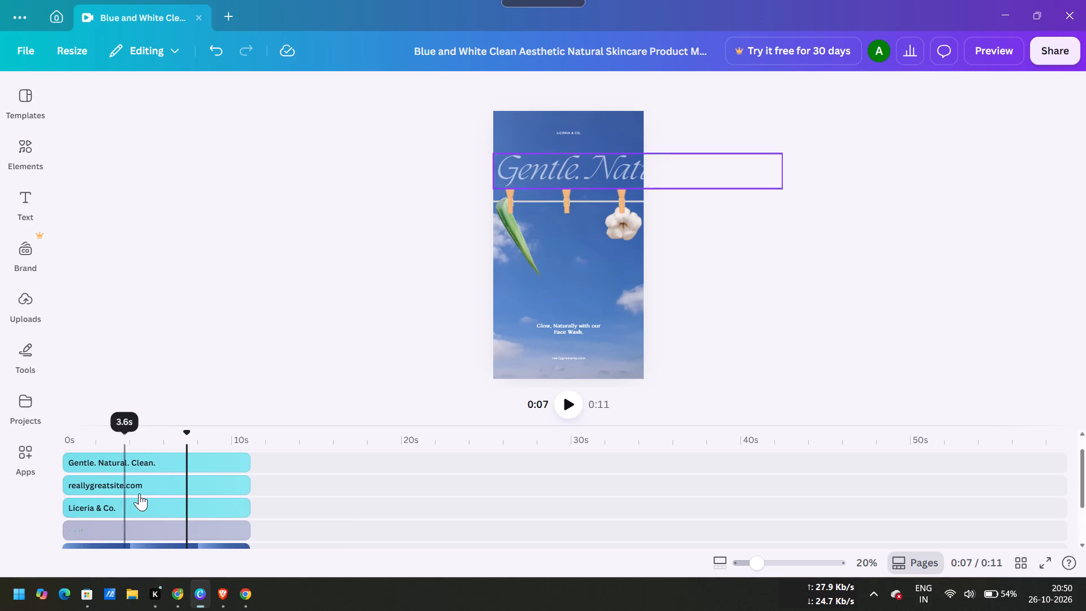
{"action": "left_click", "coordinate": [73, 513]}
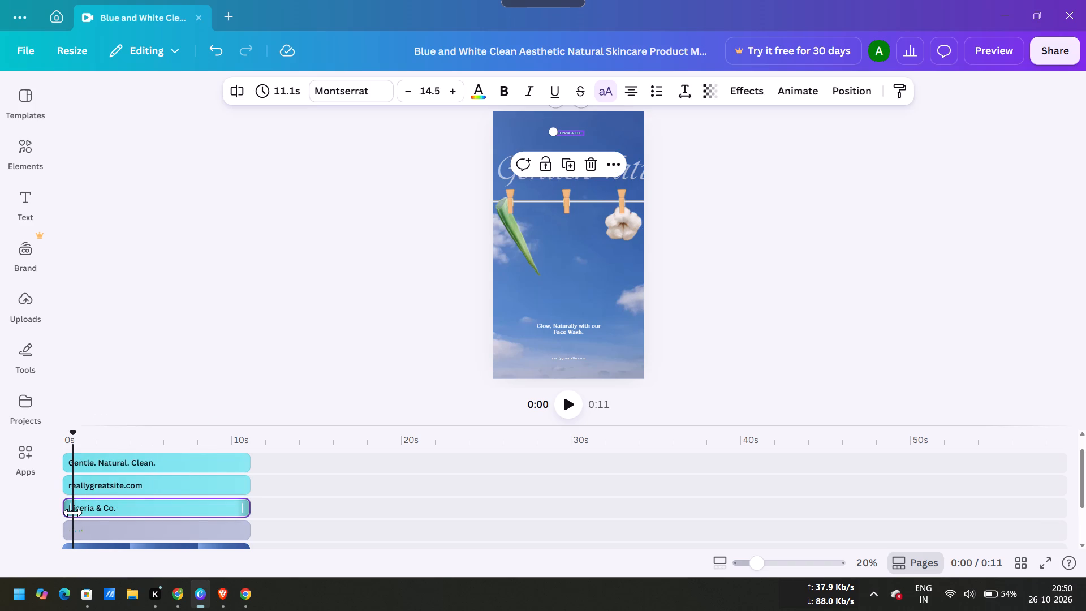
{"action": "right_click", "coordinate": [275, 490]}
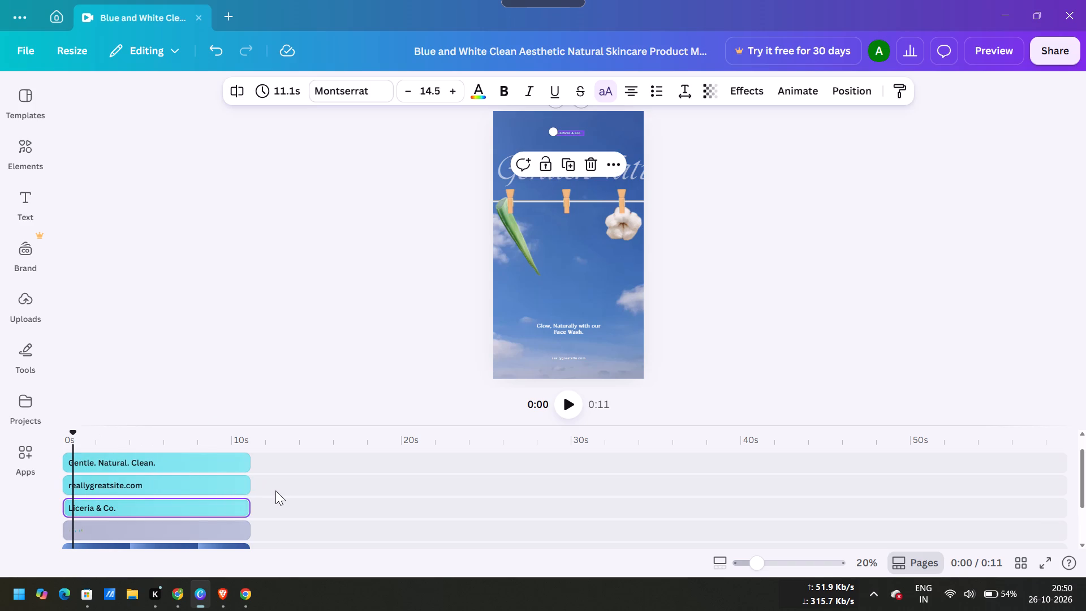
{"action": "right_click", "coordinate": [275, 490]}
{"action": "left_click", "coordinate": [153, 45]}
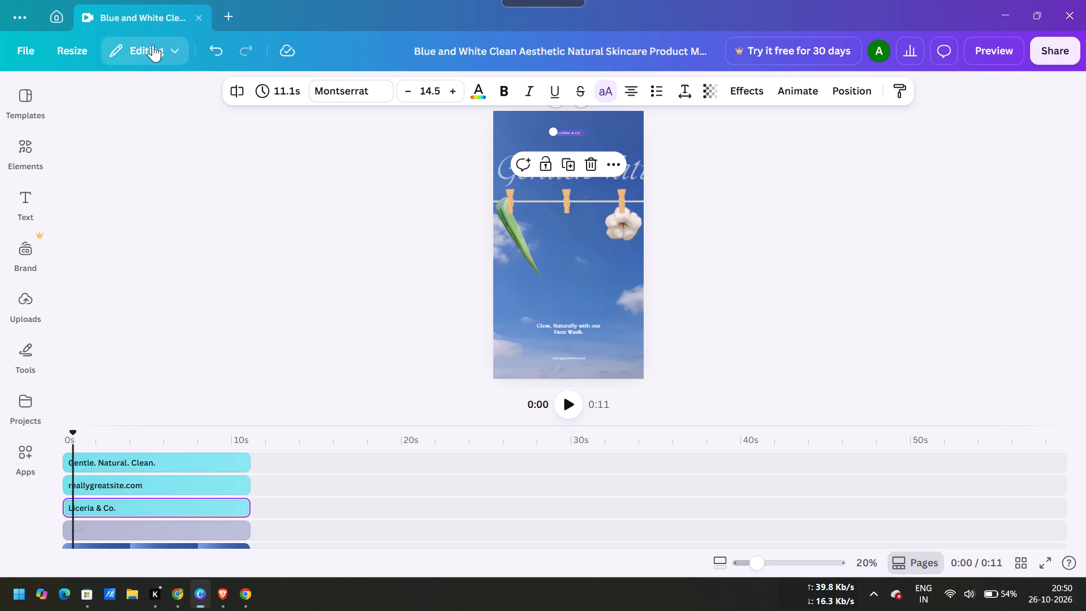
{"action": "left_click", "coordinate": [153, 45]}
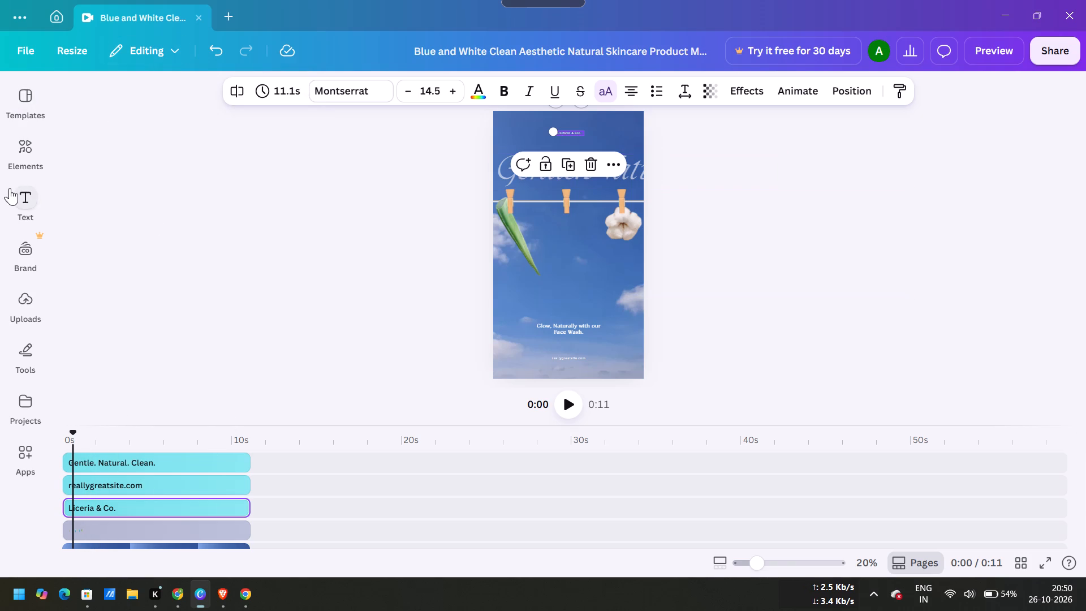
Upload the image "Golden and Black MOBICROWN Earbuds Cases.png" from the Downloads folder to the design's uploads.
{"action": "scroll", "coordinate": [231, 551], "scroll_direction": "down", "scroll_amount": 3}
{"action": "scroll", "coordinate": [290, 520], "scroll_direction": "down", "scroll_amount": 1}
{"action": "scroll", "coordinate": [236, 521], "scroll_direction": "up", "scroll_amount": 1}
{"action": "left_click", "coordinate": [264, 531]}
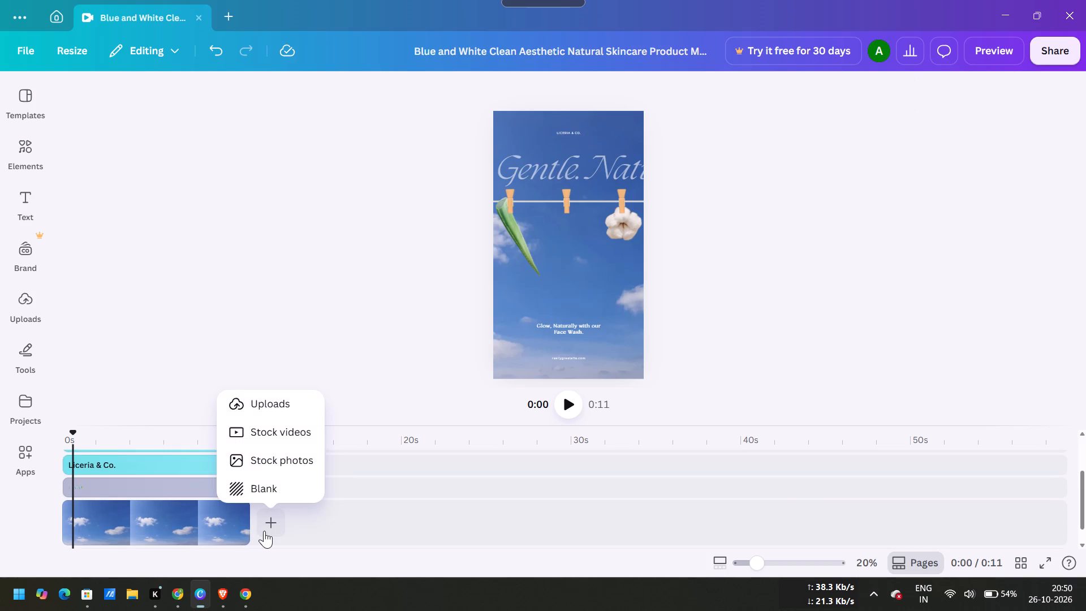
{"action": "left_click", "coordinate": [274, 402]}
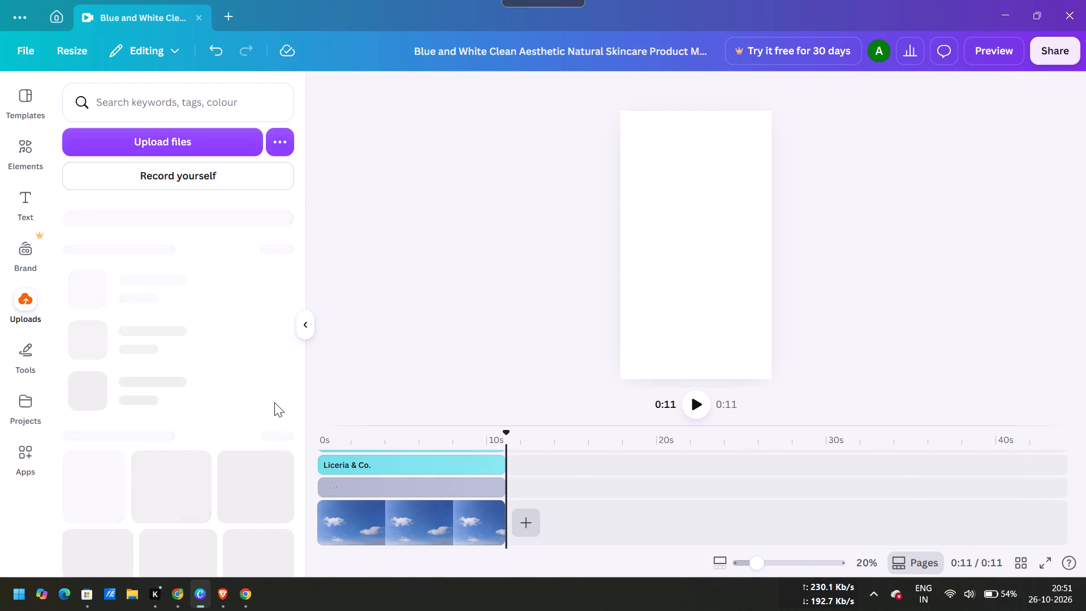
{"action": "left_click", "coordinate": [148, 155]}
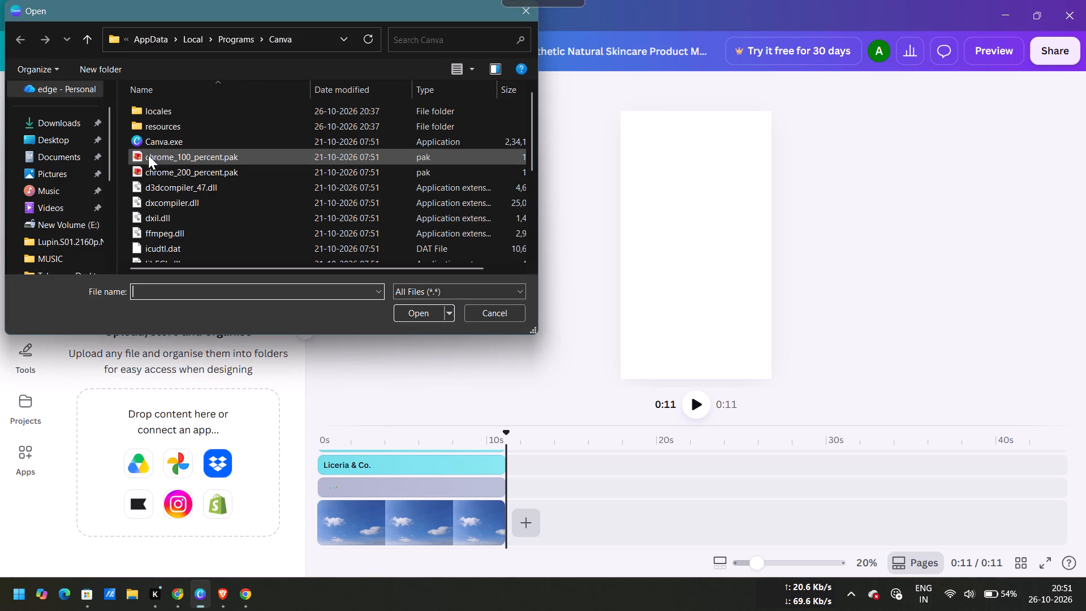
{"action": "left_click", "coordinate": [68, 122]}
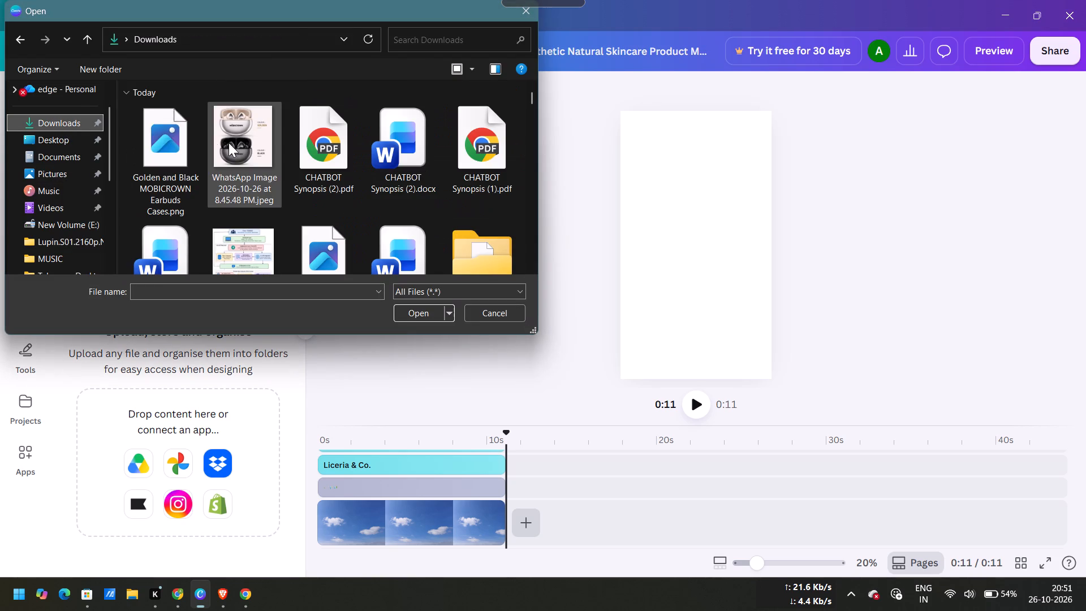
{"action": "left_click", "coordinate": [146, 148]}
{"action": "left_click", "coordinate": [410, 319]}
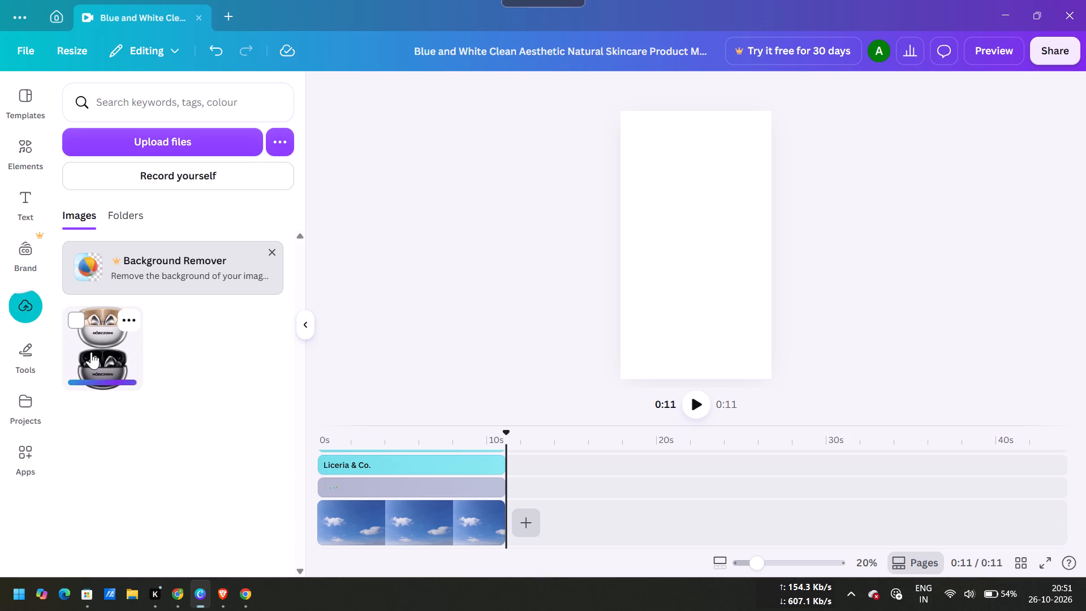
Add the uploaded earbuds image near the end of the video and crop it to the golden case, about 733 × 385.
{"action": "left_click_drag", "start_coordinate": [91, 352], "coordinate": [510, 489]}
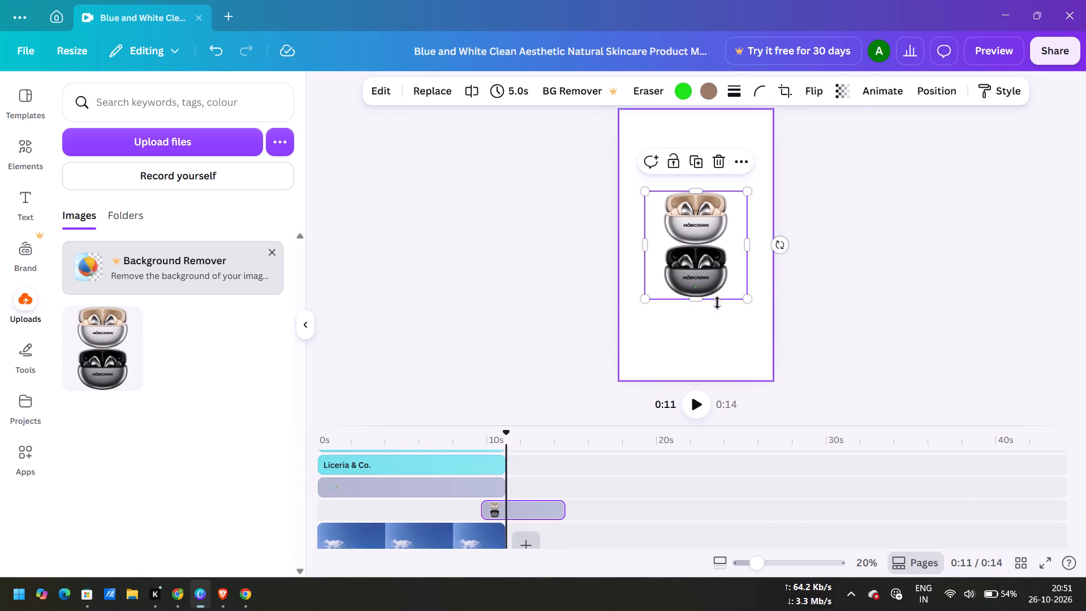
{"action": "left_click_drag", "start_coordinate": [699, 298], "coordinate": [707, 245]}
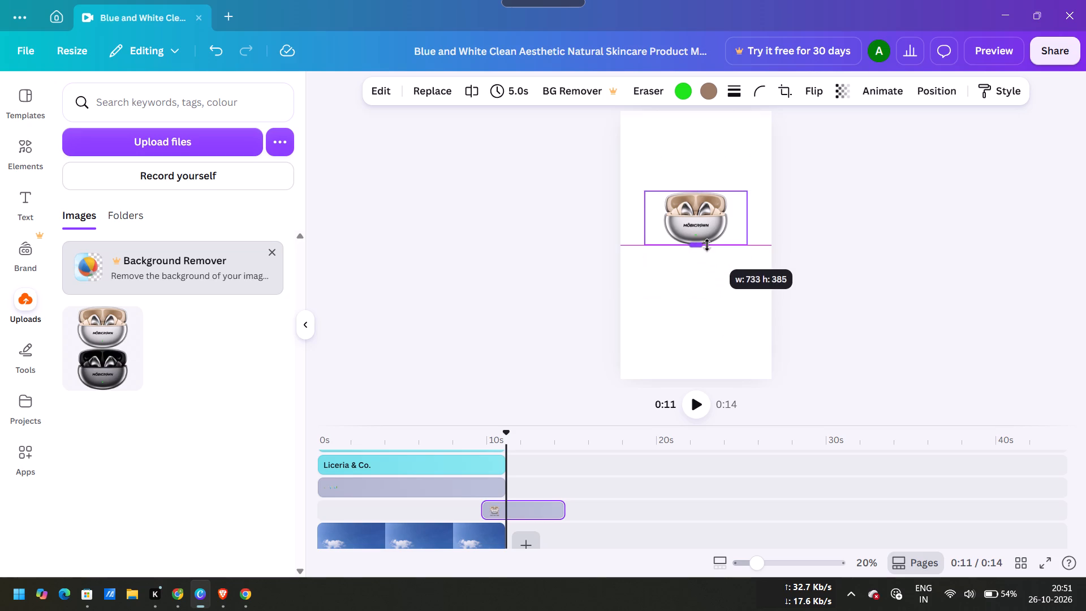
{"action": "left_click_drag", "start_coordinate": [707, 245], "coordinate": [707, 246]}
{"action": "left_click_drag", "start_coordinate": [708, 215], "coordinate": [666, 299]}
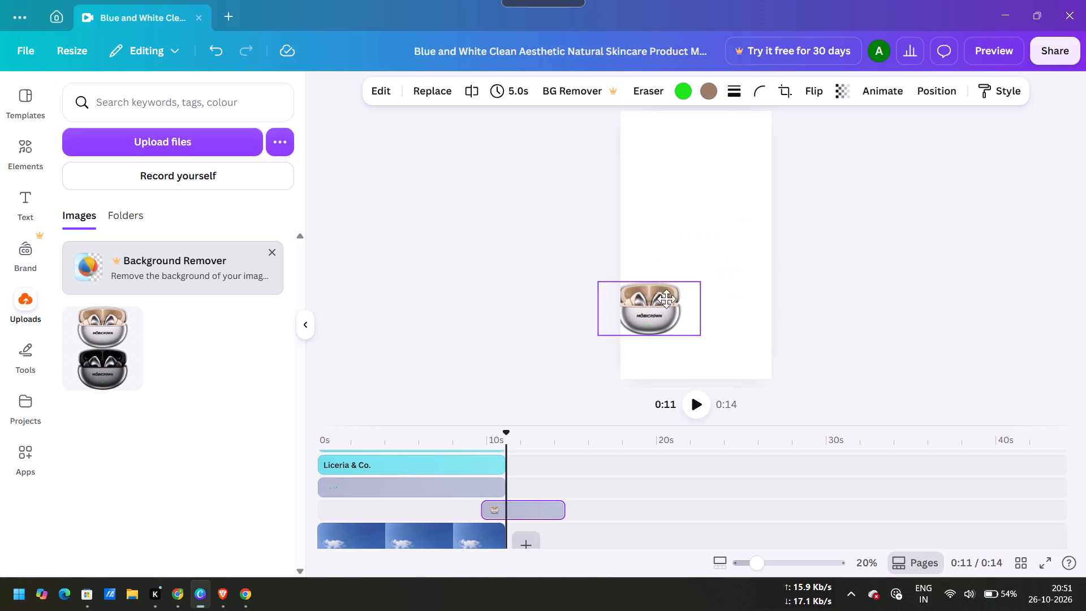
{"action": "left_click_drag", "start_coordinate": [666, 299], "coordinate": [693, 258]}
Move the golden earbuds case clip to the start of the timeline, on a track above the clothesline group.
{"action": "left_click_drag", "start_coordinate": [518, 508], "coordinate": [485, 509]}
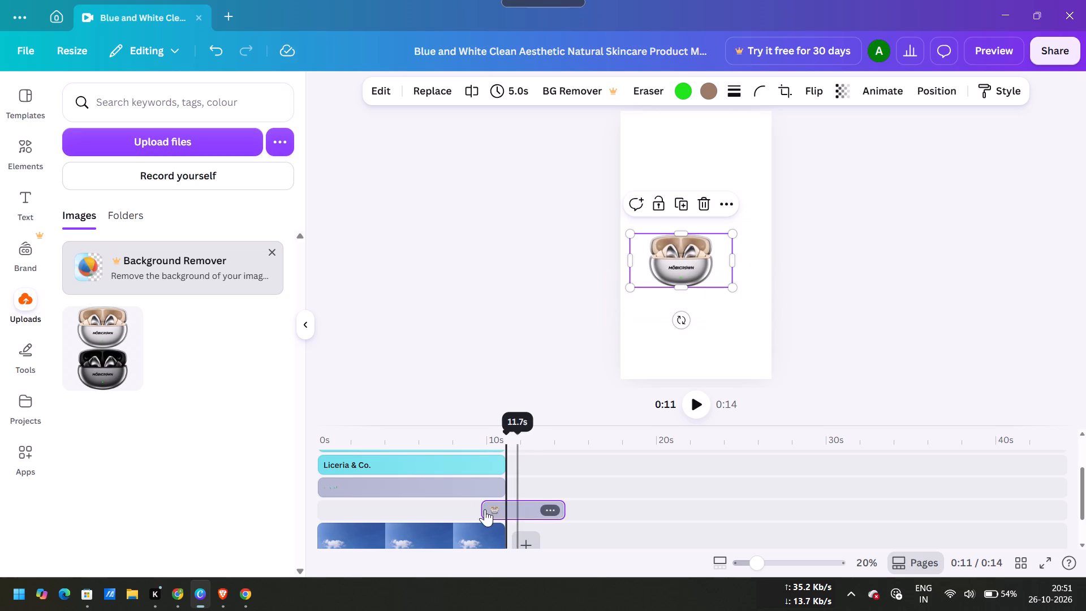
{"action": "left_click_drag", "start_coordinate": [485, 509], "coordinate": [353, 474]}
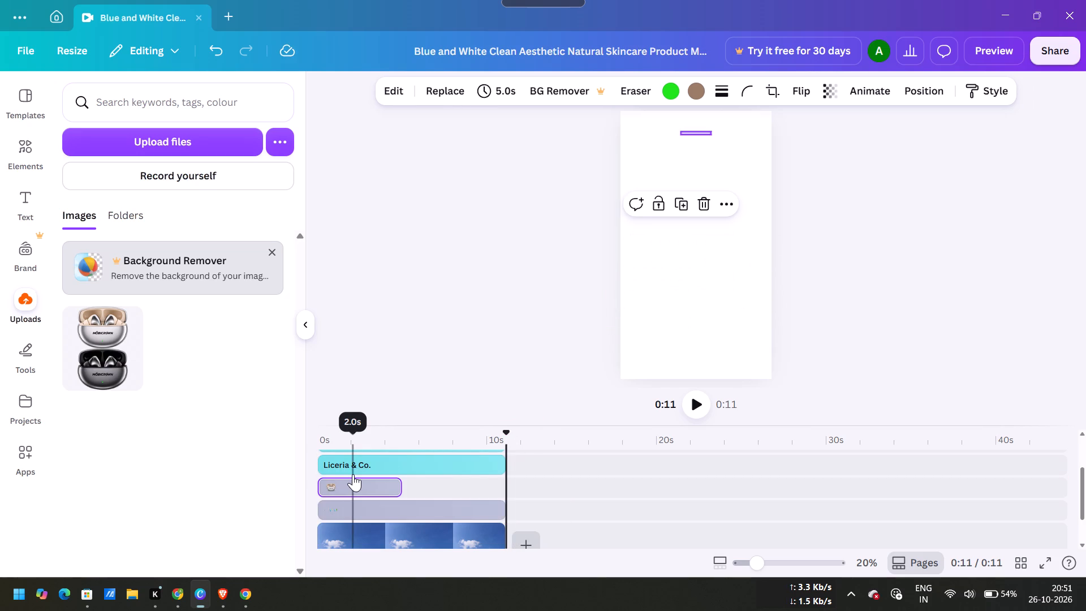
At 1.0 s, position the golden earbuds case beneath the middle clothespin, centred across the page.
{"action": "left_click", "coordinate": [335, 439]}
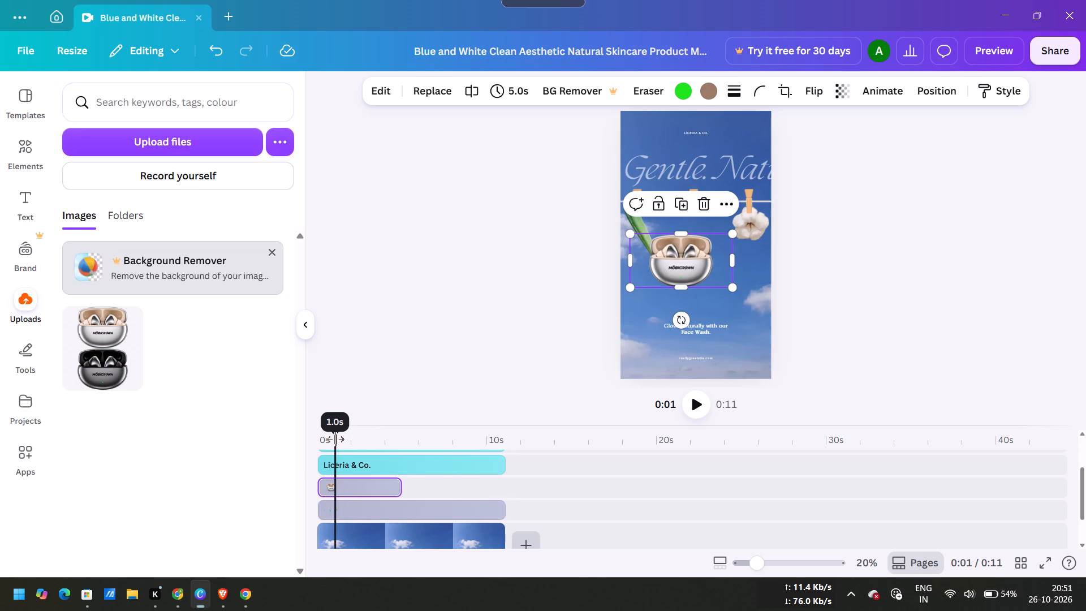
{"action": "left_click_drag", "start_coordinate": [678, 260], "coordinate": [685, 240]}
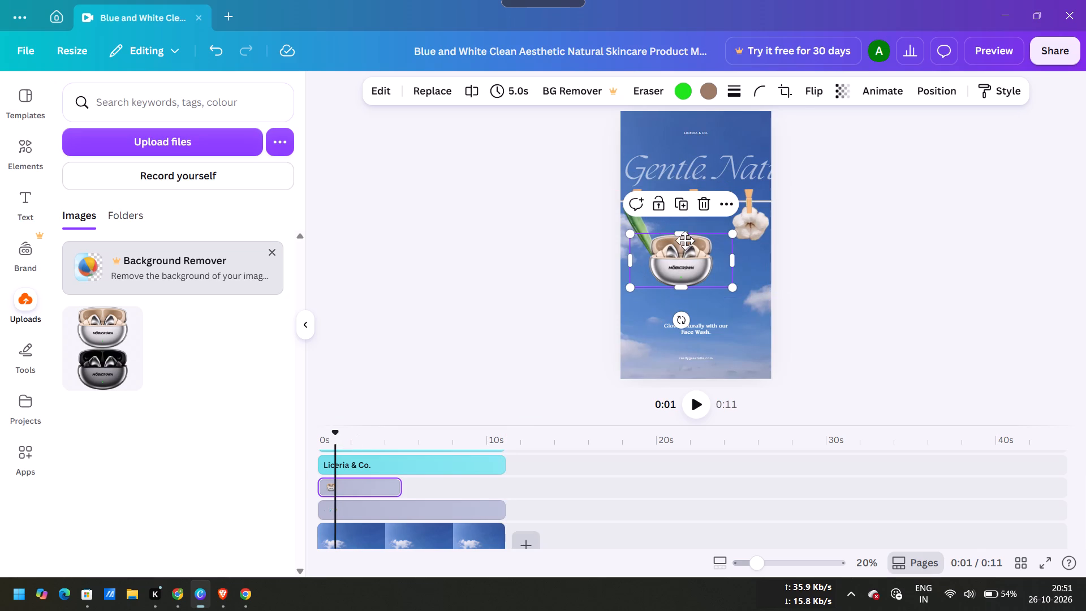
{"action": "left_click_drag", "start_coordinate": [685, 240], "coordinate": [687, 232]}
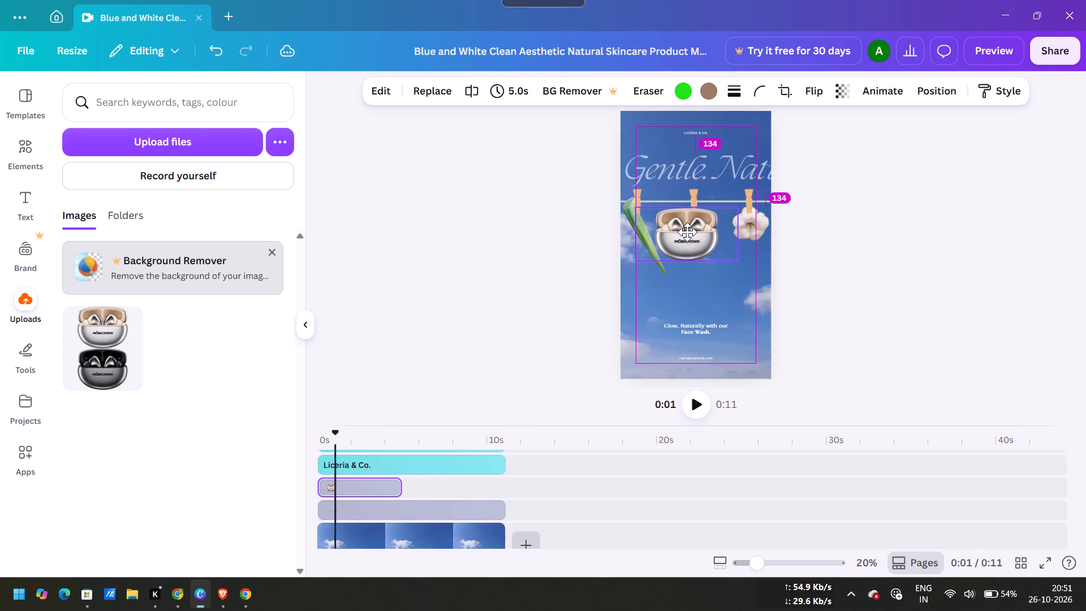
{"action": "left_click_drag", "start_coordinate": [687, 232], "coordinate": [688, 234]}
{"action": "left_click", "coordinate": [688, 234]}
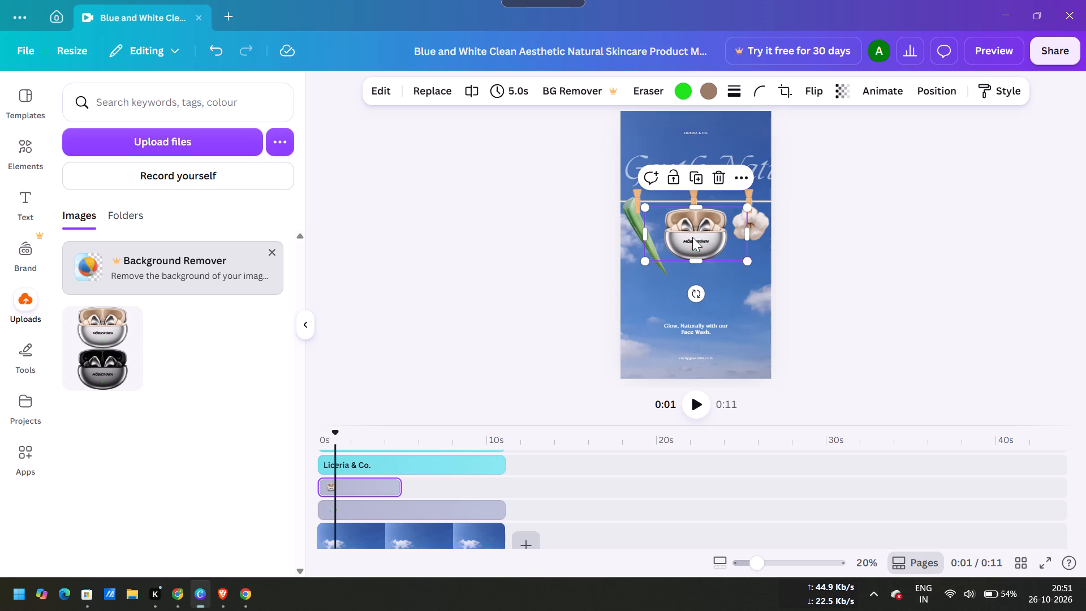
Extend the golden earbuds case clip on the timeline to 11.1 s, matching the clothesline group's length.
{"action": "scroll", "coordinate": [436, 472], "scroll_direction": "up", "scroll_amount": 1}
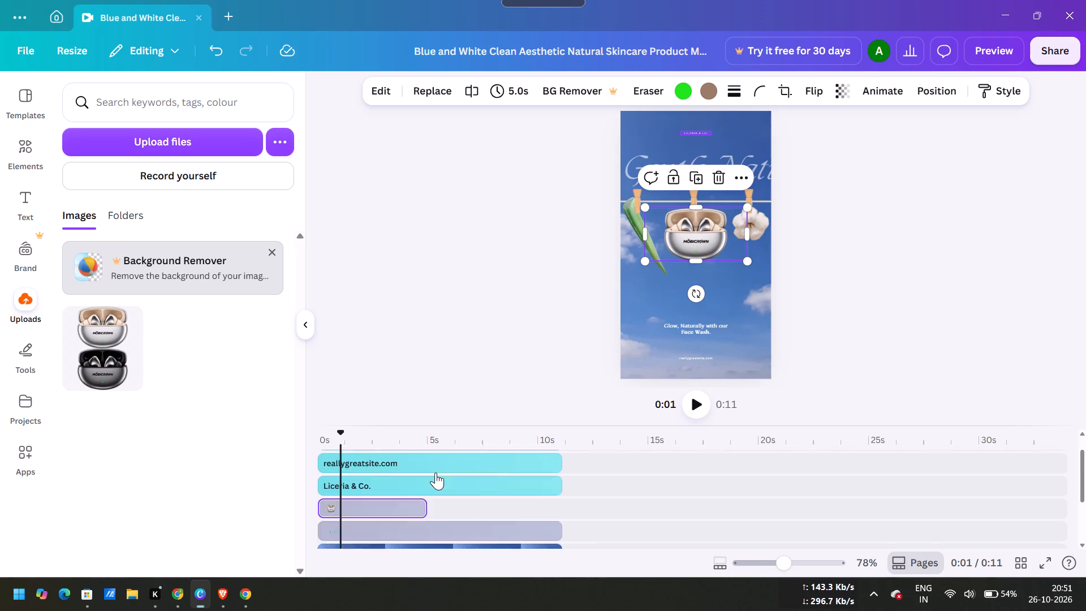
{"action": "scroll", "coordinate": [436, 472], "scroll_direction": "up", "scroll_amount": 2}
{"action": "scroll", "coordinate": [436, 472], "scroll_direction": "down", "scroll_amount": 2}
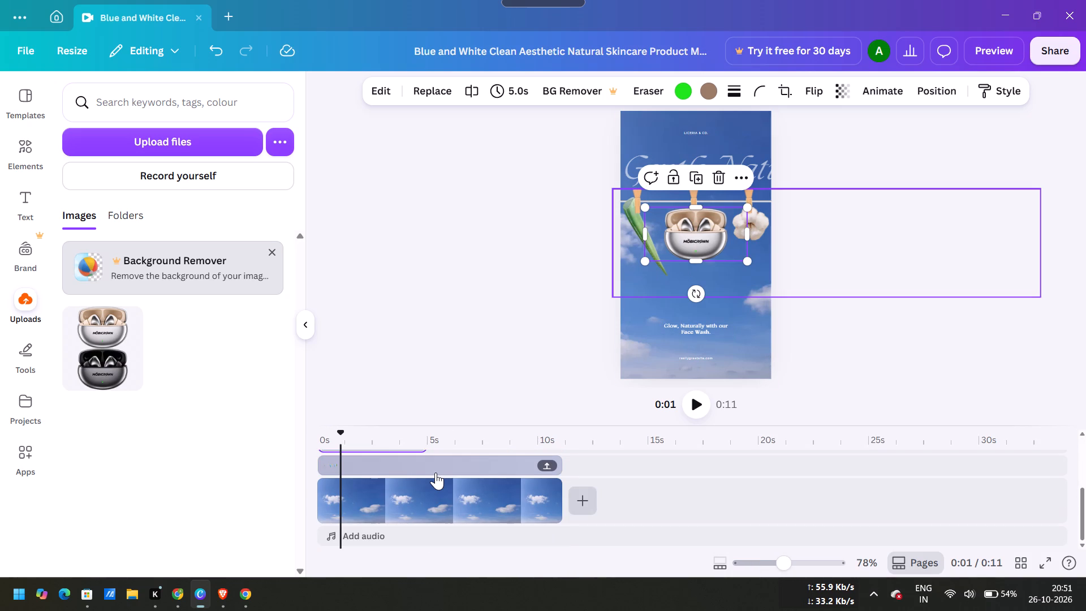
{"action": "left_click", "coordinate": [436, 466]}
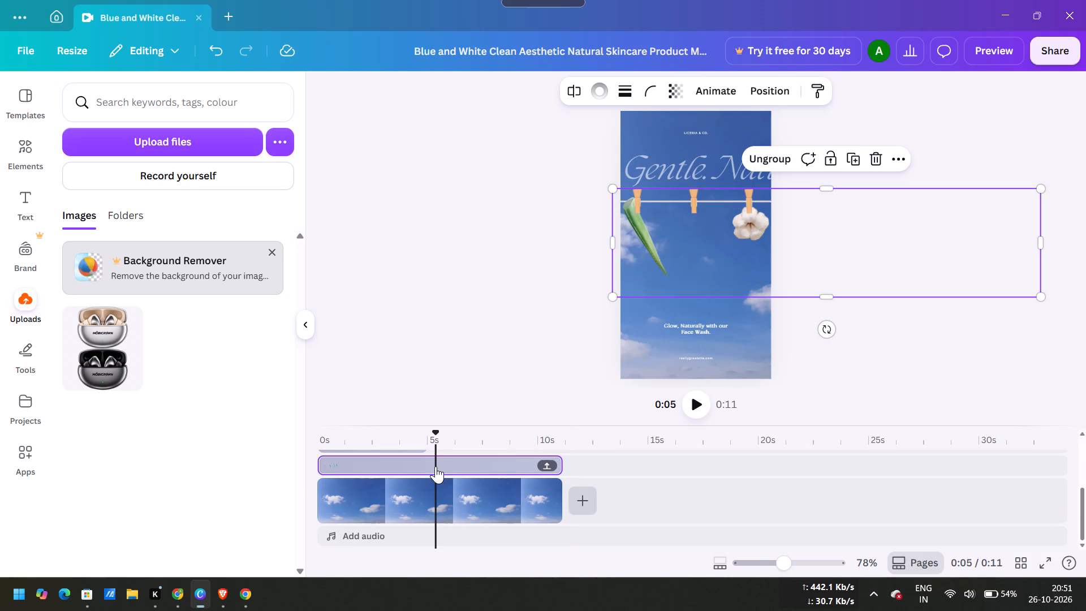
{"action": "scroll", "coordinate": [436, 466], "scroll_direction": "up", "scroll_amount": 2}
{"action": "left_click", "coordinate": [398, 498]}
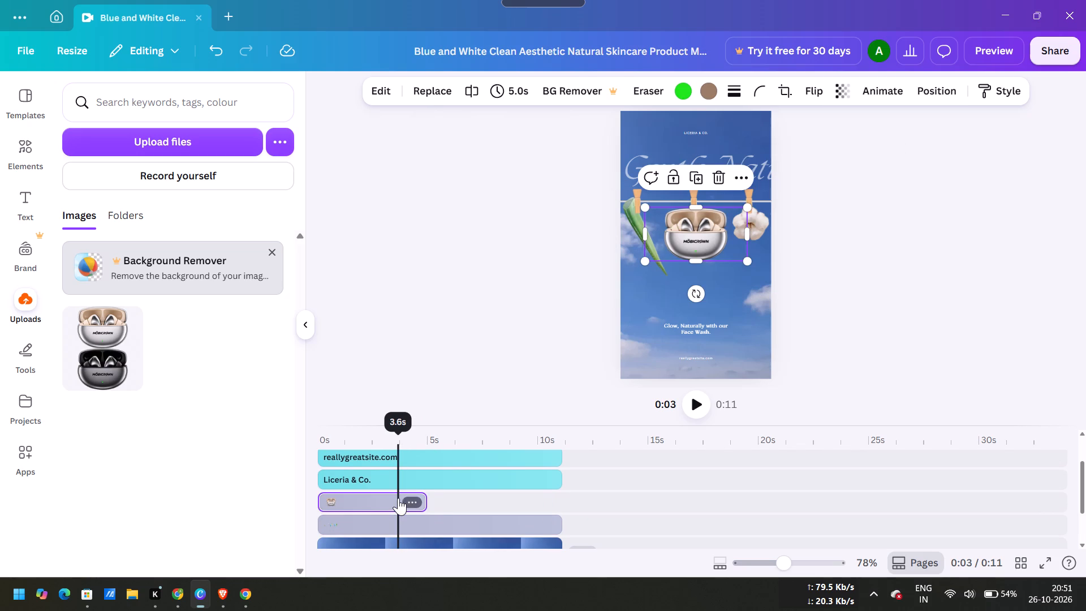
{"action": "left_click_drag", "start_coordinate": [424, 501], "coordinate": [519, 504]}
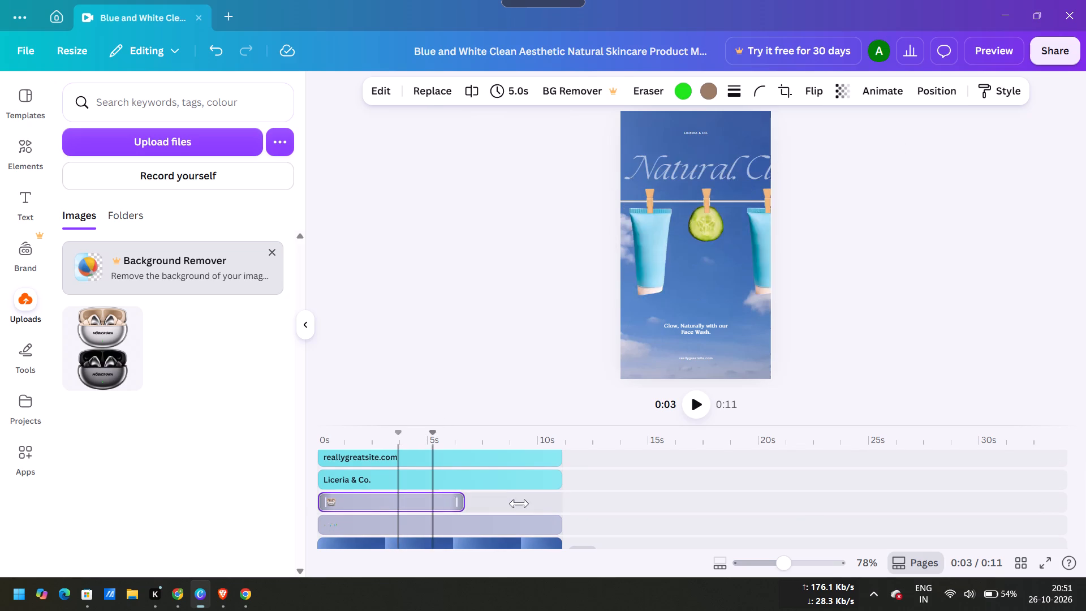
{"action": "left_click_drag", "start_coordinate": [519, 504], "coordinate": [555, 509]}
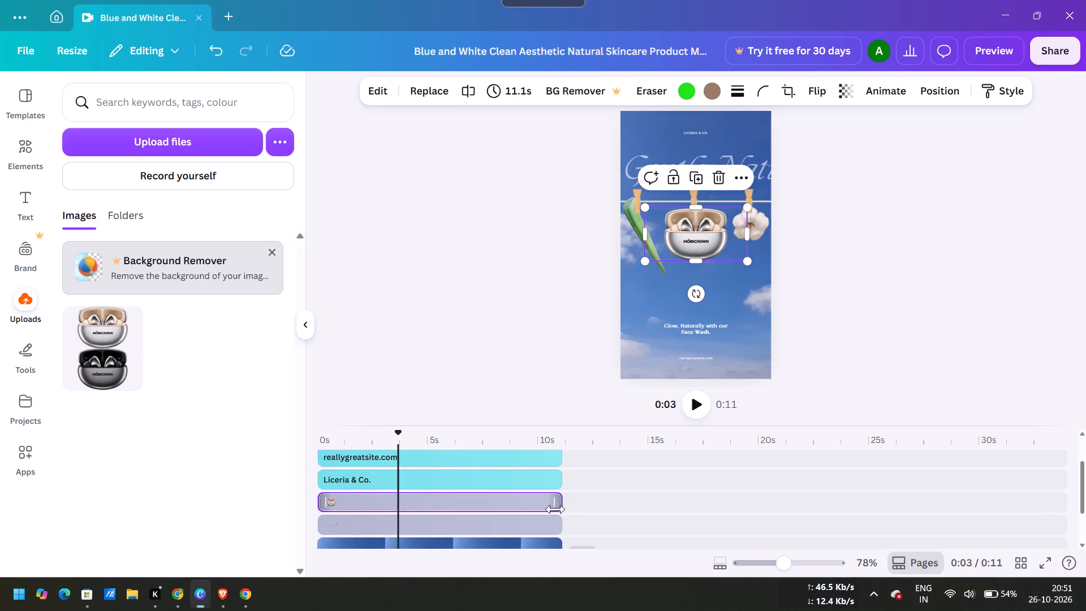
Send the golden earbuds case to the back, behind the clothesline group.
{"action": "scroll", "coordinate": [492, 513], "scroll_direction": "down", "scroll_amount": 1}
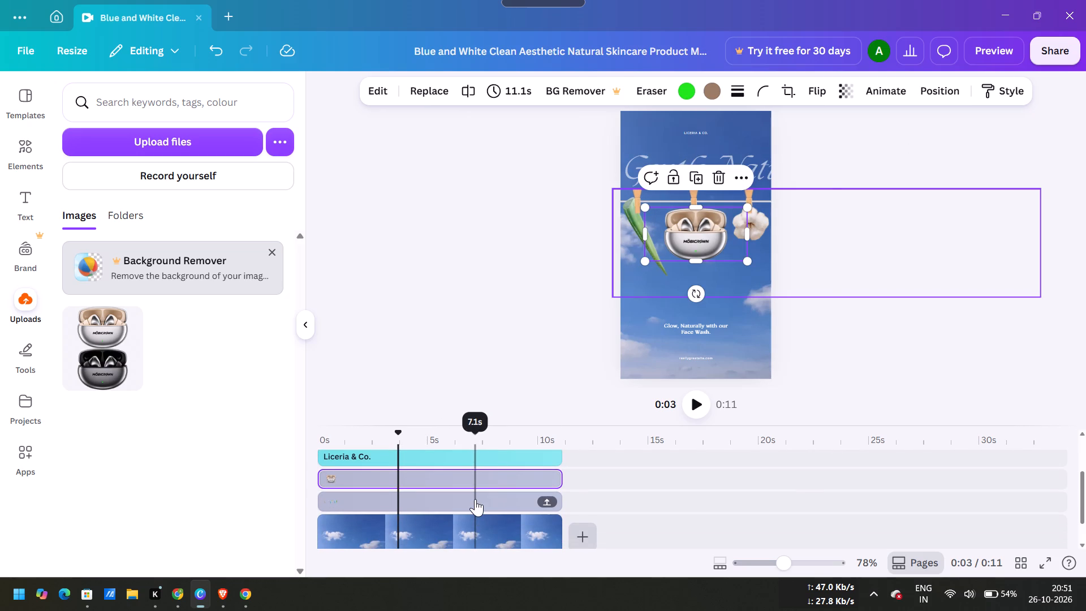
{"action": "left_click", "coordinate": [475, 499]}
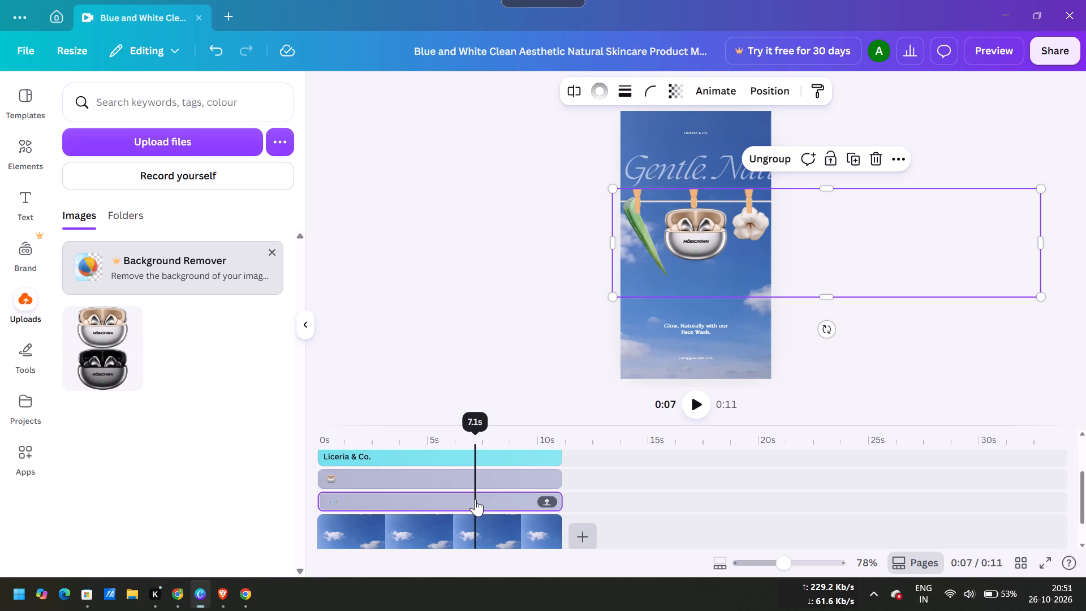
{"action": "left_click", "coordinate": [434, 483]}
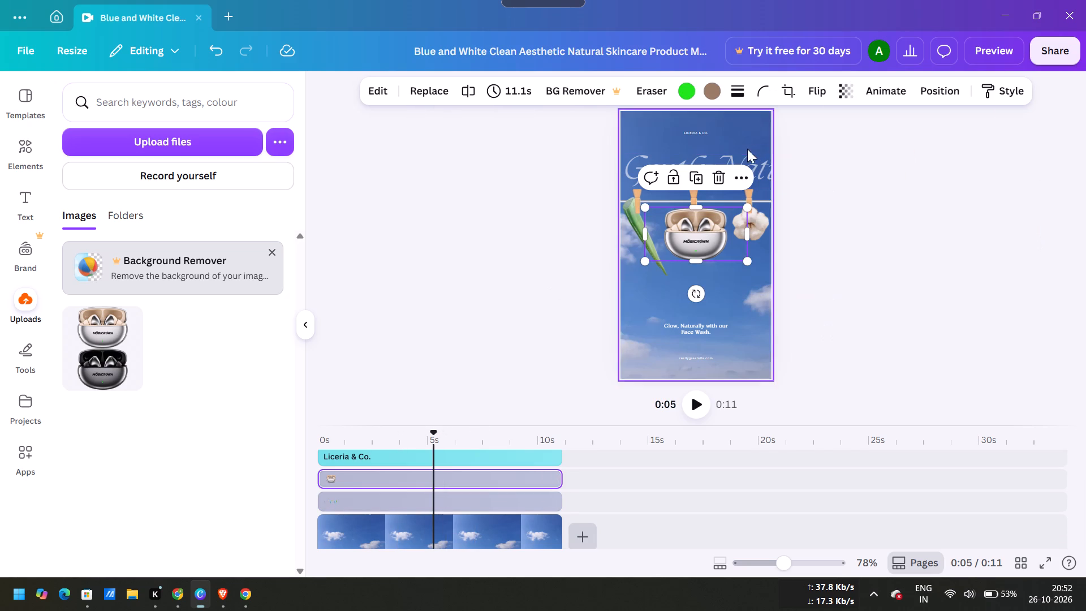
{"action": "left_click", "coordinate": [734, 181]}
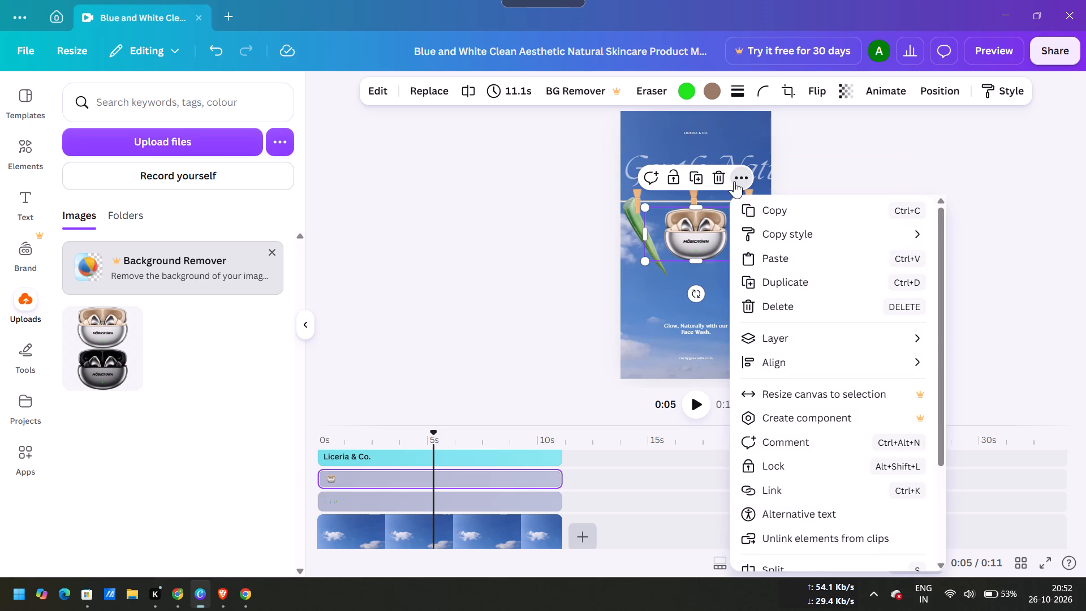
{"action": "left_click", "coordinate": [774, 332]}
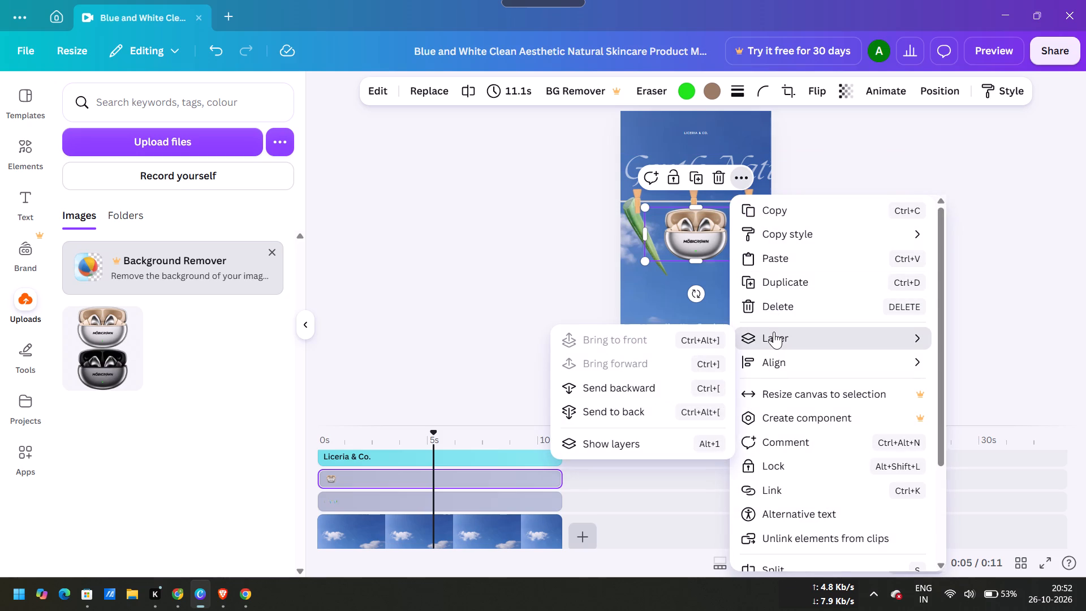
{"action": "left_click", "coordinate": [636, 406]}
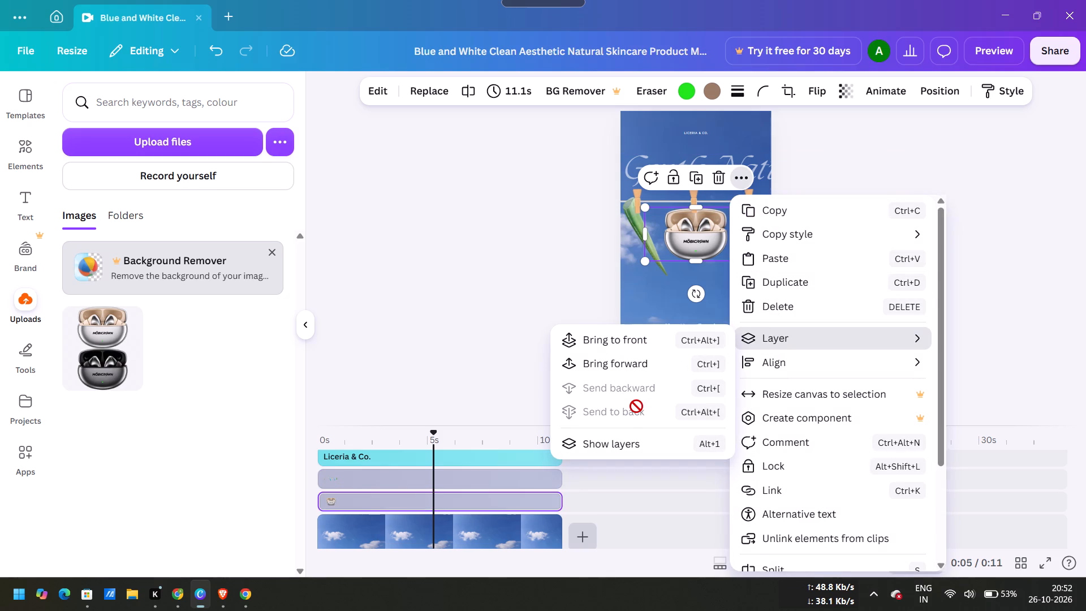
{"action": "left_click", "coordinate": [585, 501]}
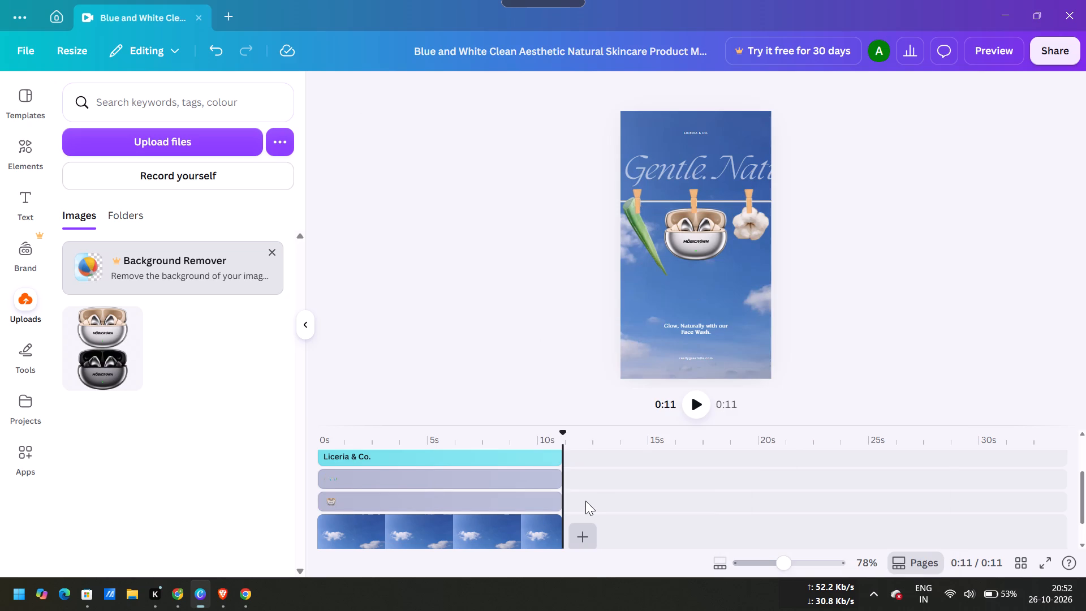
Ungroup the clothesline group into its separate line, clothespin and hanging product elements, and clear the selection.
{"action": "left_click", "coordinate": [505, 470]}
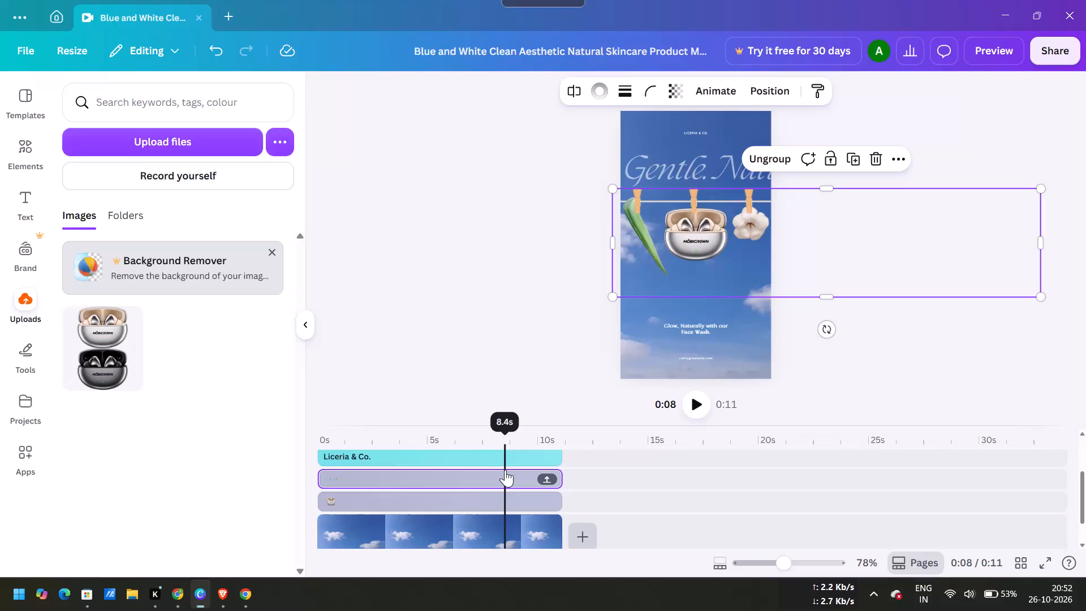
{"action": "right_click", "coordinate": [505, 470]}
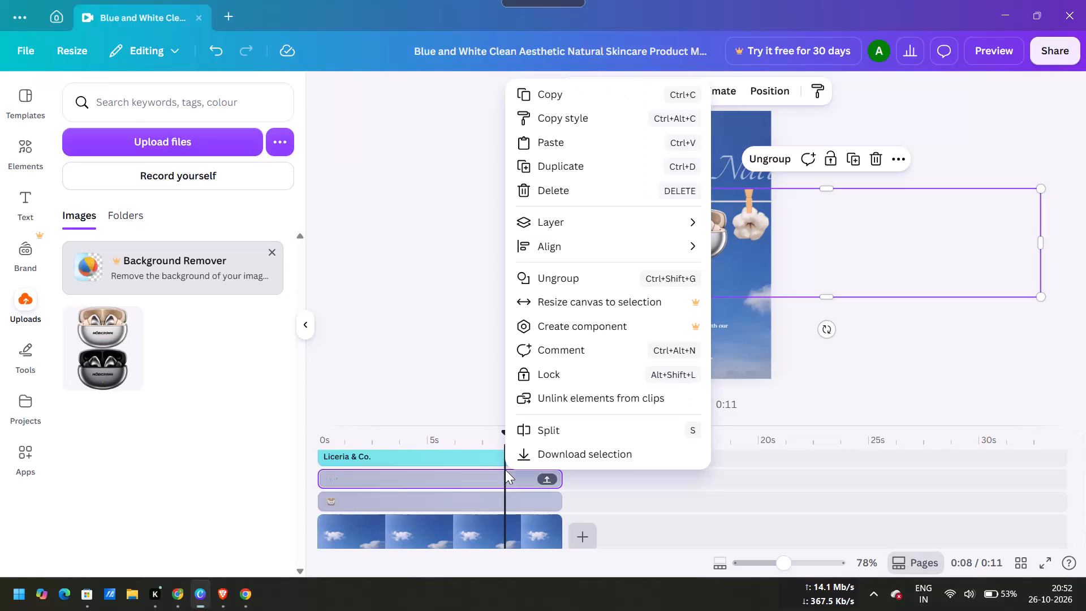
{"action": "left_click", "coordinate": [505, 470]}
{"action": "left_click", "coordinate": [486, 475]}
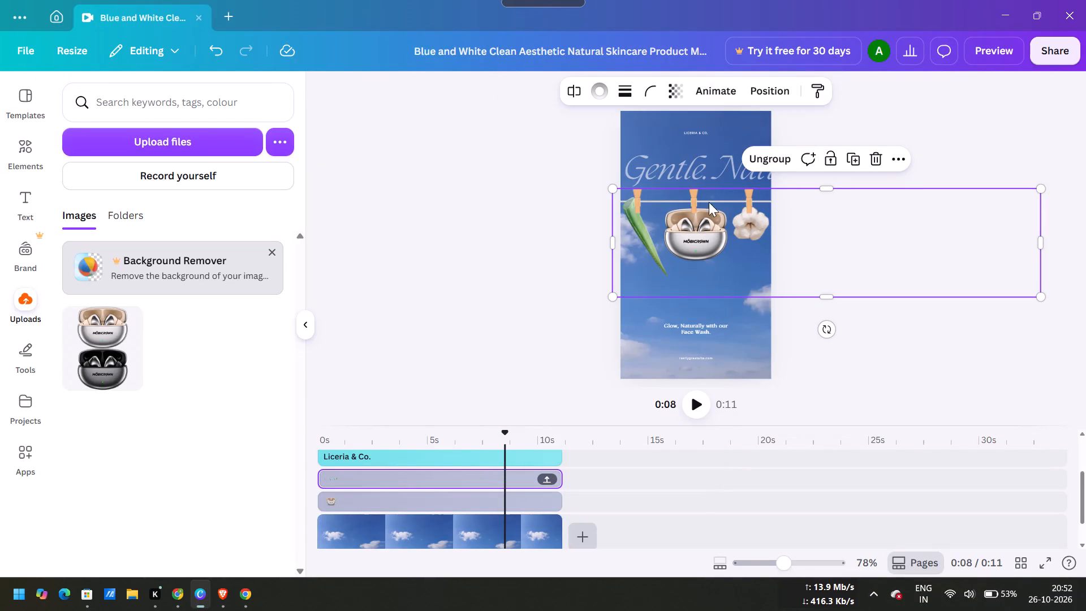
{"action": "left_click", "coordinate": [772, 161]}
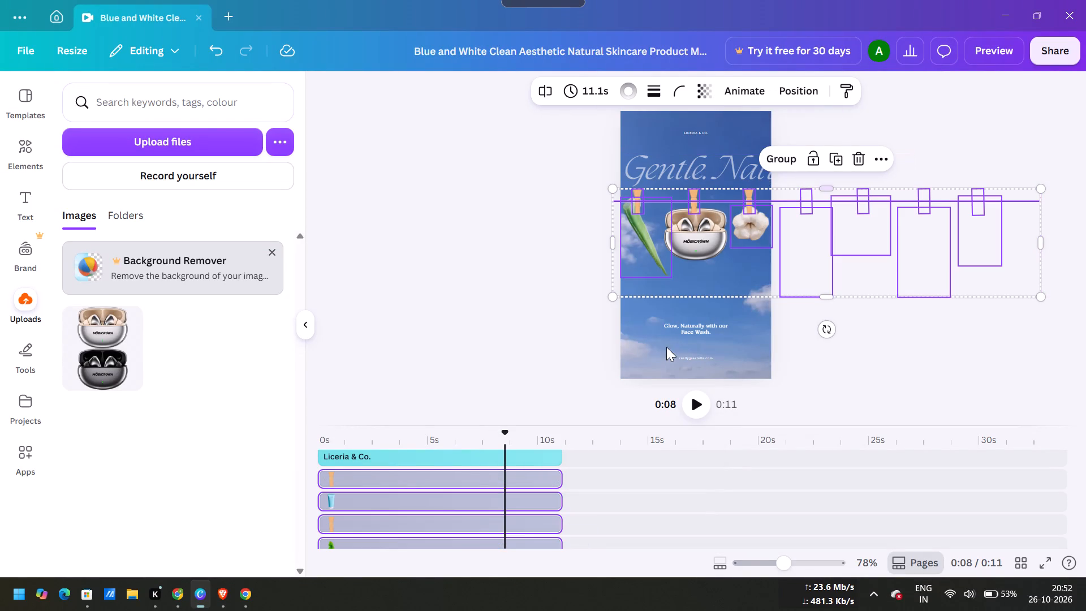
{"action": "scroll", "coordinate": [479, 468], "scroll_direction": "down", "scroll_amount": 3}
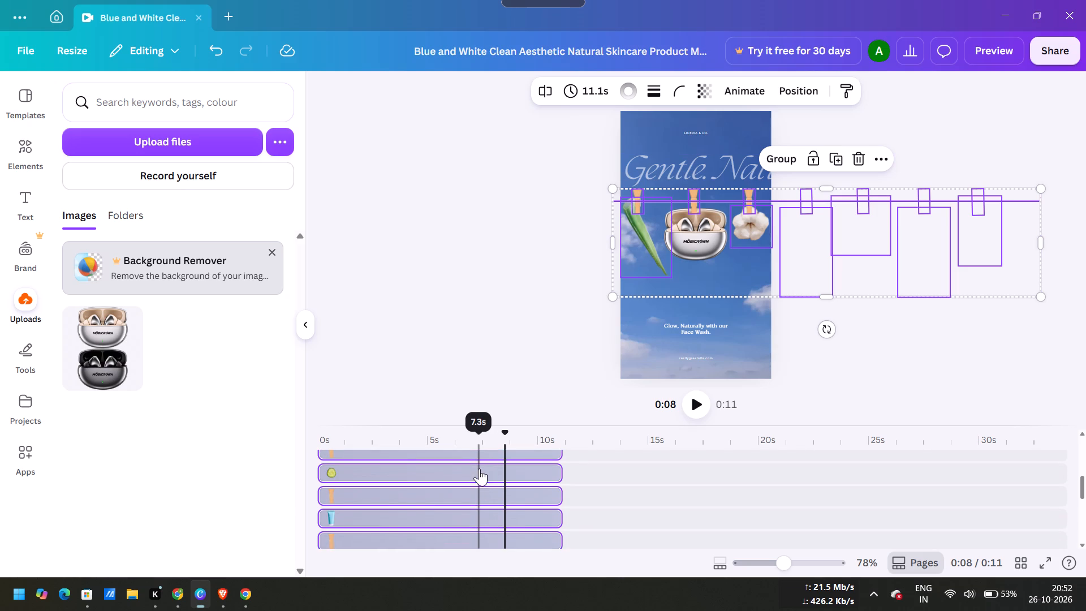
{"action": "scroll", "coordinate": [479, 468], "scroll_direction": "down", "scroll_amount": 1}
{"action": "scroll", "coordinate": [479, 468], "scroll_direction": "up", "scroll_amount": 2}
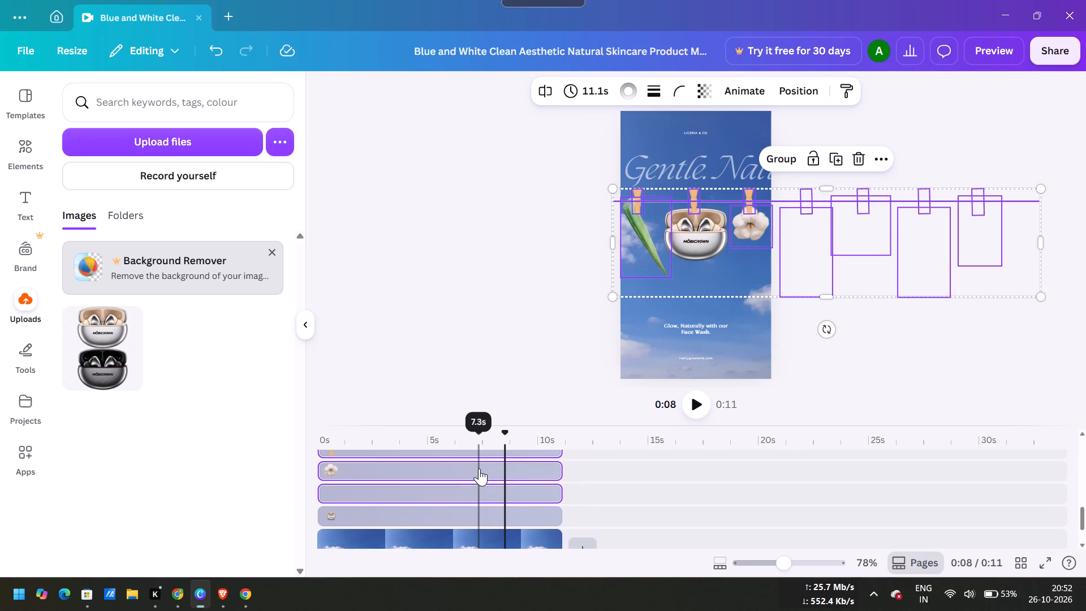
{"action": "scroll", "coordinate": [479, 468], "scroll_direction": "up", "scroll_amount": 2}
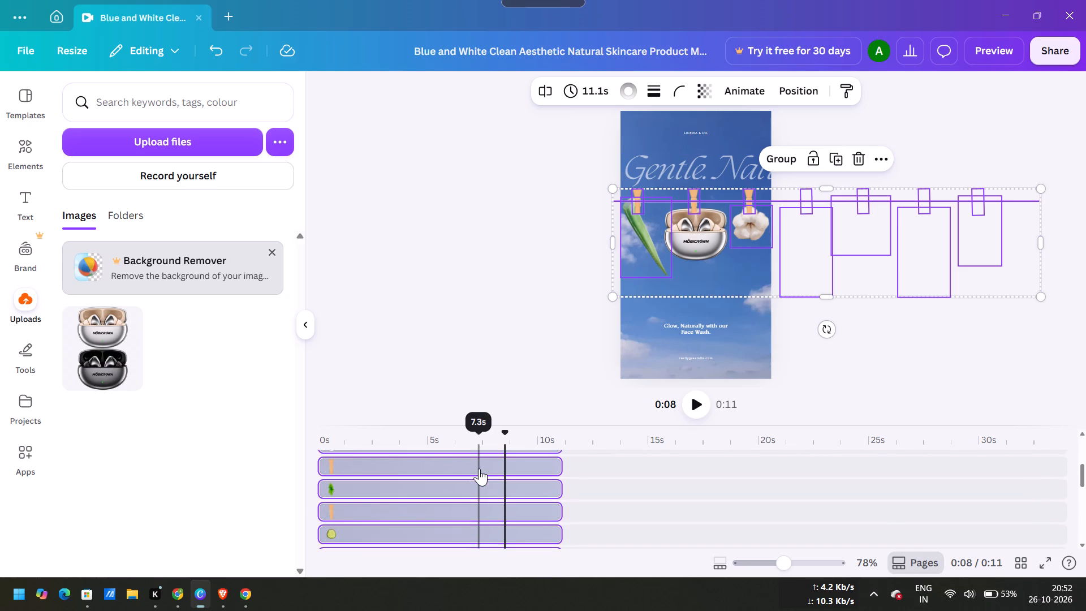
{"action": "scroll", "coordinate": [479, 468], "scroll_direction": "up", "scroll_amount": 1}
{"action": "left_click", "coordinate": [606, 447]}
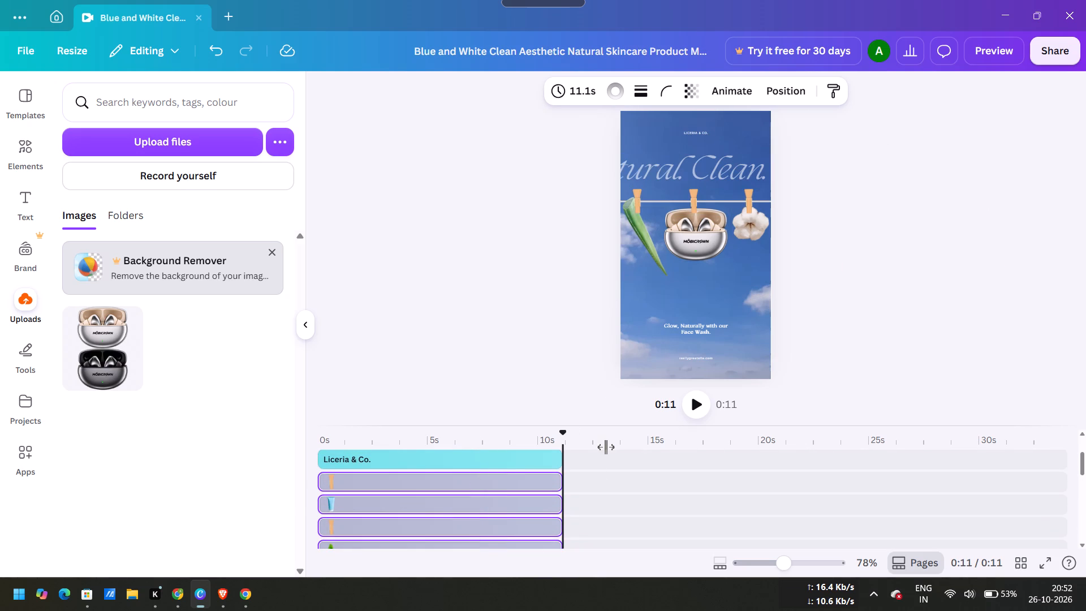
{"action": "left_click", "coordinate": [588, 474]}
Delete the green aloe leaf hanging from the first clothespin.
{"action": "left_click", "coordinate": [491, 475]}
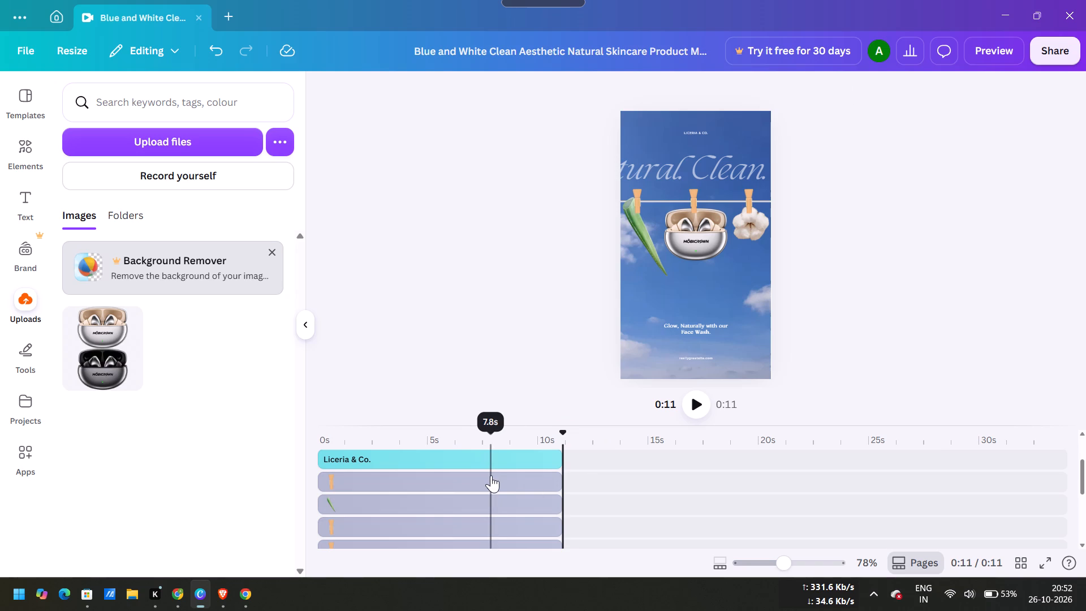
{"action": "scroll", "coordinate": [491, 475], "scroll_direction": "down", "scroll_amount": 1}
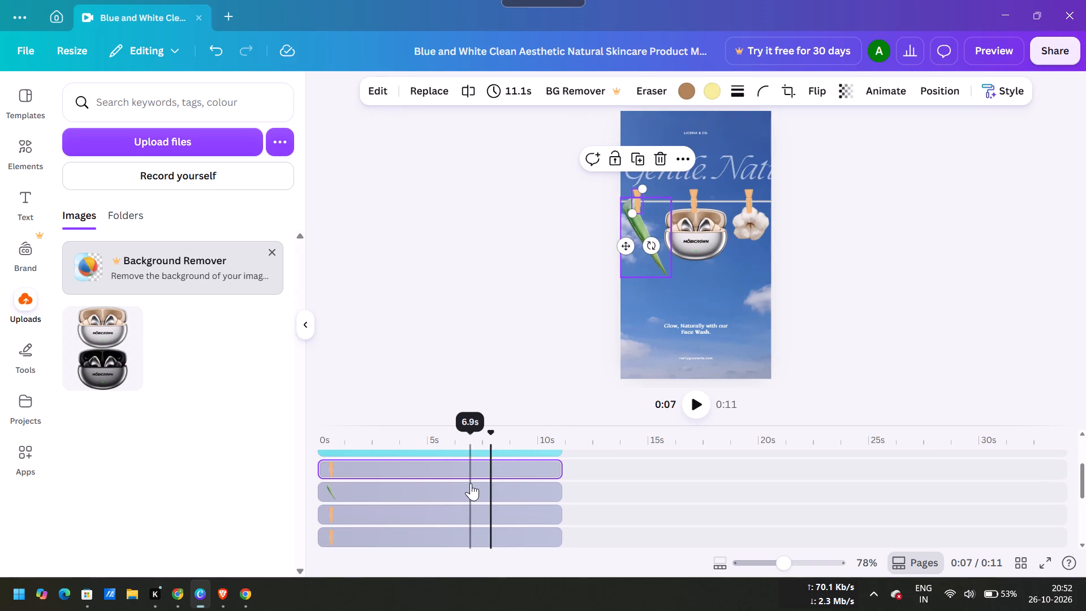
{"action": "left_click", "coordinate": [471, 483]}
{"action": "right_click", "coordinate": [471, 483]}
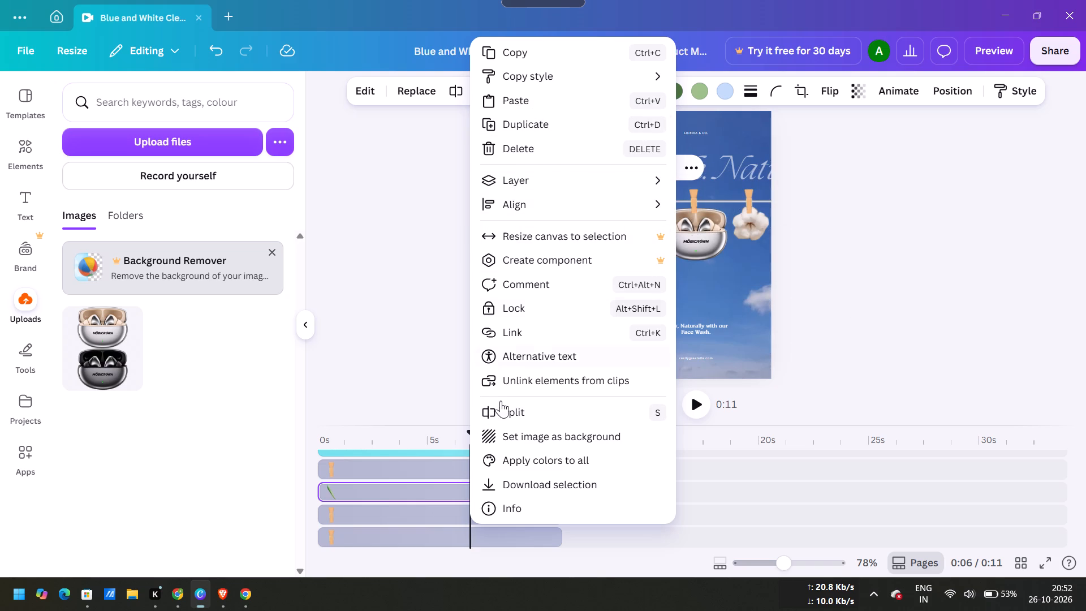
{"action": "left_click", "coordinate": [178, 419]}
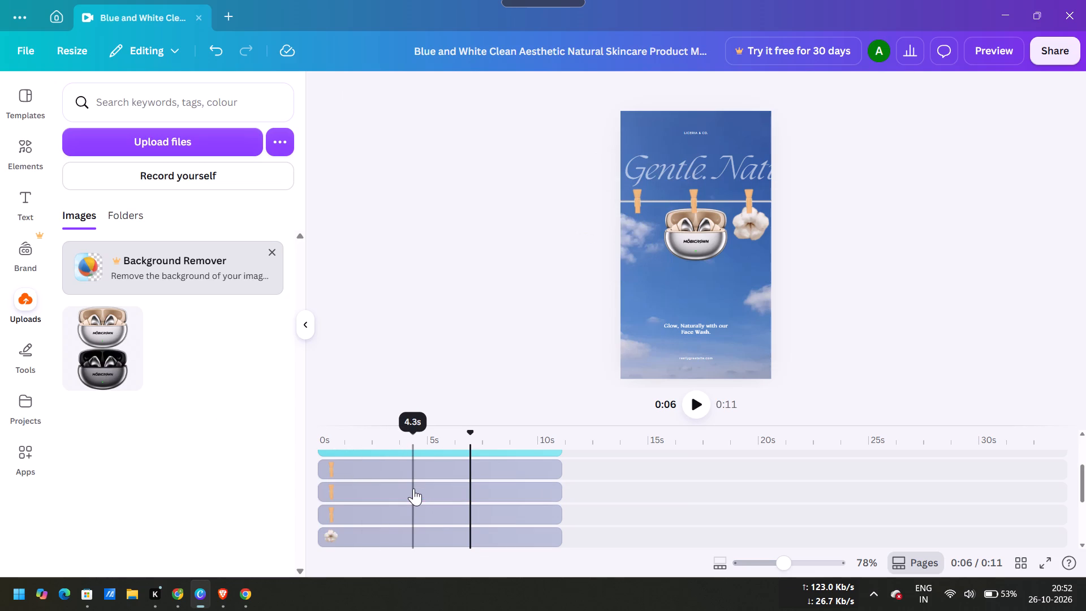
Add a second copy of the uploaded earbuds image to the timeline and move its clip to the start, between the clothespin tracks.
{"action": "left_click_drag", "start_coordinate": [104, 342], "coordinate": [320, 445]}
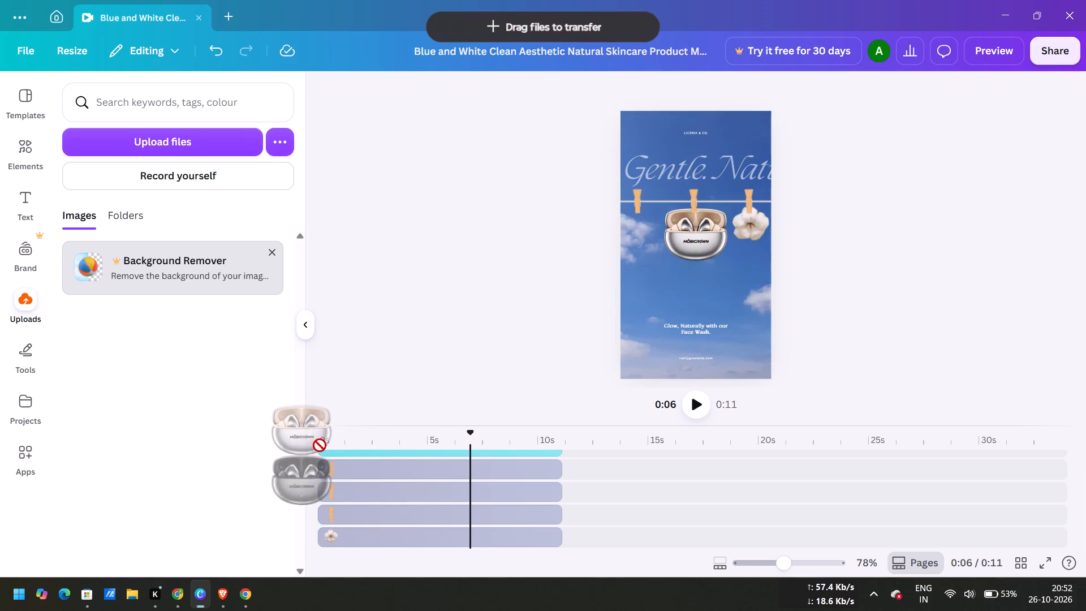
{"action": "left_click_drag", "start_coordinate": [320, 445], "coordinate": [345, 478]}
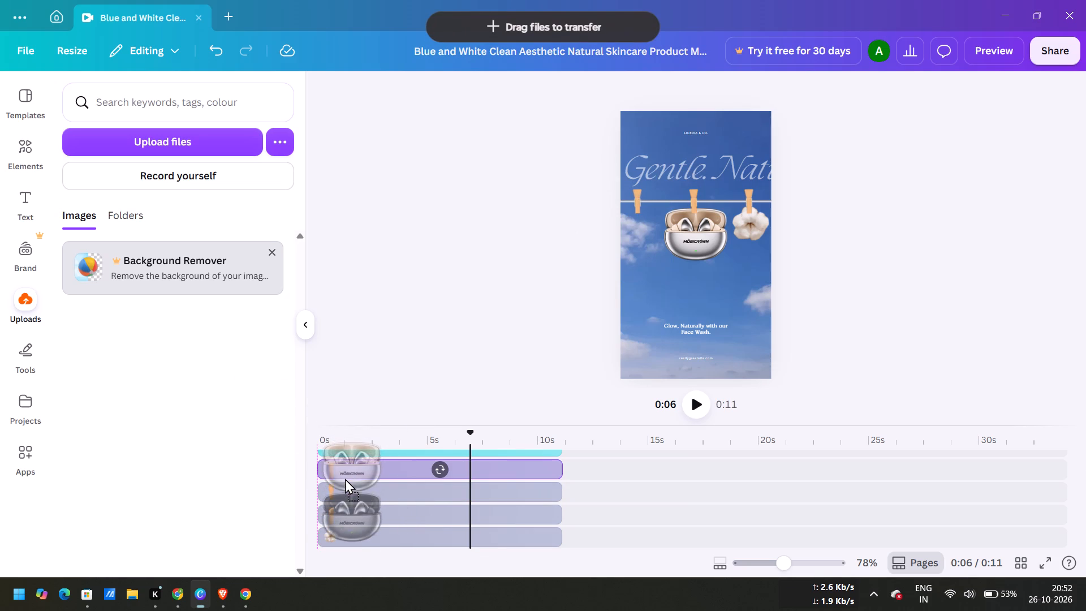
{"action": "left_click_drag", "start_coordinate": [345, 478], "coordinate": [535, 499]}
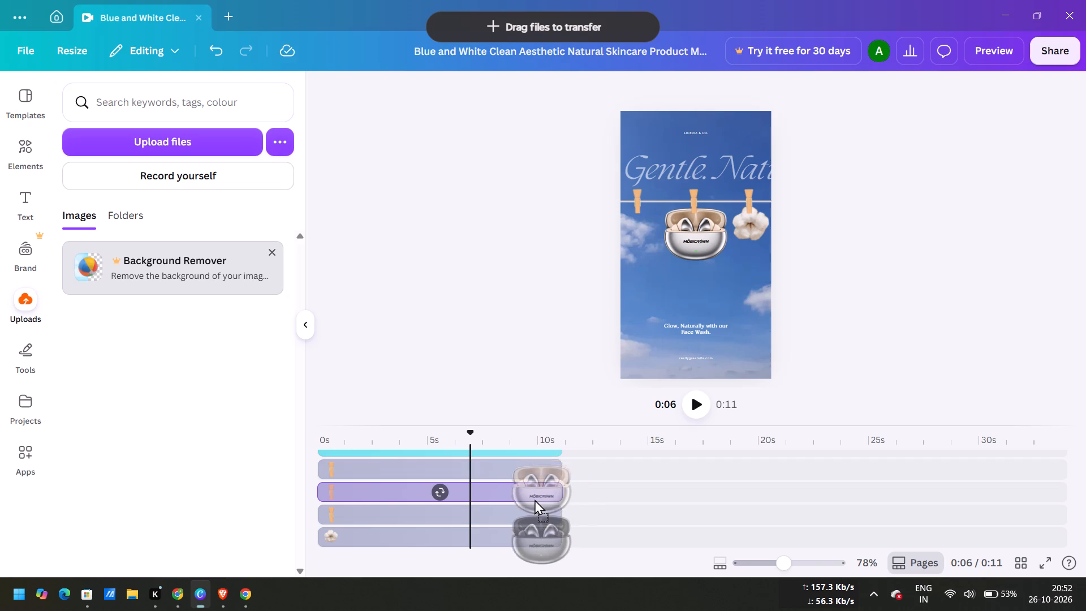
{"action": "left_click_drag", "start_coordinate": [535, 499], "coordinate": [582, 479]}
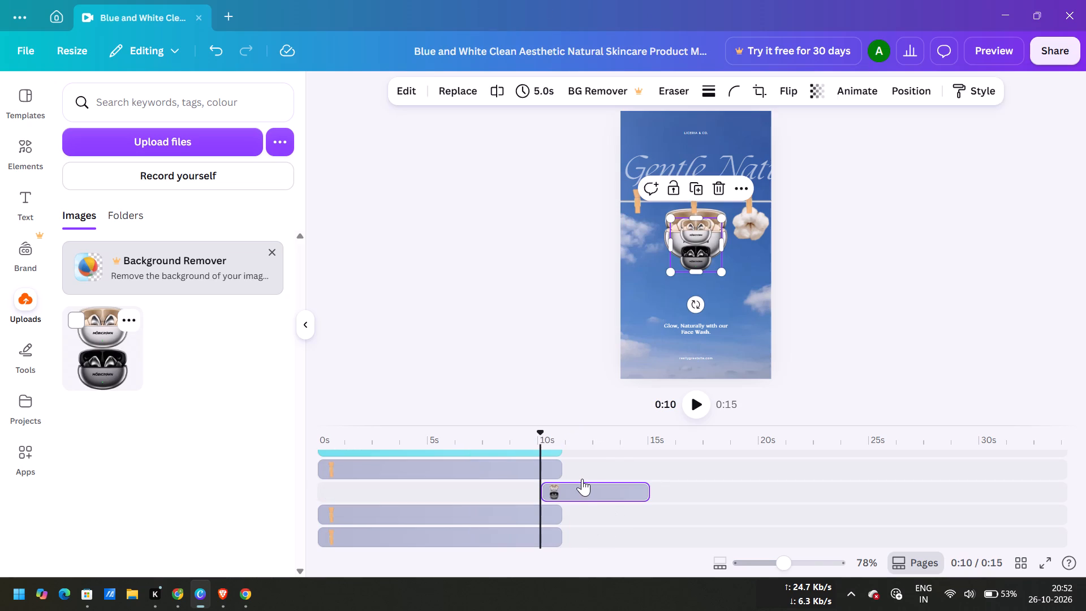
{"action": "left_click_drag", "start_coordinate": [582, 493], "coordinate": [403, 488]}
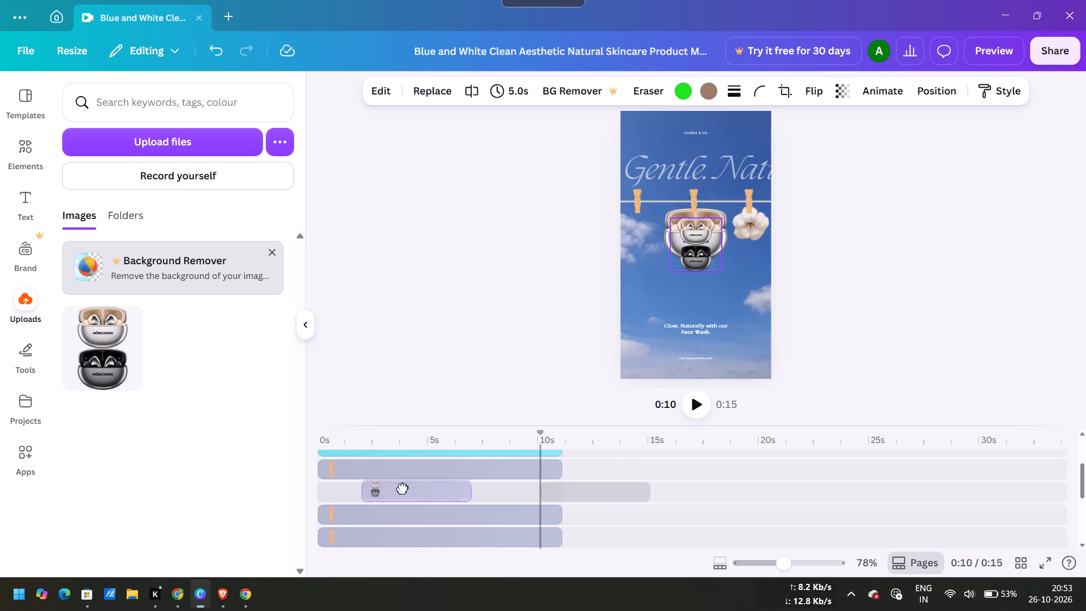
{"action": "left_click_drag", "start_coordinate": [403, 488], "coordinate": [363, 495]}
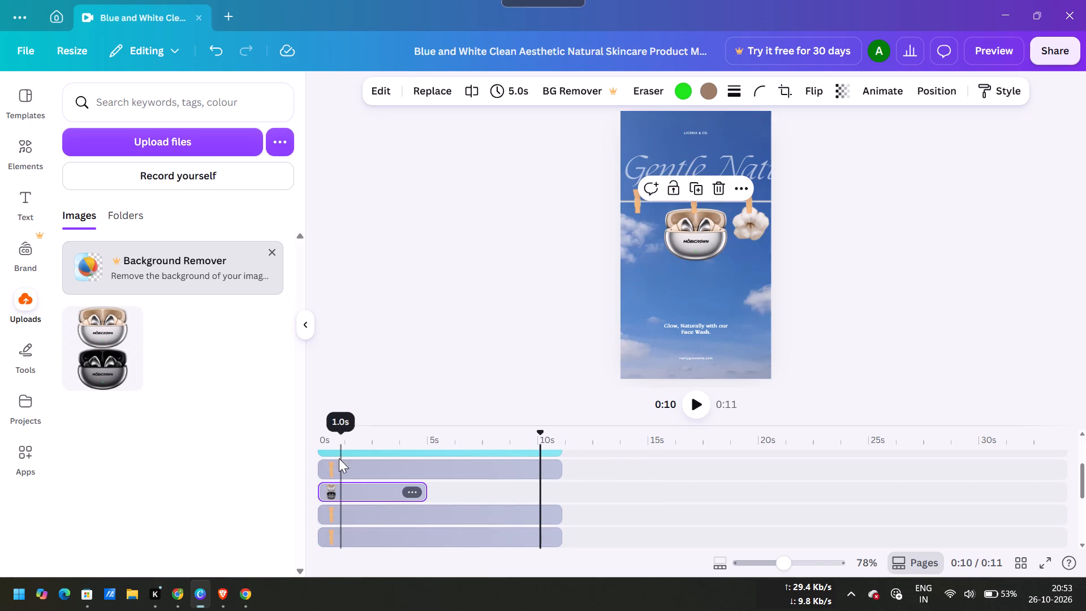
At 1.0 s, enlarge the second earbuds image, shift it toward the page's left edge and crop it to the black case.
{"action": "left_click", "coordinate": [341, 439]}
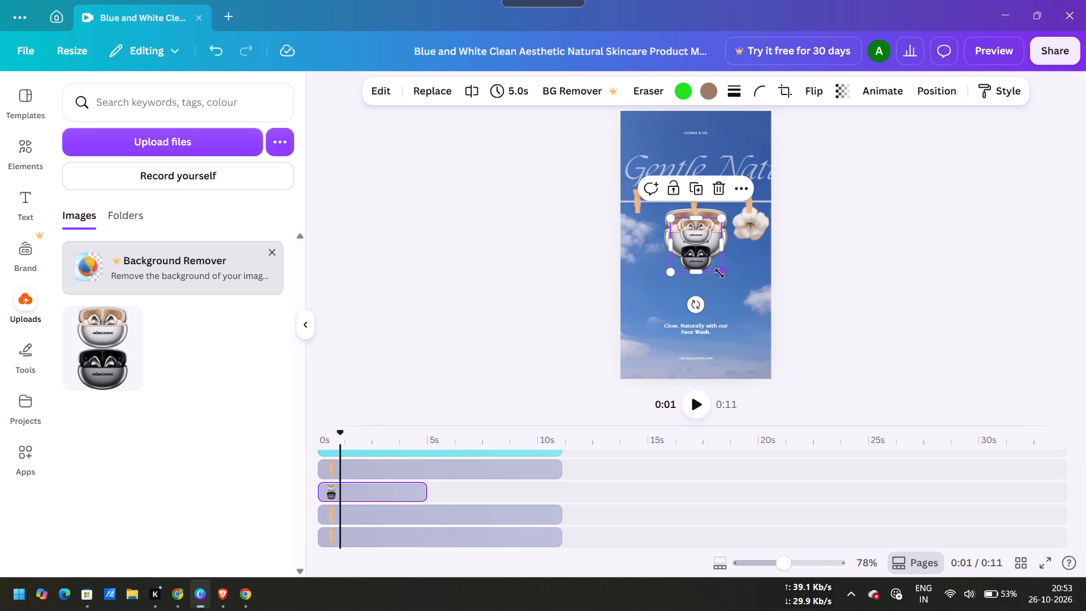
{"action": "left_click_drag", "start_coordinate": [719, 273], "coordinate": [773, 336]}
{"action": "left_click_drag", "start_coordinate": [736, 299], "coordinate": [686, 290]}
{"action": "left_click_drag", "start_coordinate": [679, 322], "coordinate": [686, 322]}
{"action": "left_click_drag", "start_coordinate": [671, 208], "coordinate": [671, 229]}
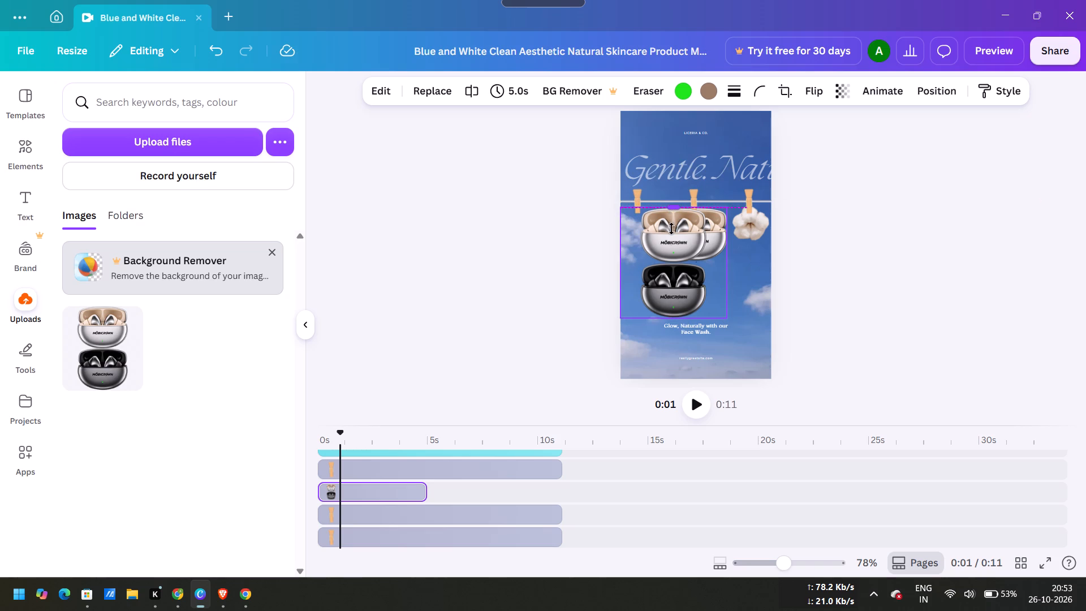
{"action": "left_click_drag", "start_coordinate": [671, 229], "coordinate": [678, 261]}
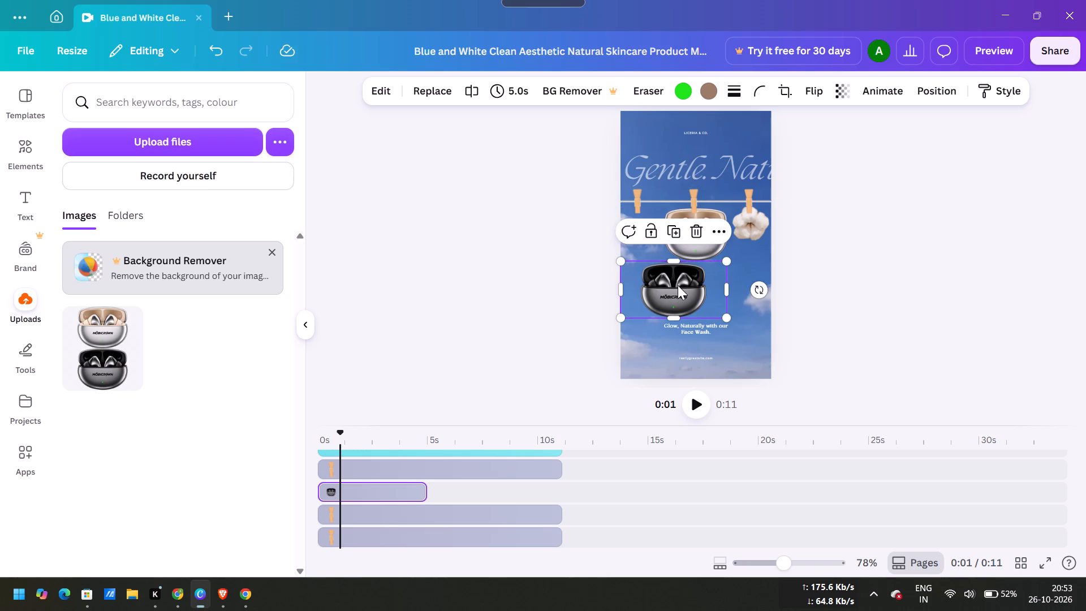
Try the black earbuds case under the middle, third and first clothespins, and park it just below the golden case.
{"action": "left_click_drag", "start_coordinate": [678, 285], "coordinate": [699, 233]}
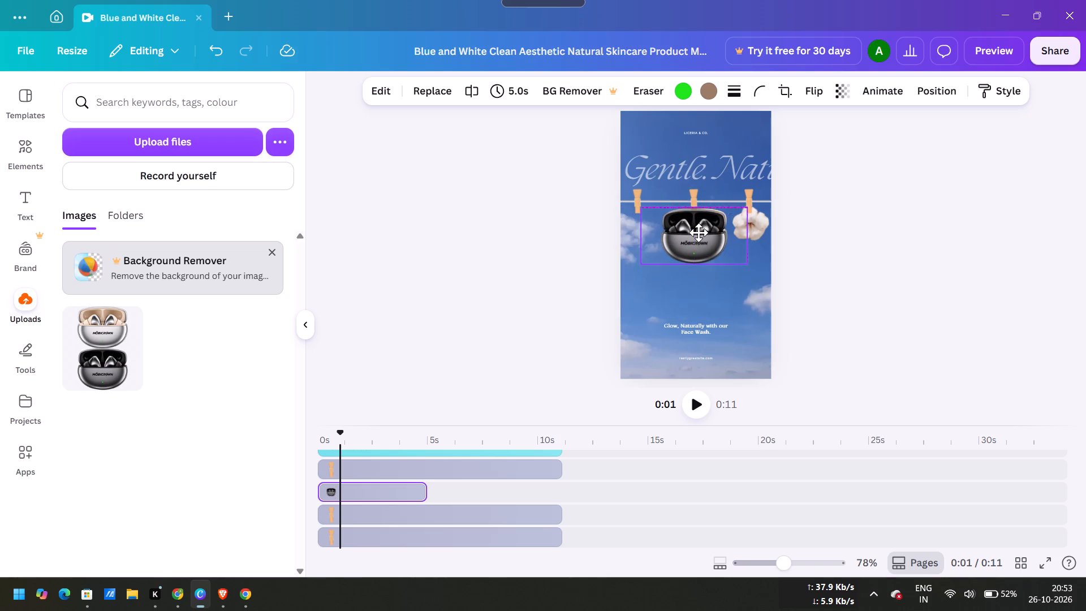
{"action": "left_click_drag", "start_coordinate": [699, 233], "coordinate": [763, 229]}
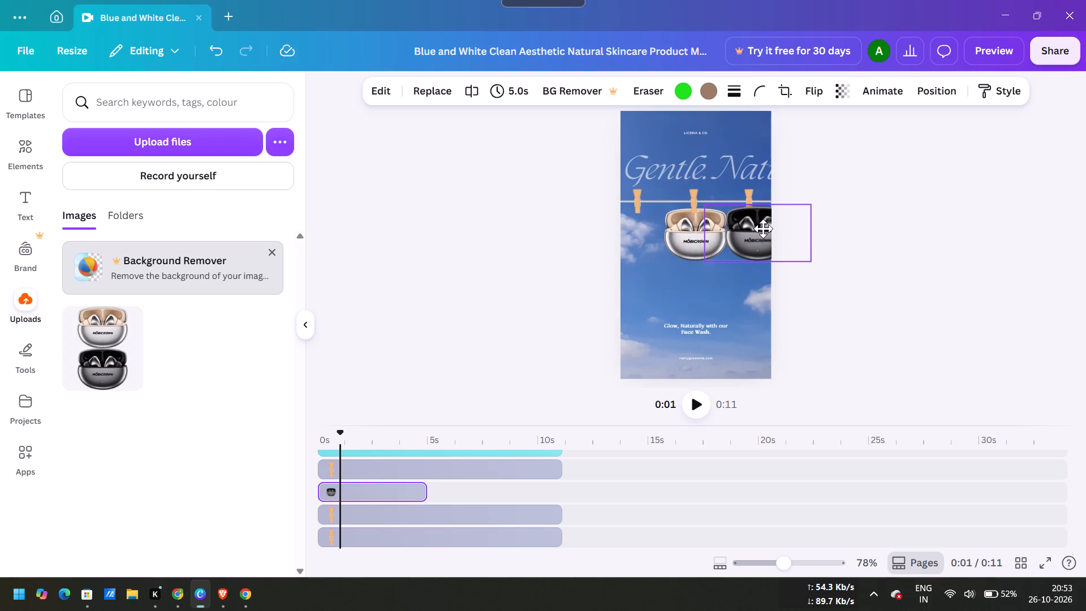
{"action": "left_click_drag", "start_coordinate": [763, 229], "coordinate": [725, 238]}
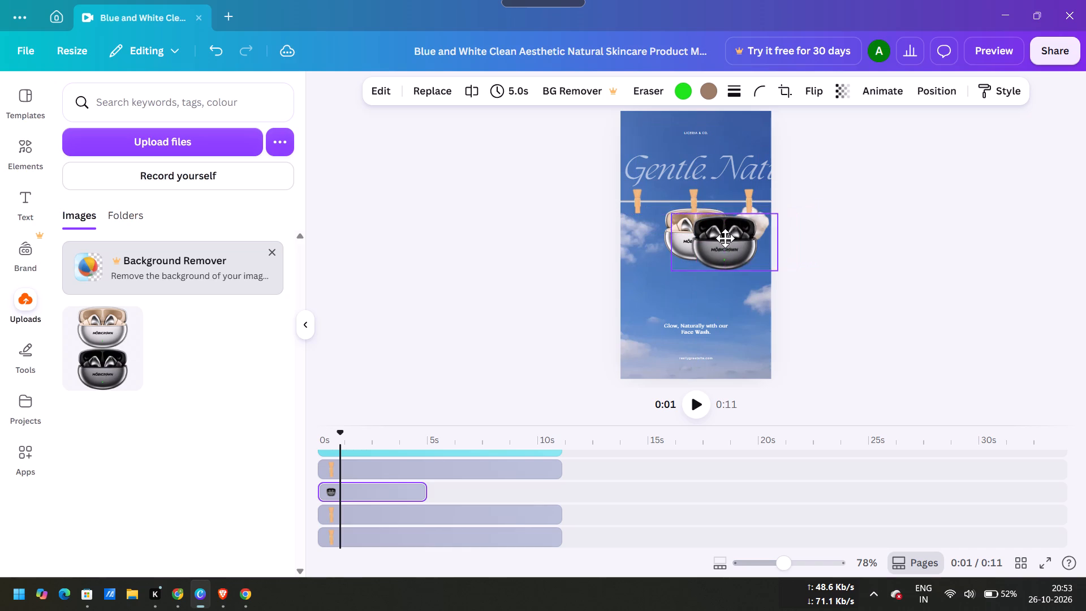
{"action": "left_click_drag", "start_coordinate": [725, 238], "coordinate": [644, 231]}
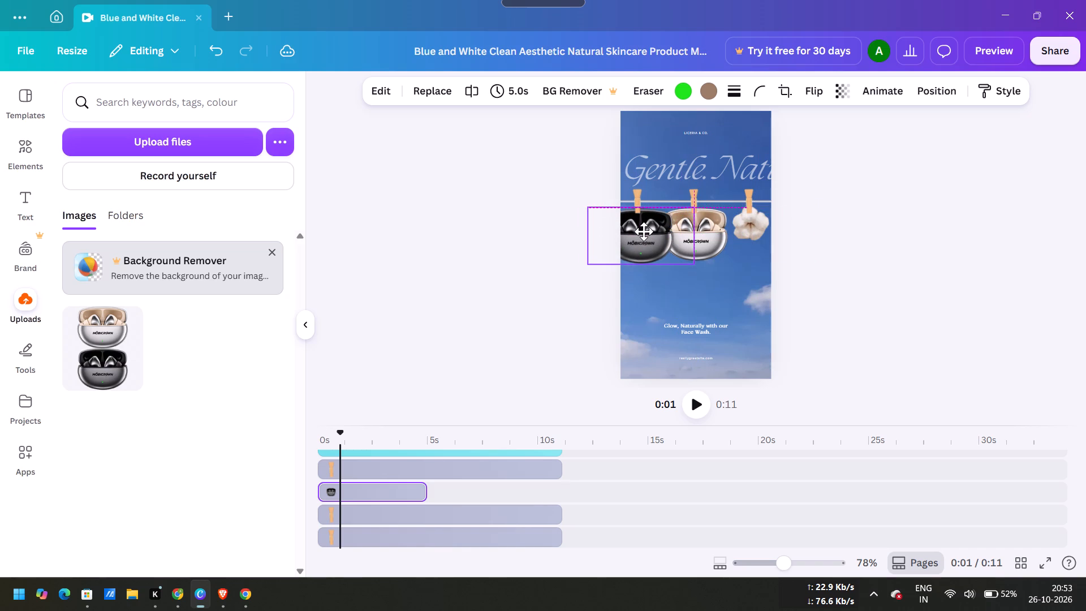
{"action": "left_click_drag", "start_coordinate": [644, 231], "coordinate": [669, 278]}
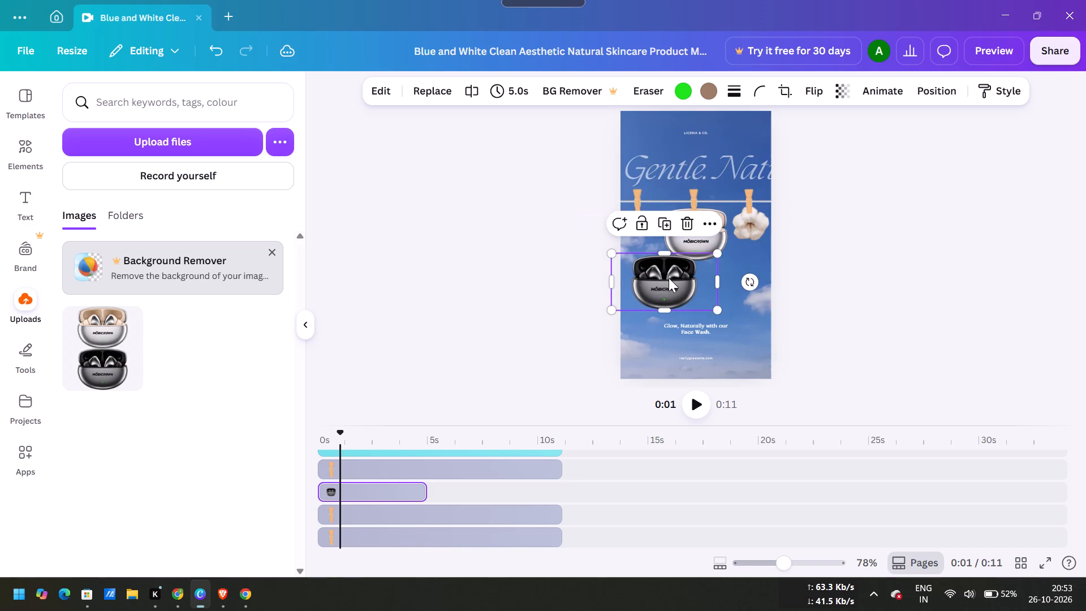
Shrink the golden earbuds case slightly and keep it hanging under the middle clothespin.
{"action": "left_click", "coordinate": [725, 244]}
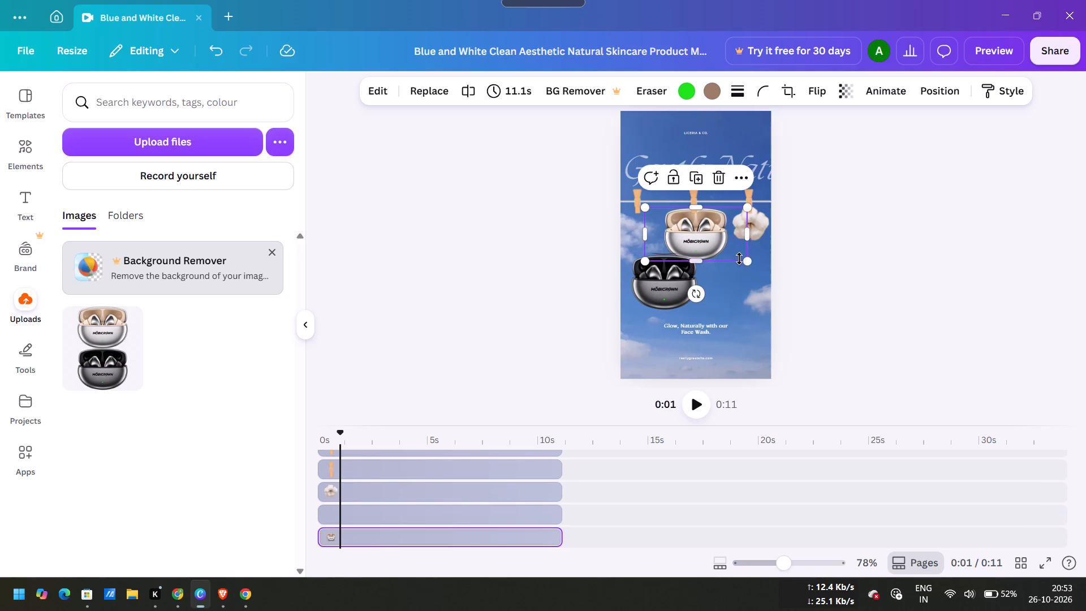
{"action": "left_click_drag", "start_coordinate": [747, 261], "coordinate": [738, 252]}
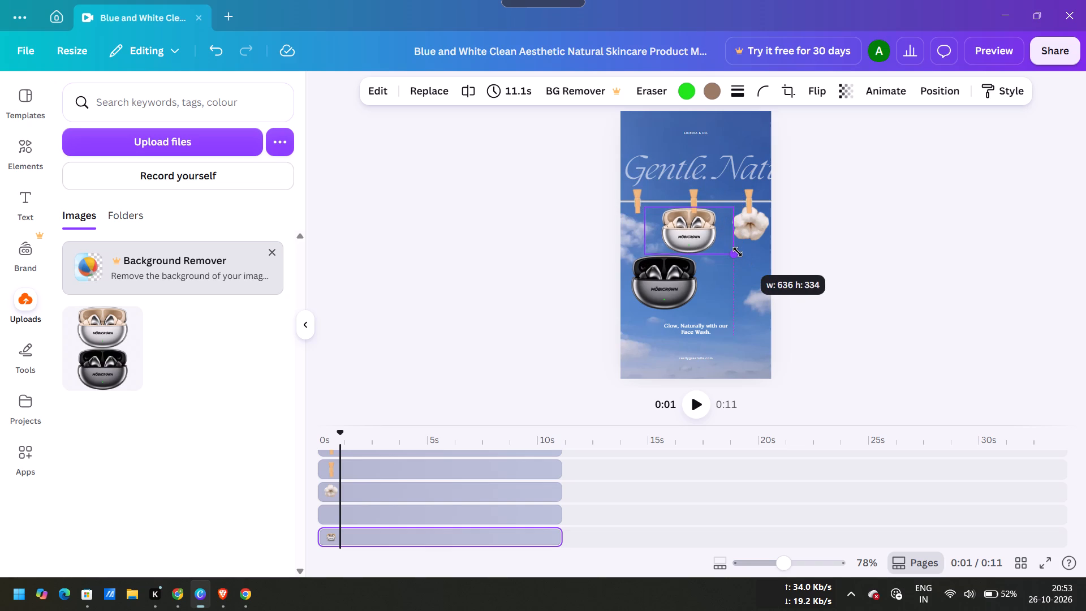
{"action": "left_click_drag", "start_coordinate": [738, 252], "coordinate": [742, 259]}
{"action": "left_click", "coordinate": [688, 236]}
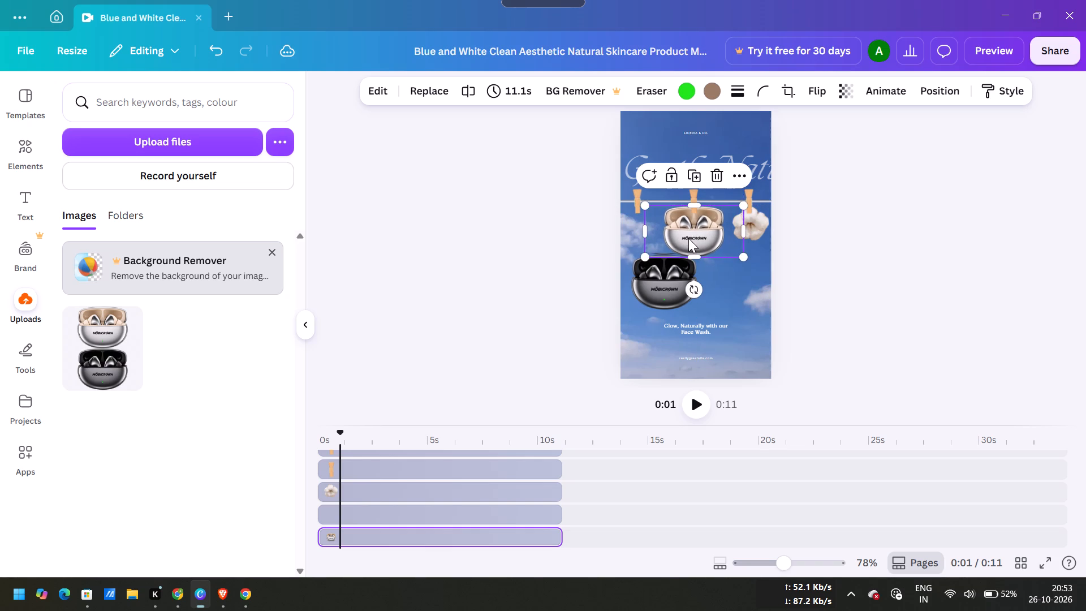
Shrink the black earbuds case slightly and hang it under the first clothespin, beside the golden case.
{"action": "left_click", "coordinate": [663, 281]}
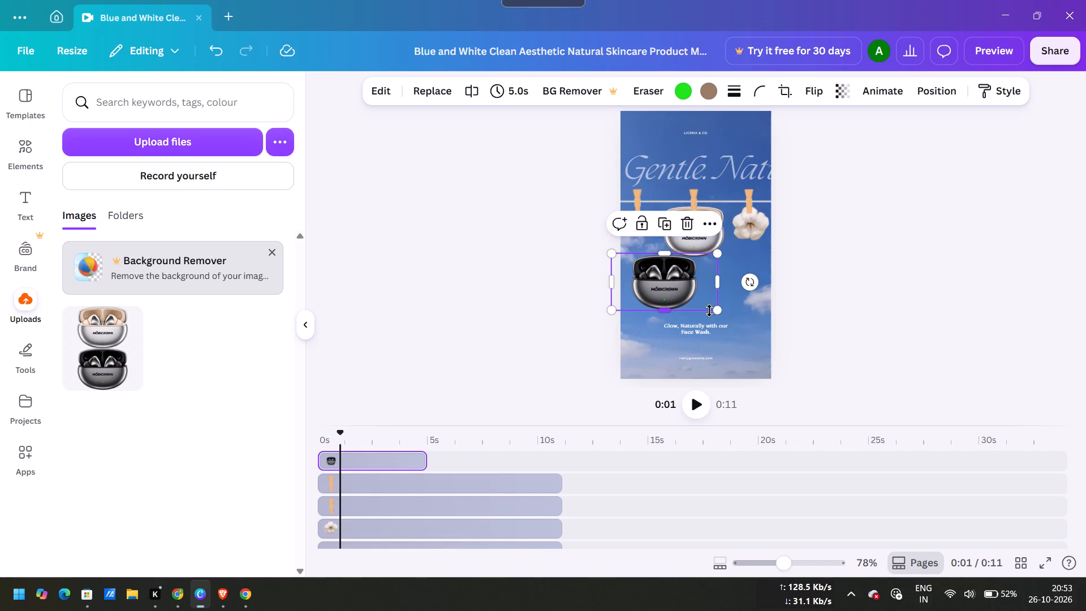
{"action": "left_click_drag", "start_coordinate": [717, 314], "coordinate": [712, 311]}
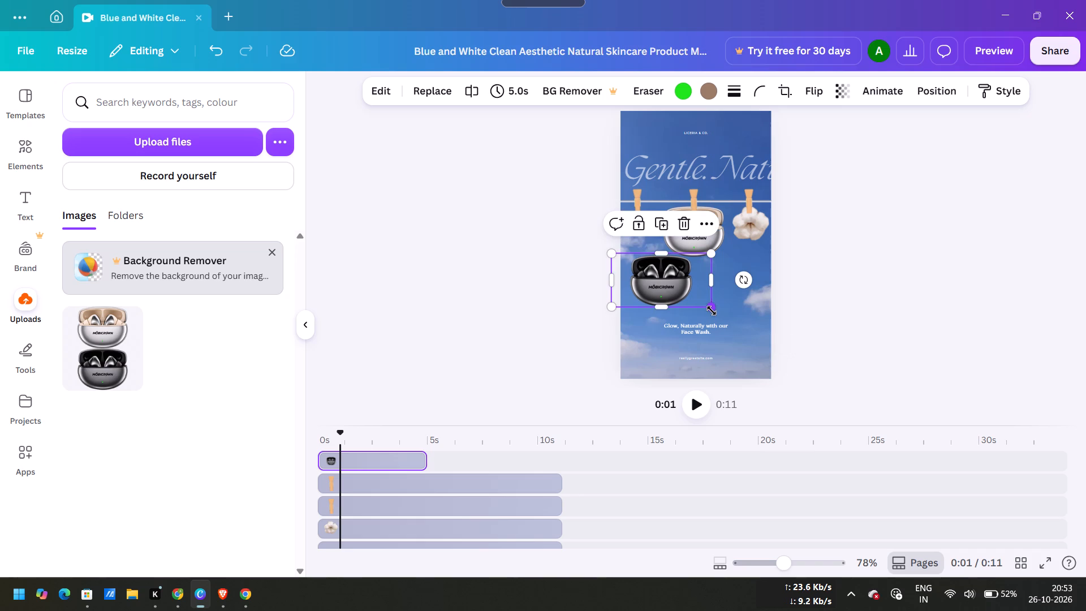
{"action": "left_click_drag", "start_coordinate": [663, 290], "coordinate": [636, 244]}
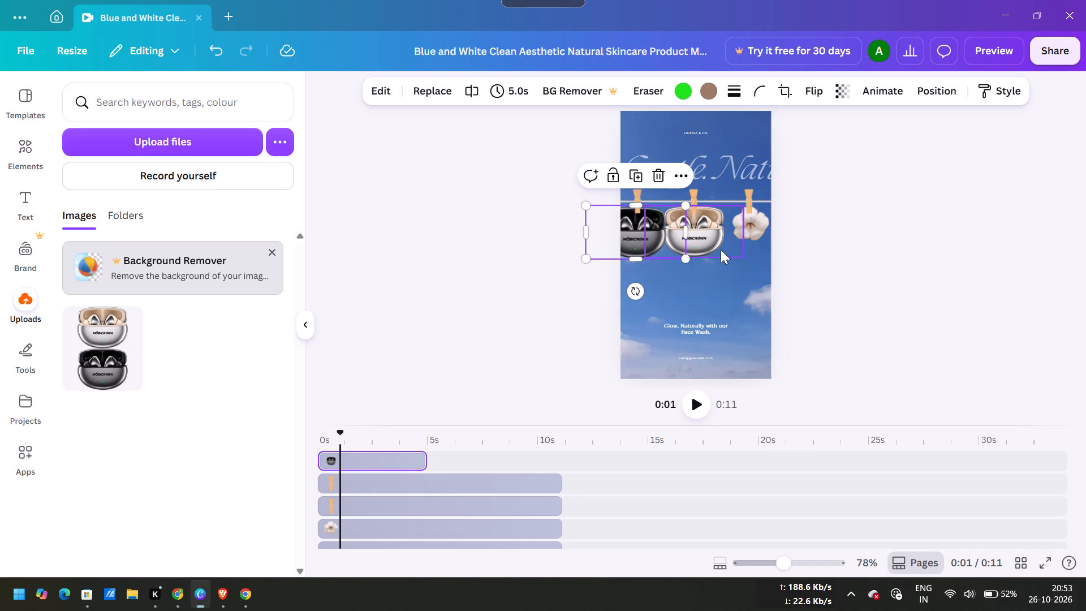
Shrink the golden case to about 675 × 355 and recentre it under the middle clothespin.
{"action": "left_click", "coordinate": [719, 249]}
{"action": "left_click_drag", "start_coordinate": [742, 259], "coordinate": [738, 255]}
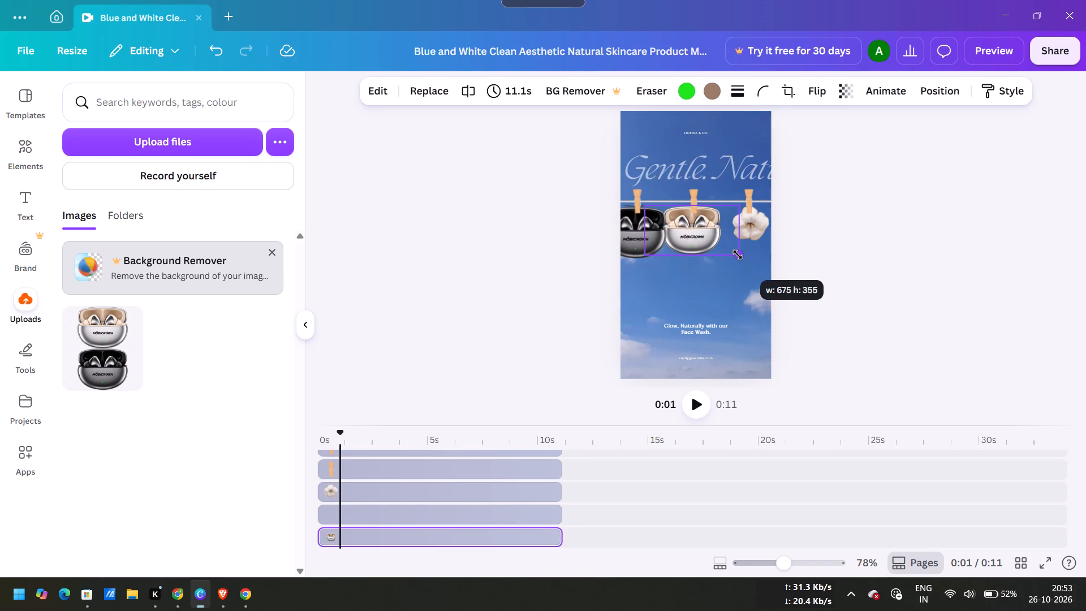
{"action": "left_click_drag", "start_coordinate": [738, 255], "coordinate": [736, 255]}
{"action": "left_click", "coordinate": [705, 235]}
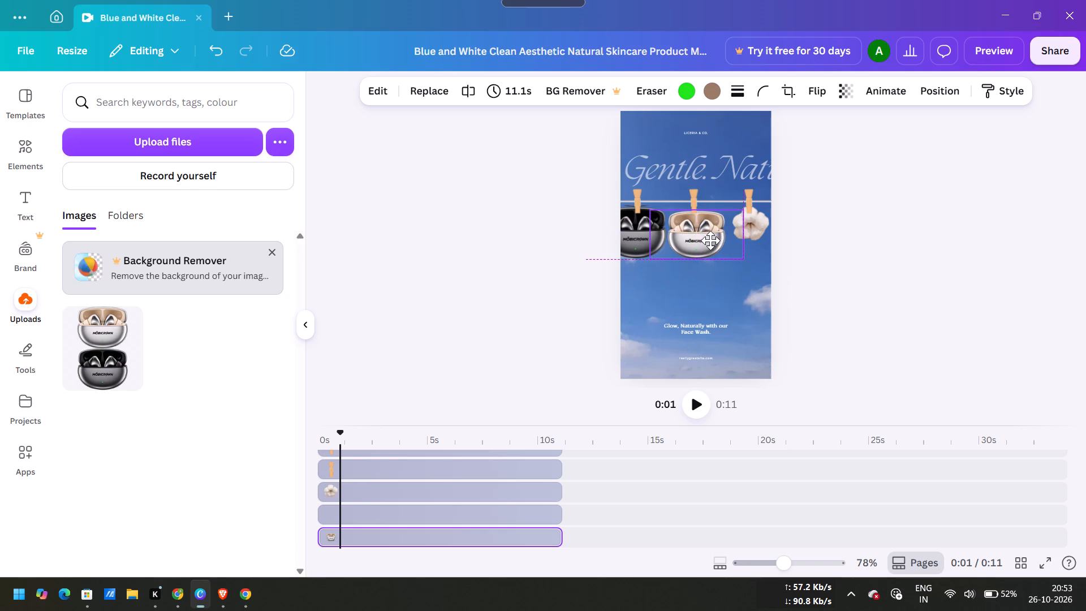
Nudge the black earbuds case slightly down under the first clothespin, in line with the golden case.
{"action": "left_click", "coordinate": [629, 243]}
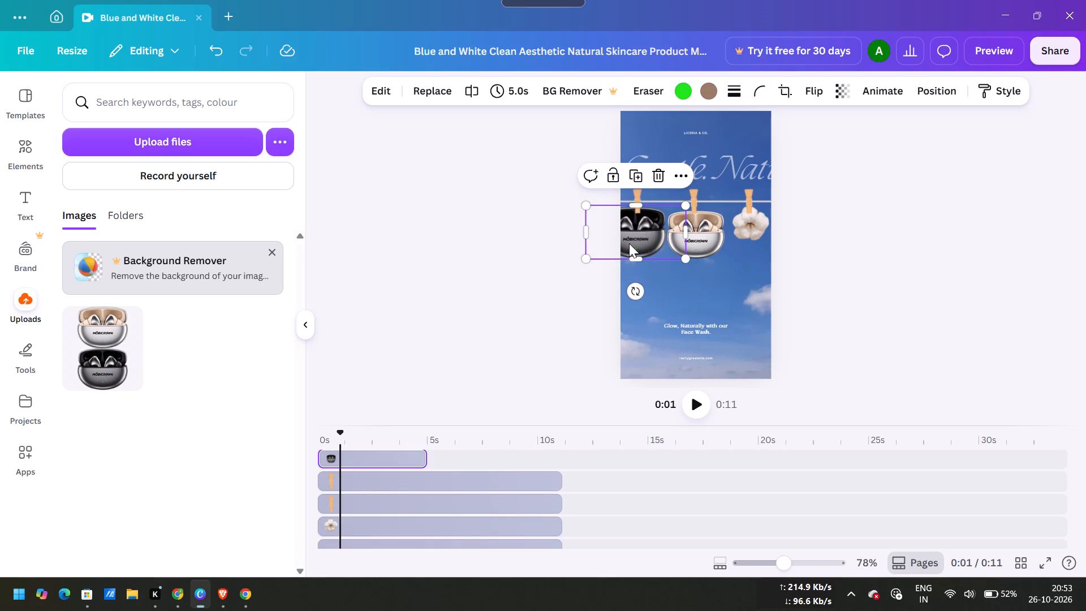
{"action": "left_click", "coordinate": [686, 259]}
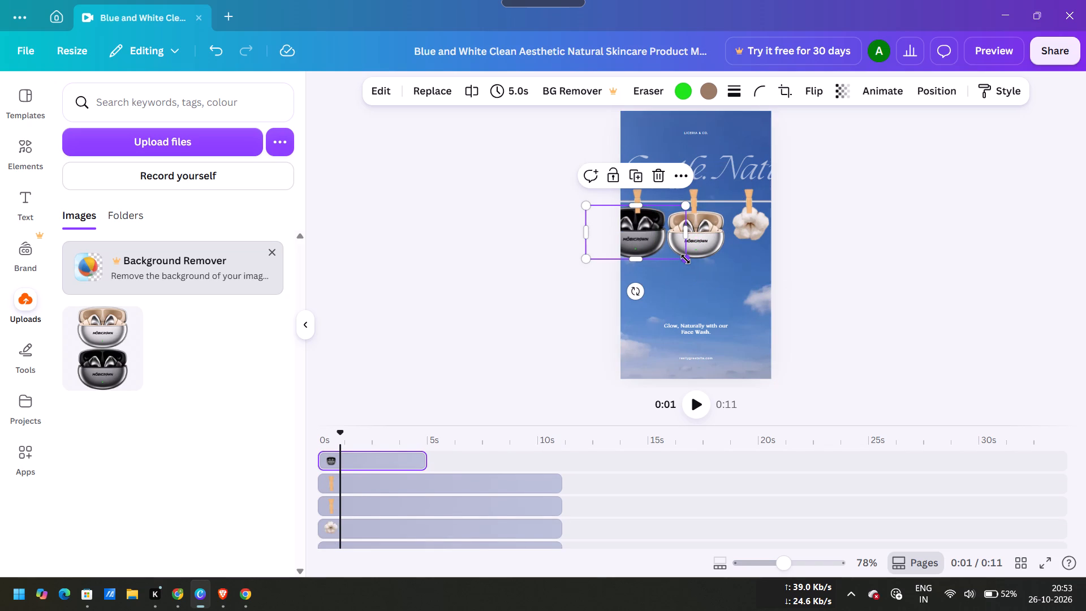
{"action": "left_click", "coordinate": [659, 244]}
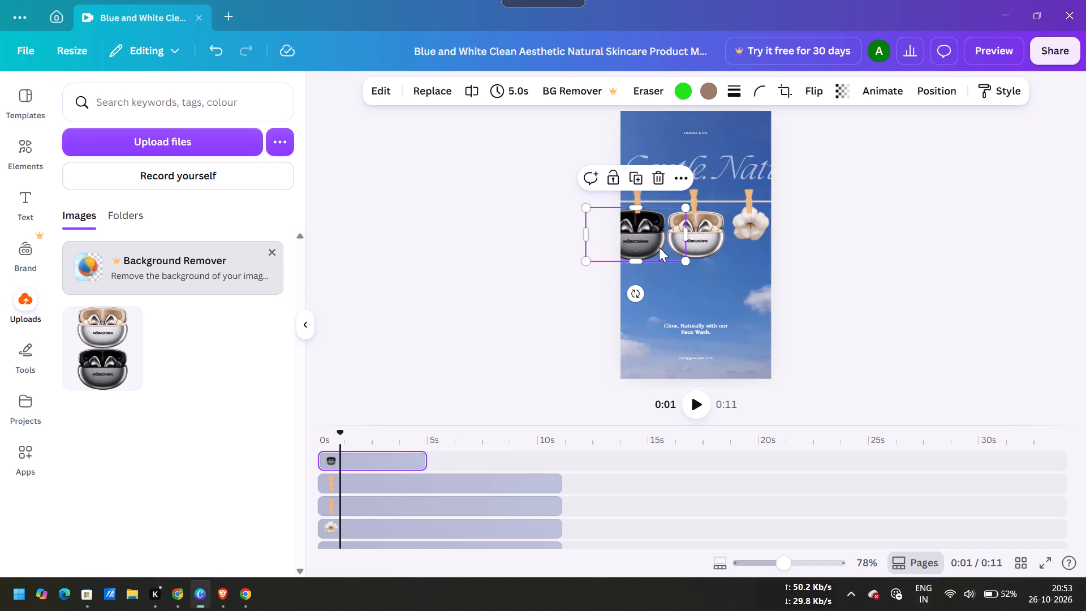
Look through the timeline tracks and identify the clips of the third clothespin and the white flower.
{"action": "scroll", "coordinate": [399, 486], "scroll_direction": "down", "scroll_amount": 1}
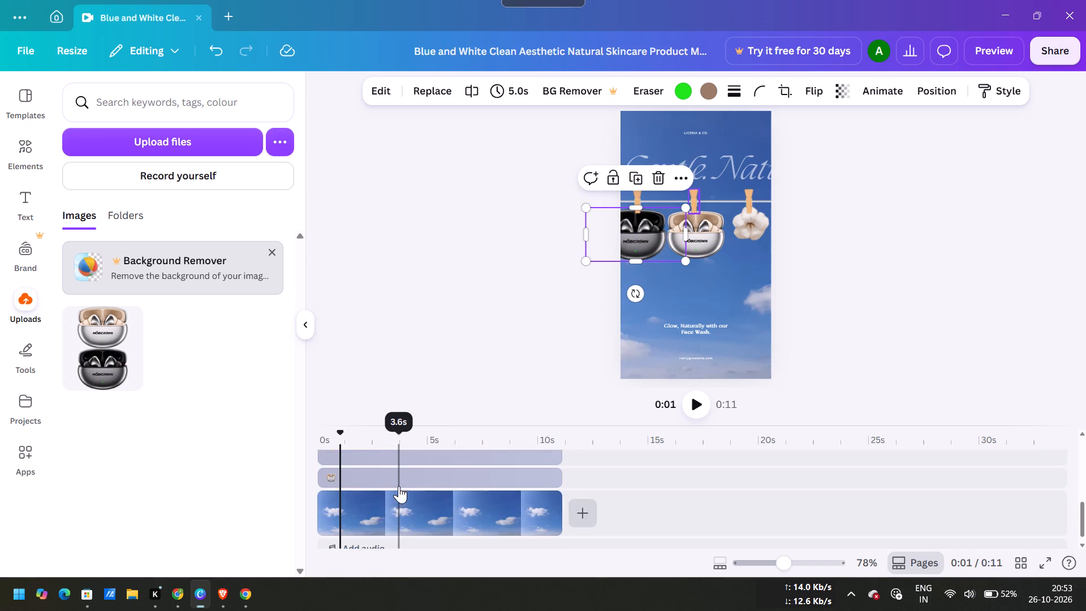
{"action": "scroll", "coordinate": [399, 486], "scroll_direction": "down", "scroll_amount": 1}
{"action": "scroll", "coordinate": [399, 486], "scroll_direction": "up", "scroll_amount": 5}
{"action": "scroll", "coordinate": [399, 486], "scroll_direction": "down", "scroll_amount": 1}
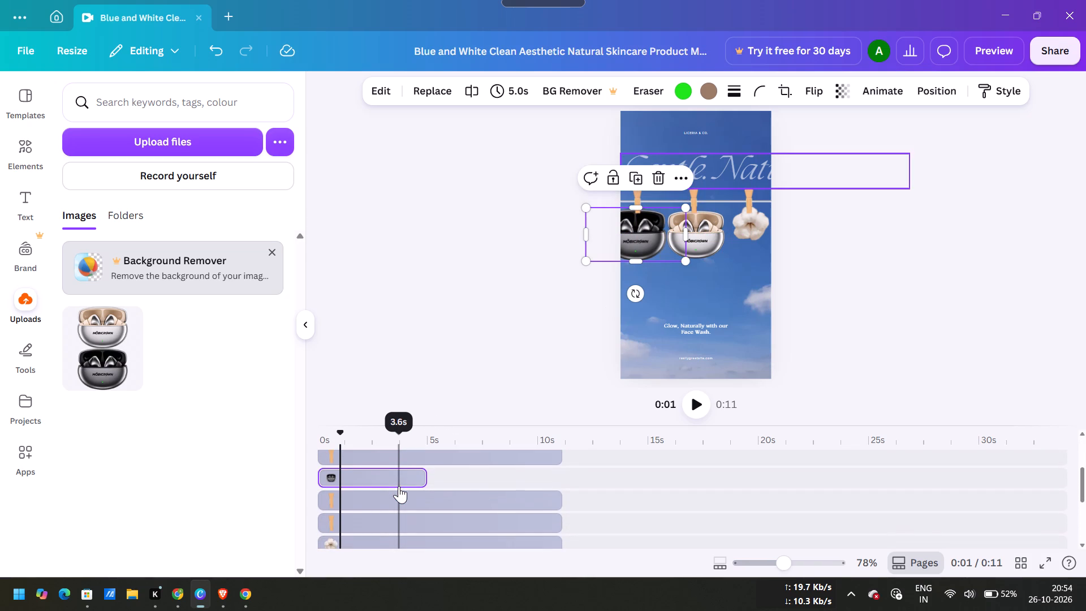
{"action": "scroll", "coordinate": [399, 486], "scroll_direction": "down", "scroll_amount": 2}
{"action": "left_click", "coordinate": [374, 514]}
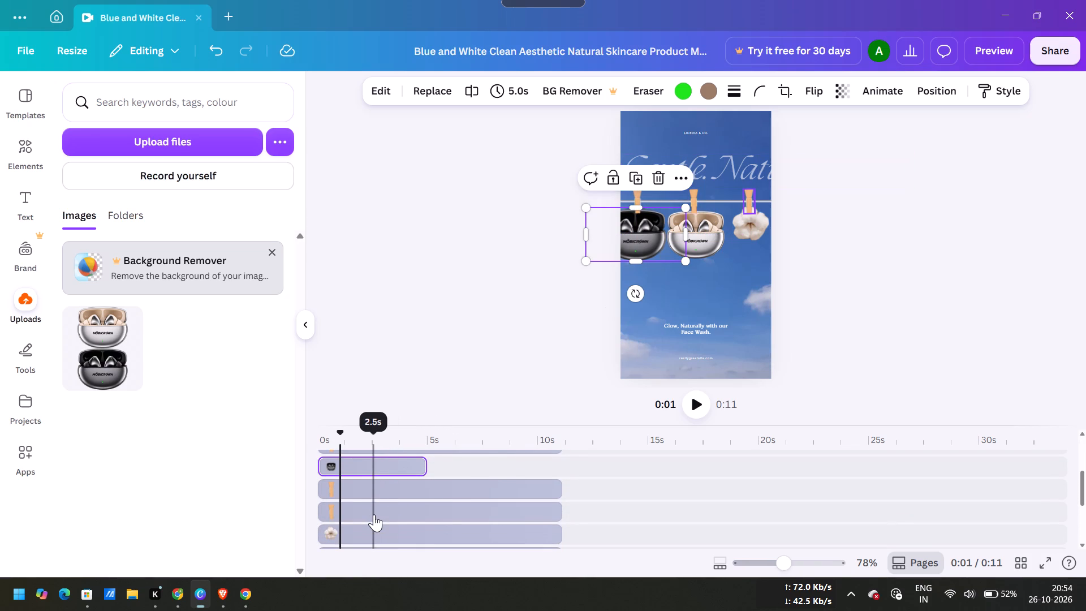
{"action": "scroll", "coordinate": [374, 514], "scroll_direction": "down", "scroll_amount": 1}
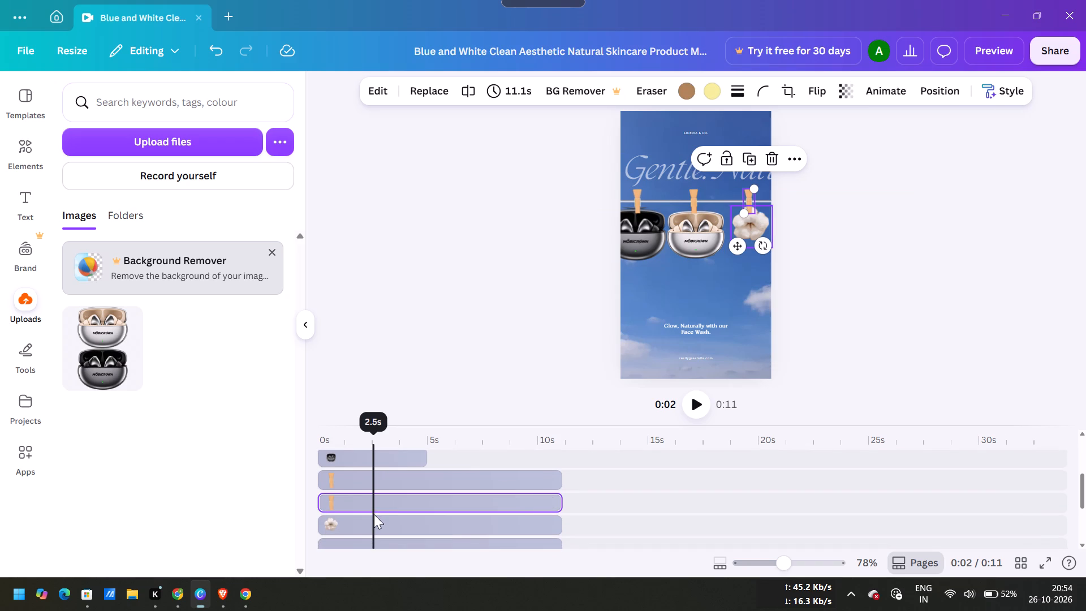
{"action": "left_click", "coordinate": [368, 518]}
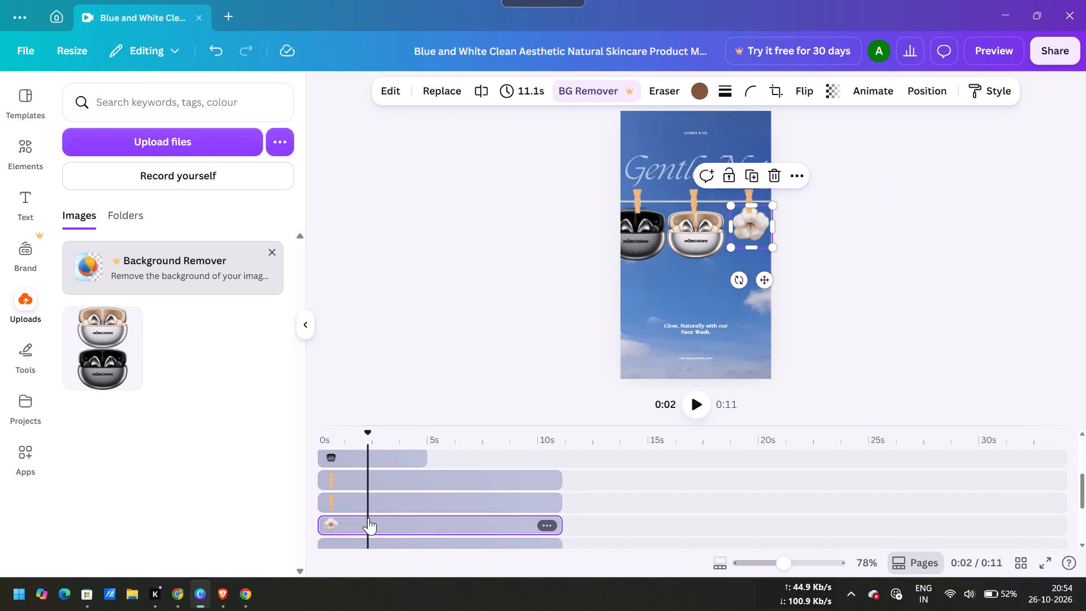
Crop the top edge of the black case image to about 714 × 367 and clear the selection.
{"action": "left_click", "coordinate": [644, 256]}
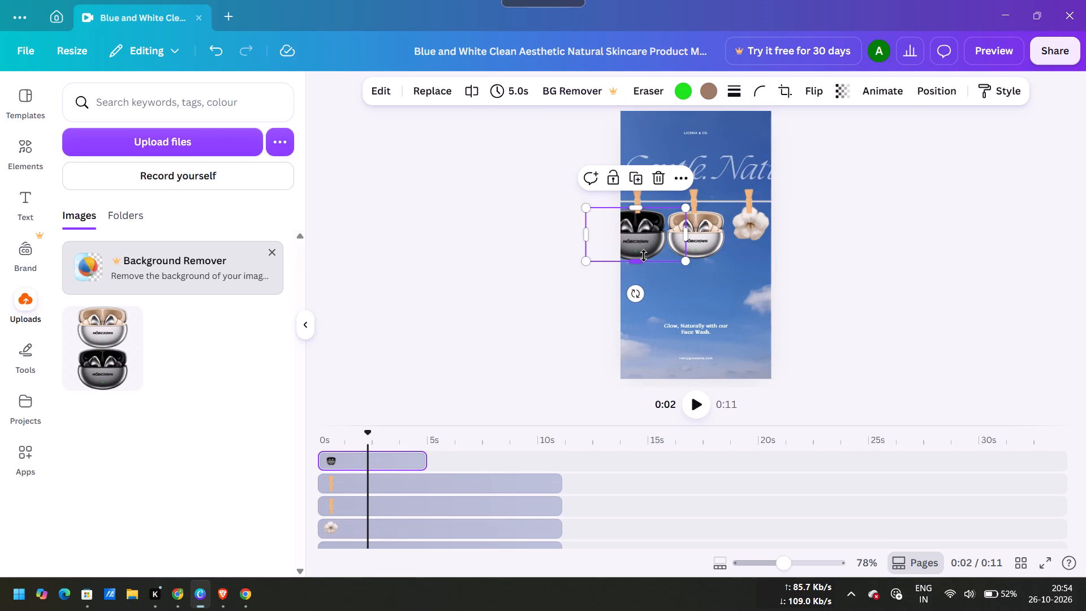
{"action": "left_click", "coordinate": [637, 209]}
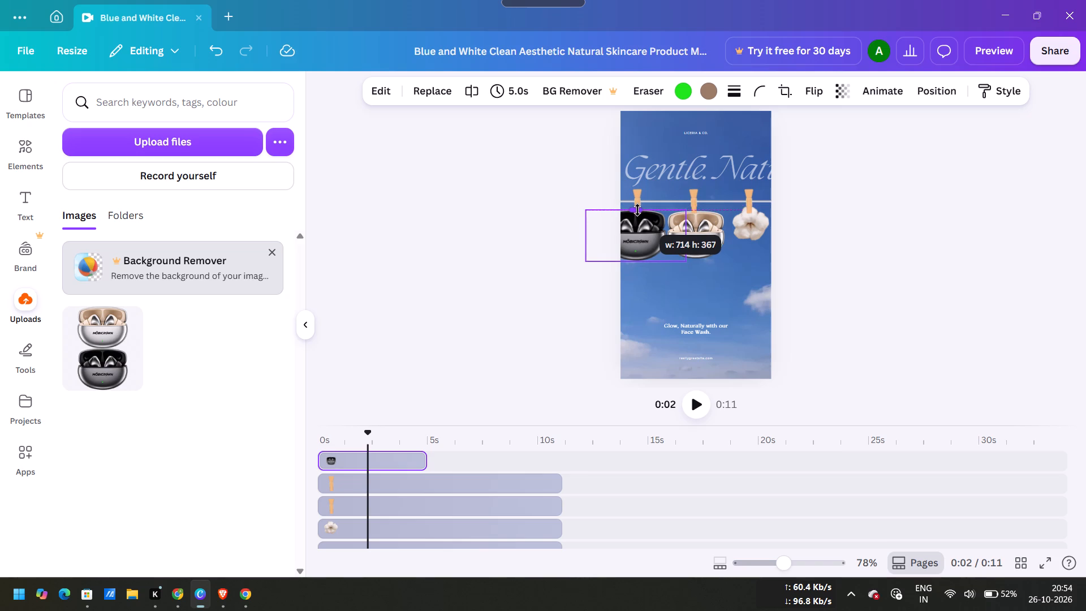
{"action": "left_click", "coordinate": [658, 468]}
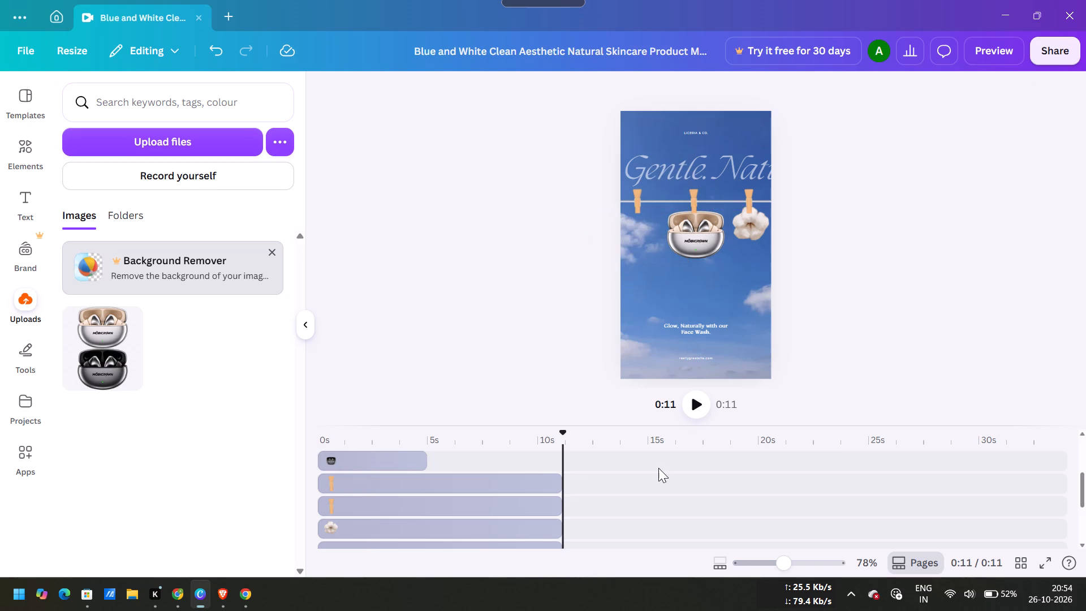
{"action": "left_click", "coordinate": [369, 444]}
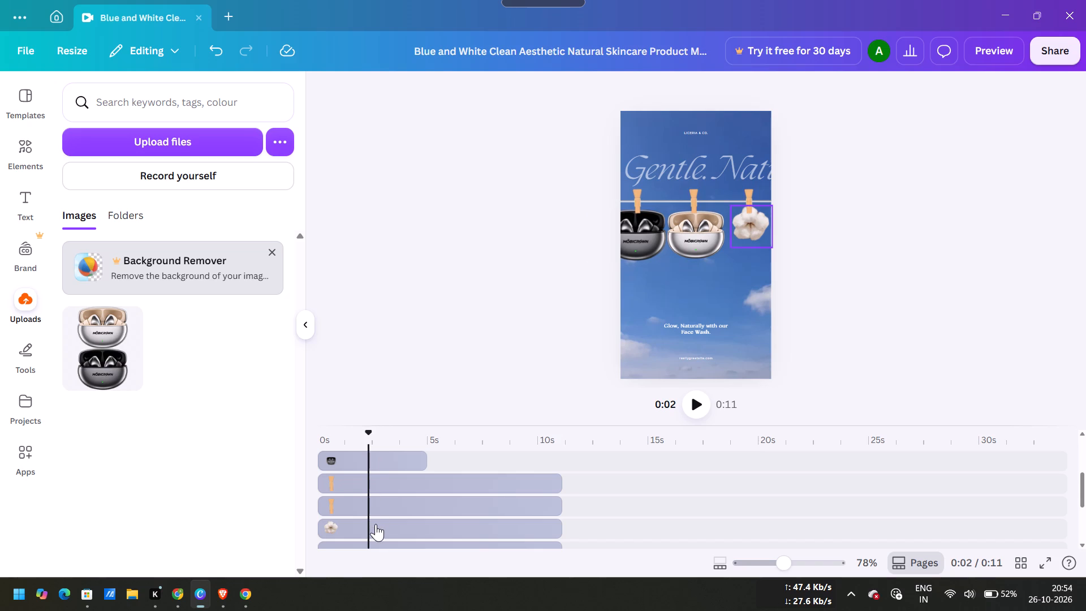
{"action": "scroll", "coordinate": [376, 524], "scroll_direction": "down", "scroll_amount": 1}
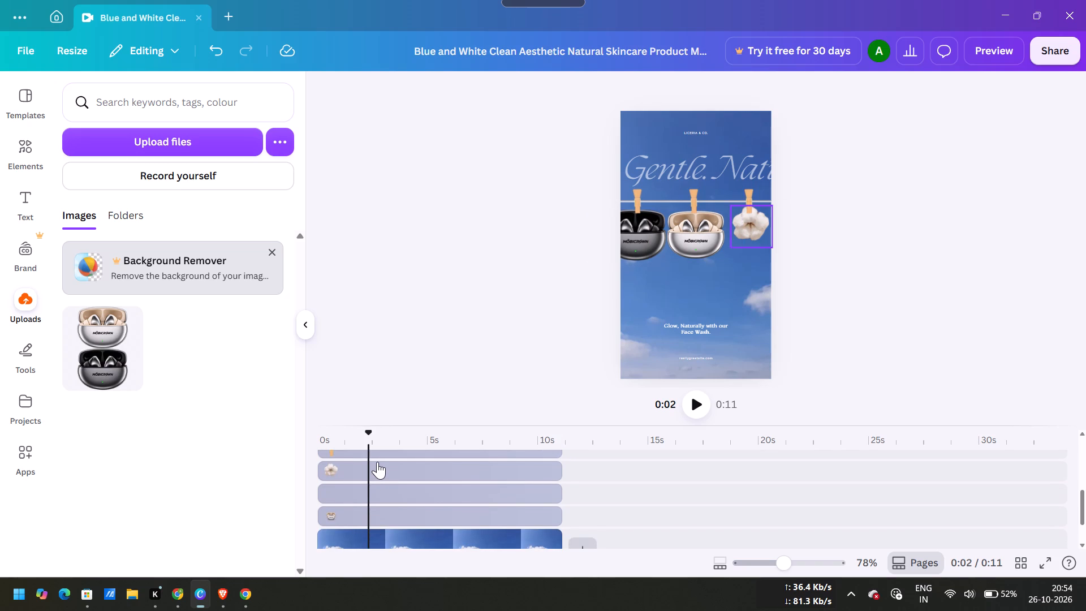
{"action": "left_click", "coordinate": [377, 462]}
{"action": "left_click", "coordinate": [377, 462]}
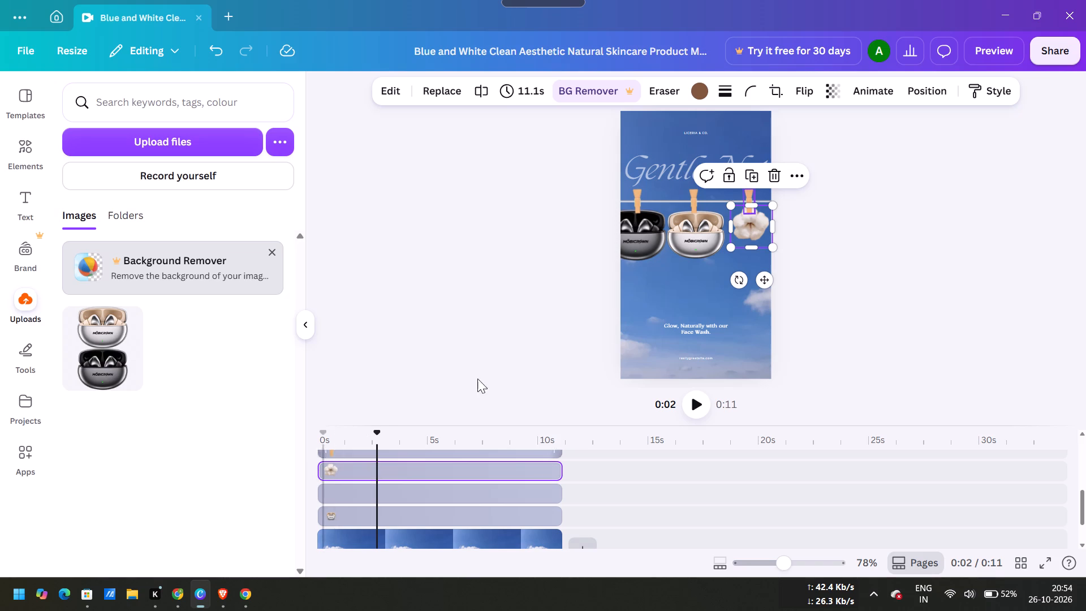
Nudge the black earbuds case slightly up and toward the golden case, under the first clothespin.
{"action": "left_click", "coordinate": [644, 253]}
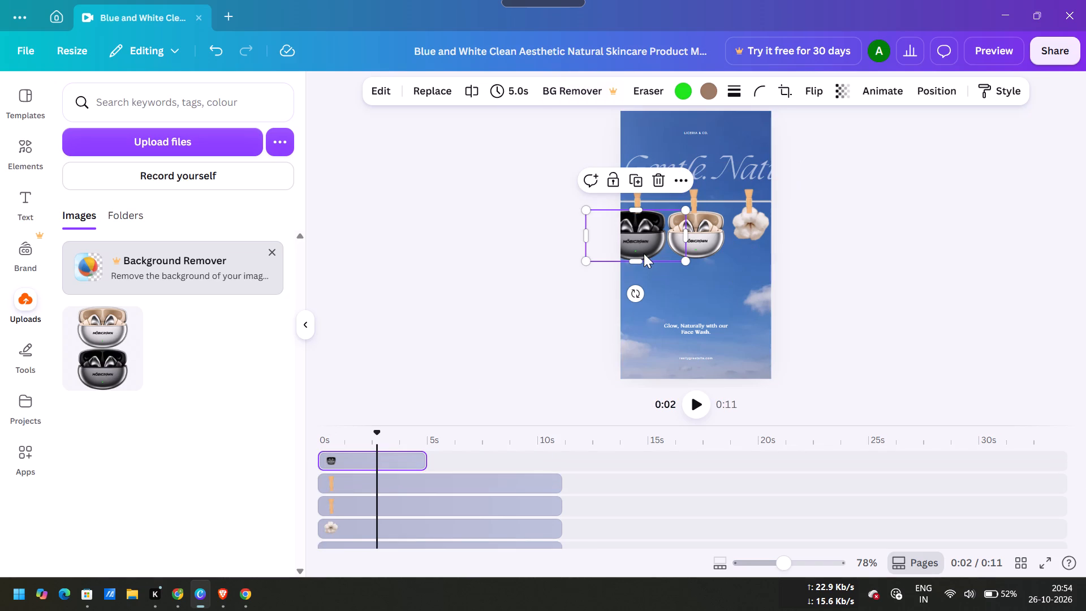
{"action": "left_click", "coordinate": [644, 244]}
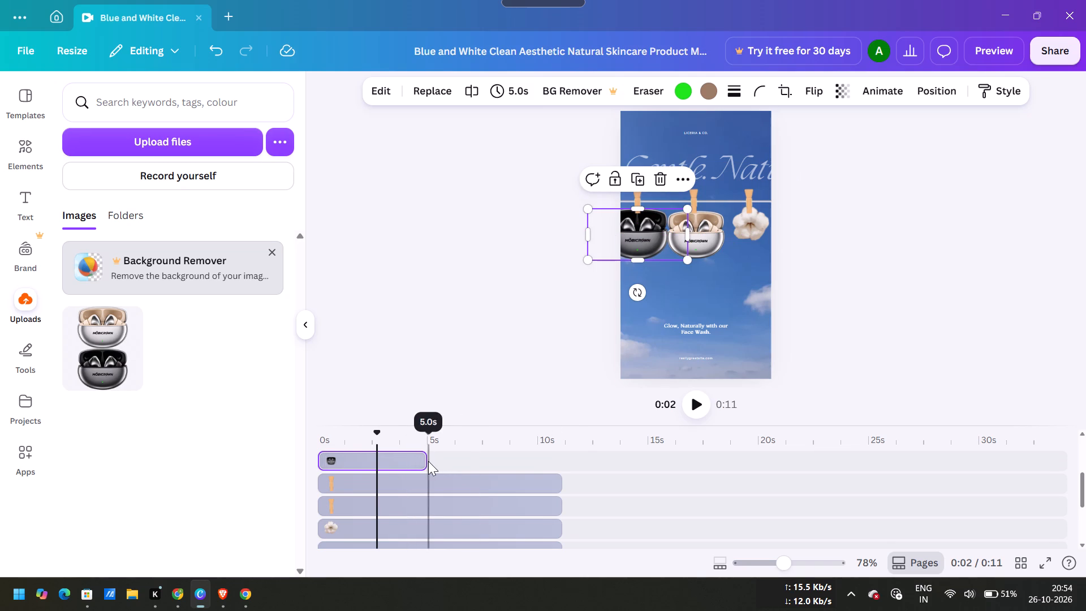
Extend the black case's clip to a duration of 10.8 s so it ends together with the other tracks.
{"action": "left_click_drag", "start_coordinate": [424, 461], "coordinate": [553, 464]}
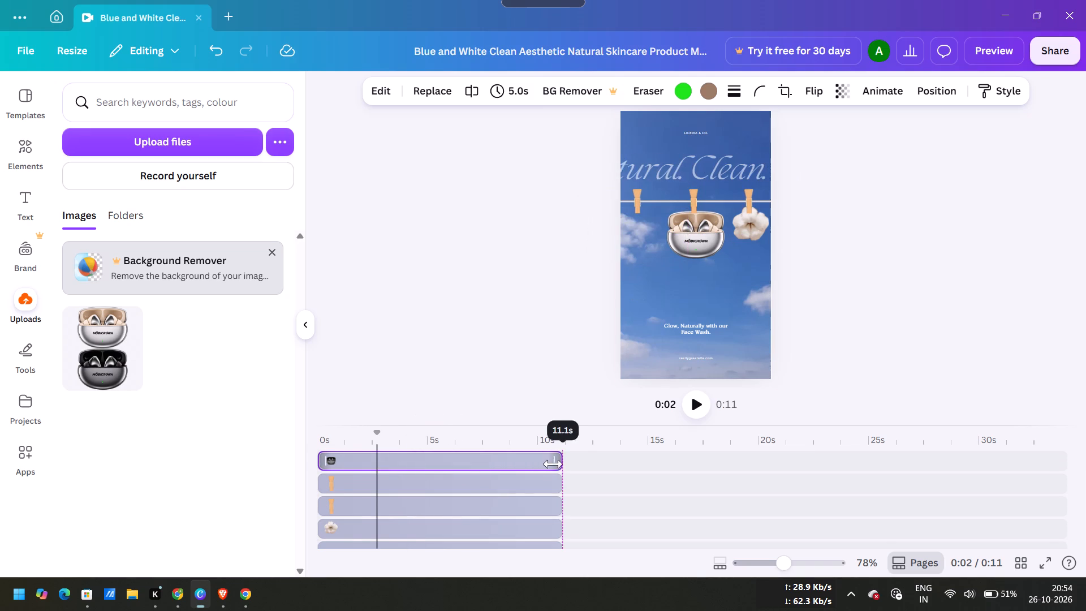
{"action": "left_click_drag", "start_coordinate": [553, 464], "coordinate": [555, 466]}
Delete the white flower hanging from the third clothespin.
{"action": "scroll", "coordinate": [494, 503], "scroll_direction": "down", "scroll_amount": 1}
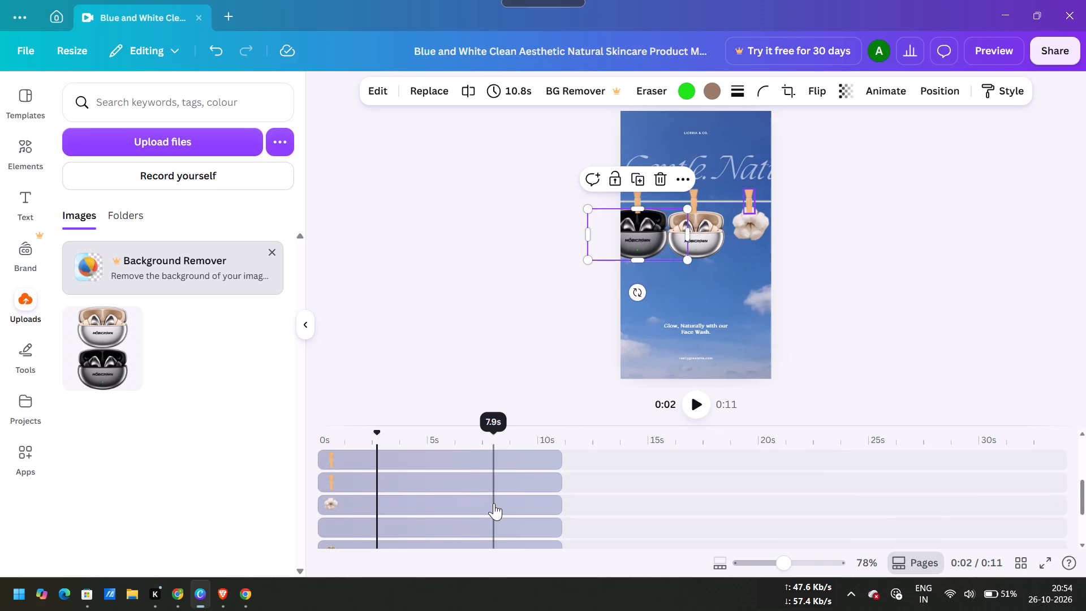
{"action": "scroll", "coordinate": [494, 503], "scroll_direction": "down", "scroll_amount": 1}
{"action": "left_click", "coordinate": [494, 503]}
{"action": "left_click", "coordinate": [494, 503]}
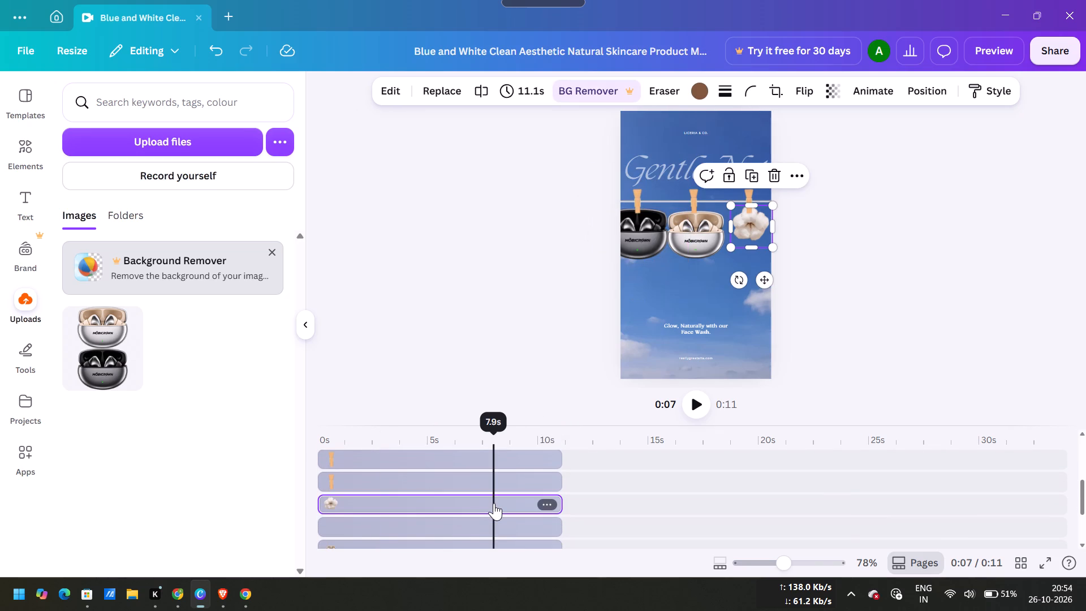
{"action": "scroll", "coordinate": [473, 501], "scroll_direction": "down", "scroll_amount": 1}
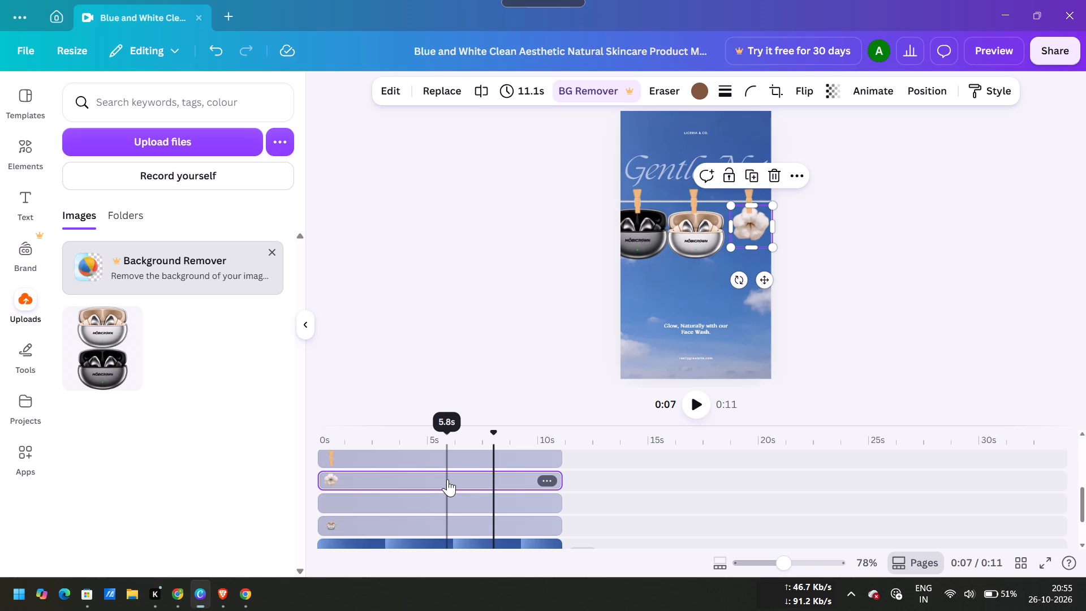
{"action": "key", "text": "Delete"}
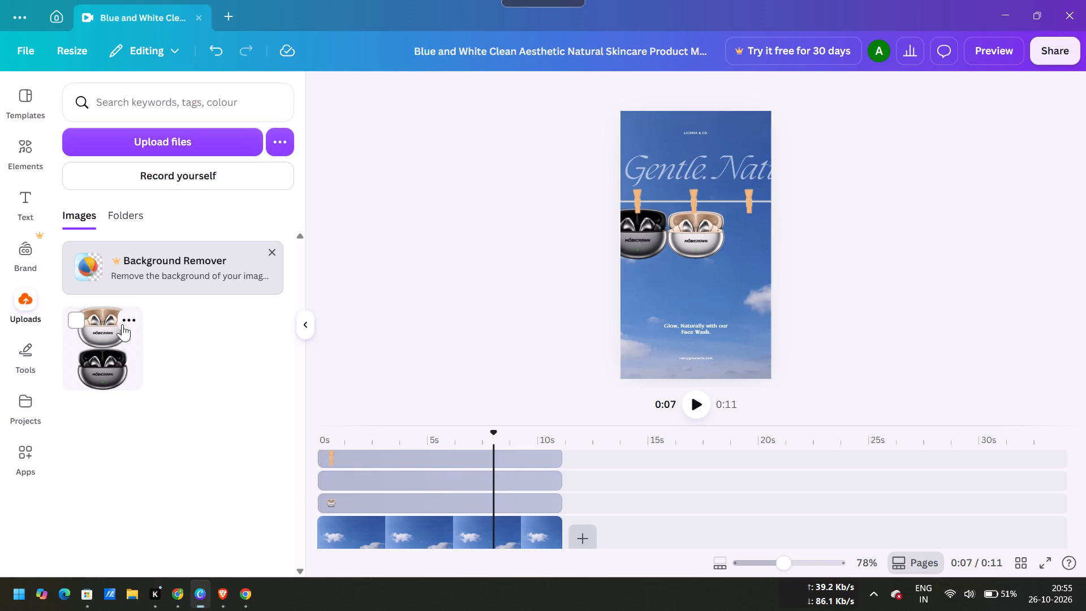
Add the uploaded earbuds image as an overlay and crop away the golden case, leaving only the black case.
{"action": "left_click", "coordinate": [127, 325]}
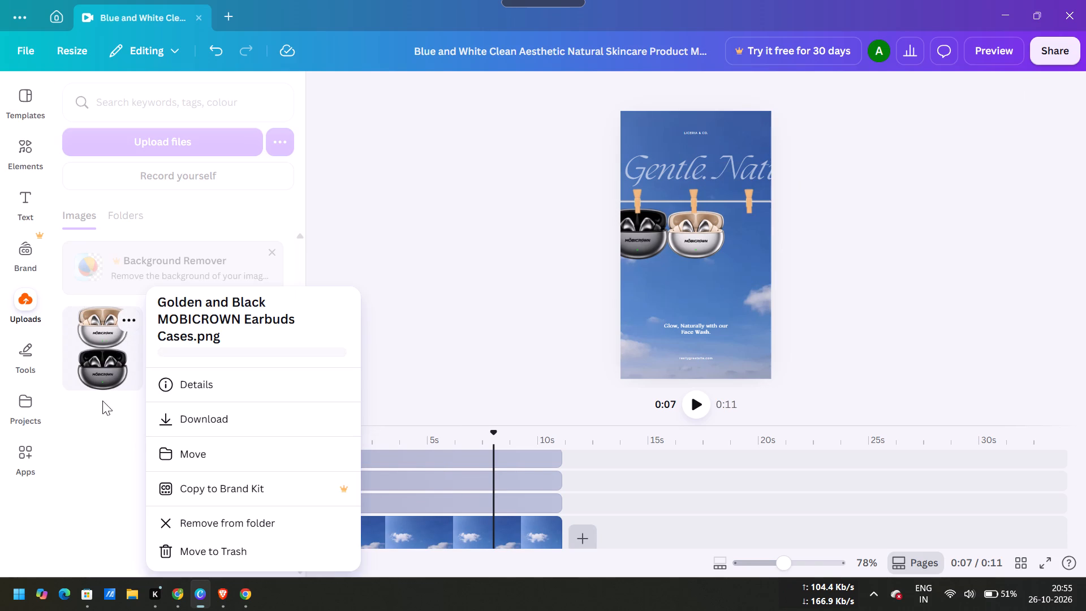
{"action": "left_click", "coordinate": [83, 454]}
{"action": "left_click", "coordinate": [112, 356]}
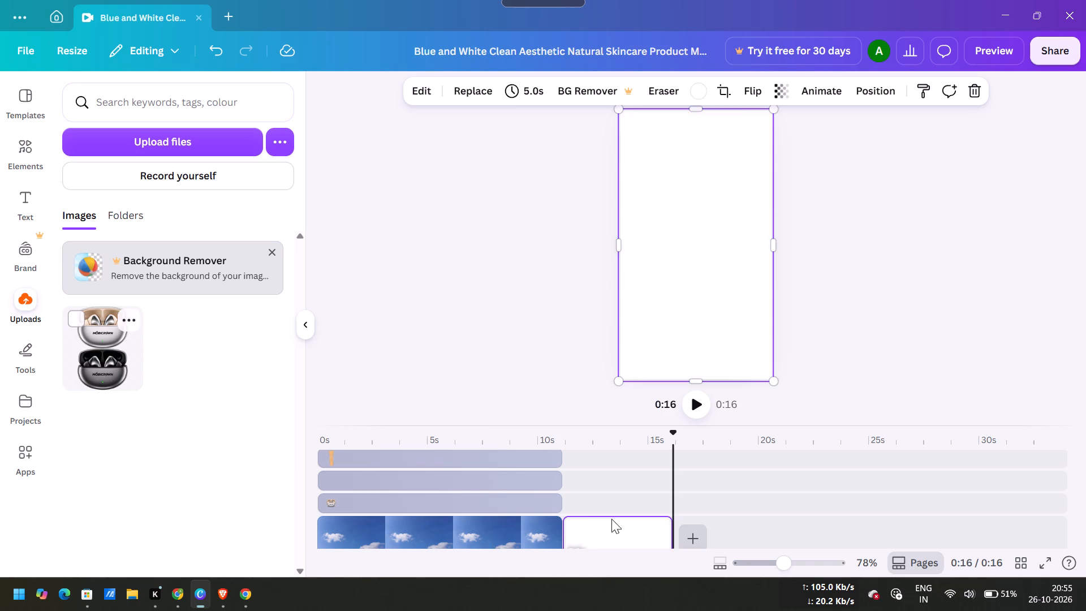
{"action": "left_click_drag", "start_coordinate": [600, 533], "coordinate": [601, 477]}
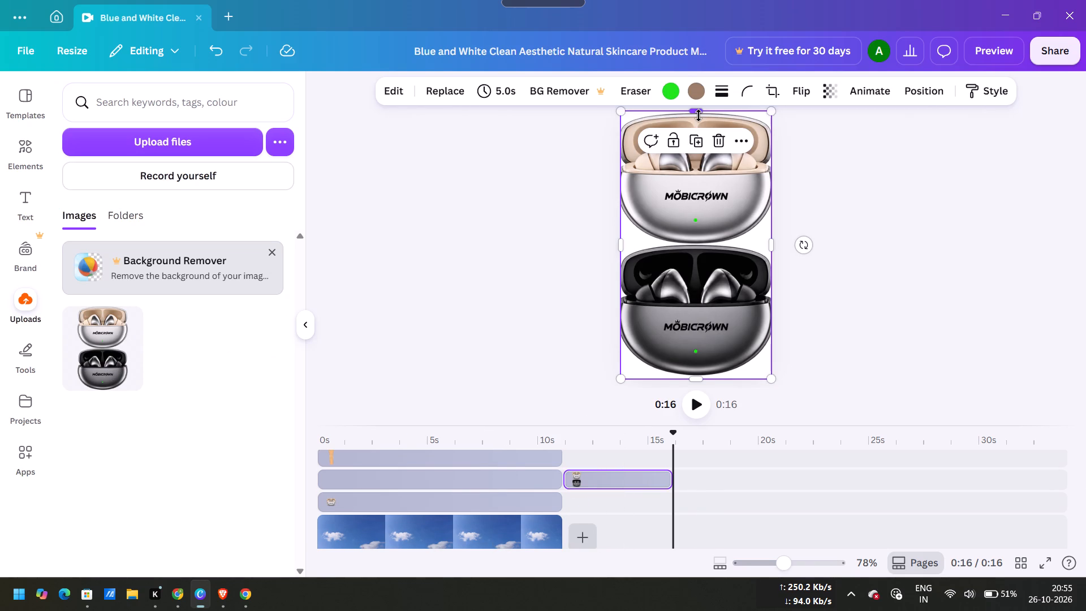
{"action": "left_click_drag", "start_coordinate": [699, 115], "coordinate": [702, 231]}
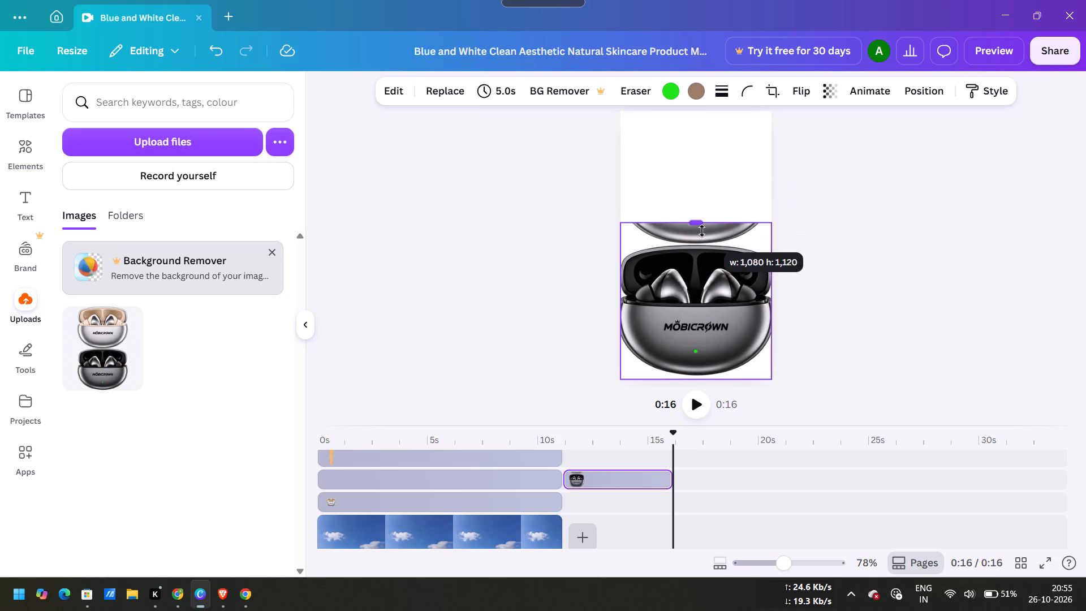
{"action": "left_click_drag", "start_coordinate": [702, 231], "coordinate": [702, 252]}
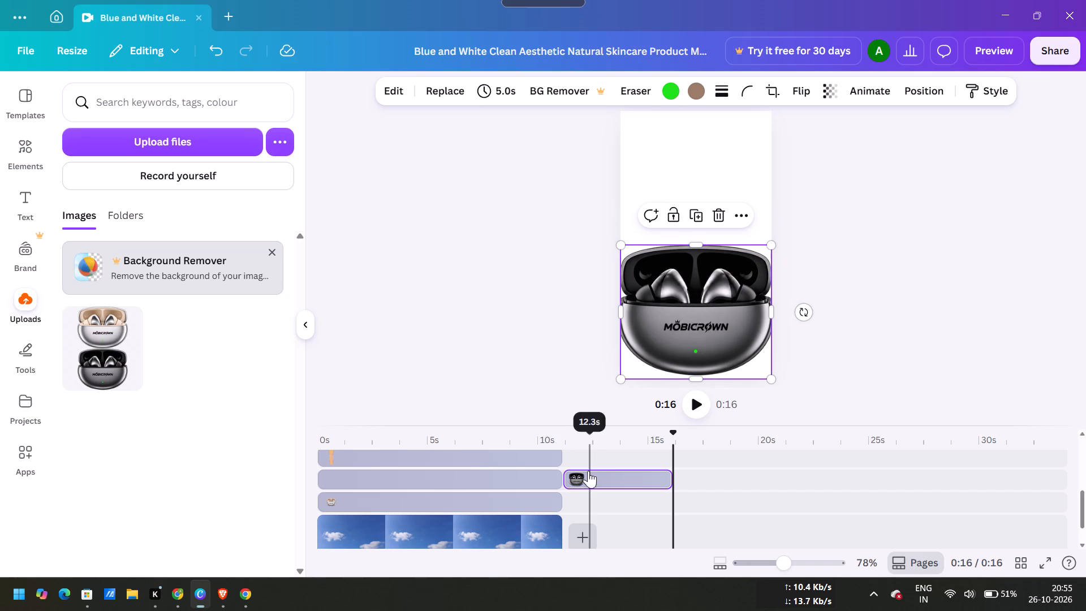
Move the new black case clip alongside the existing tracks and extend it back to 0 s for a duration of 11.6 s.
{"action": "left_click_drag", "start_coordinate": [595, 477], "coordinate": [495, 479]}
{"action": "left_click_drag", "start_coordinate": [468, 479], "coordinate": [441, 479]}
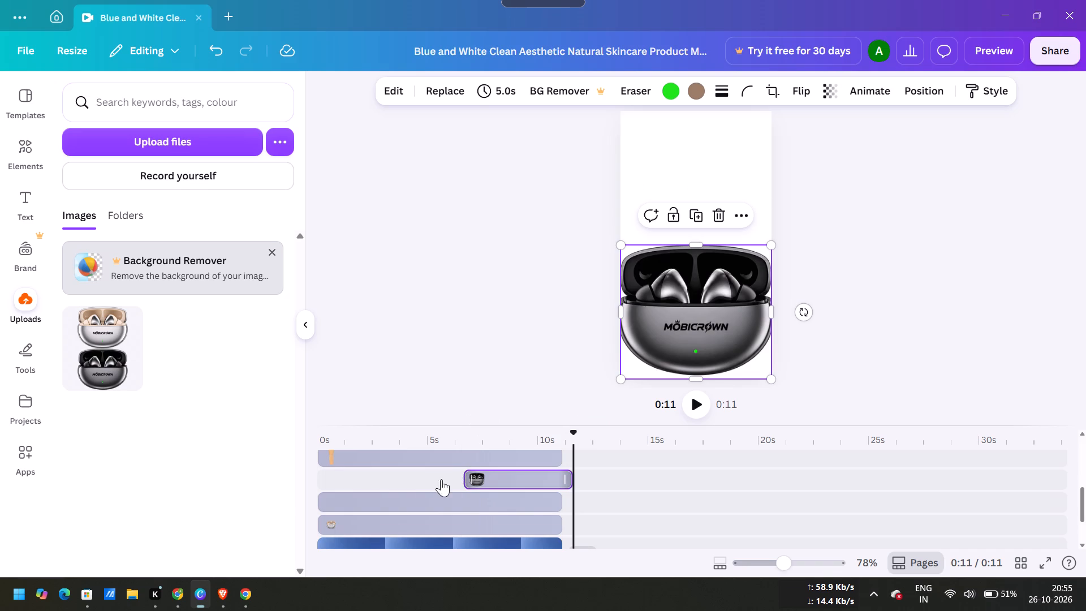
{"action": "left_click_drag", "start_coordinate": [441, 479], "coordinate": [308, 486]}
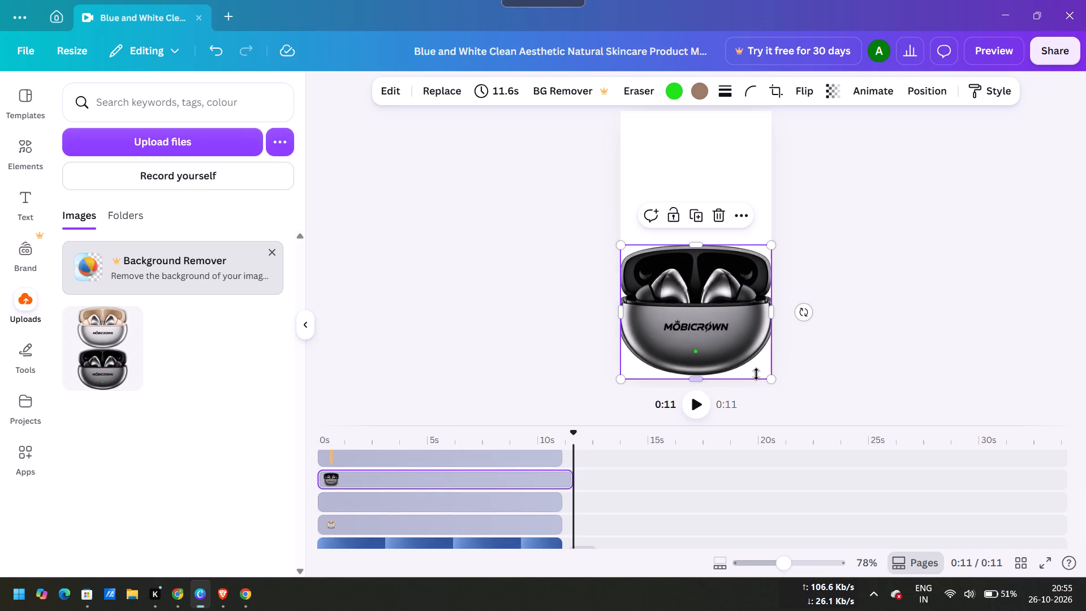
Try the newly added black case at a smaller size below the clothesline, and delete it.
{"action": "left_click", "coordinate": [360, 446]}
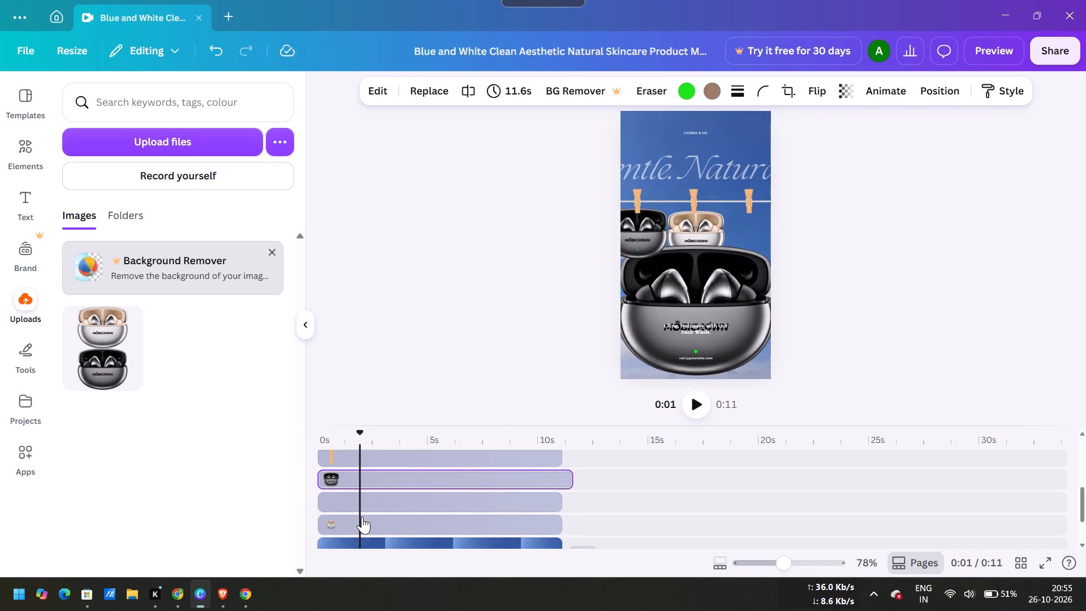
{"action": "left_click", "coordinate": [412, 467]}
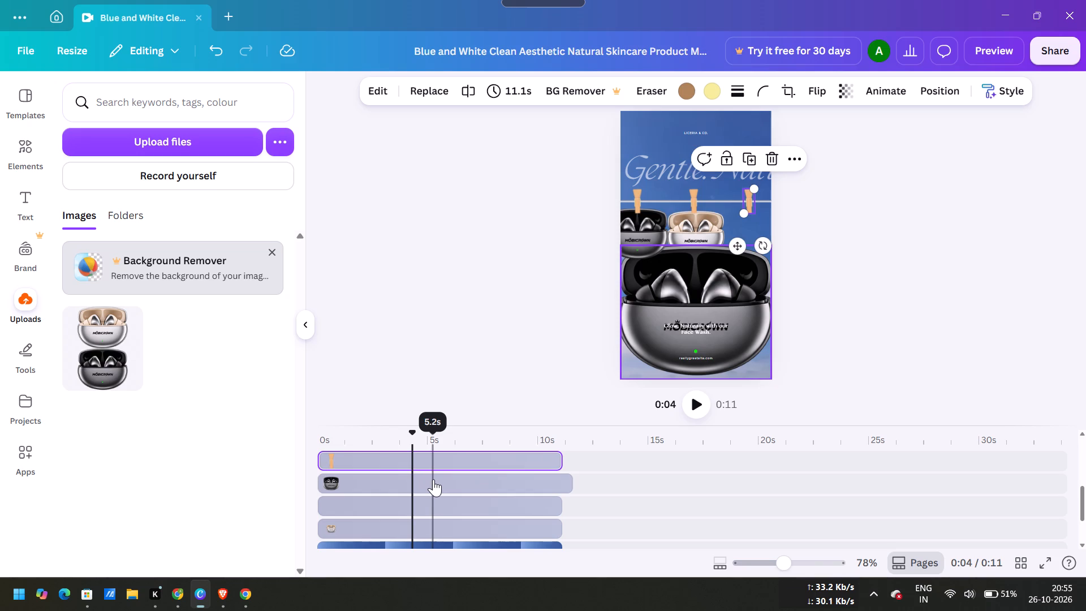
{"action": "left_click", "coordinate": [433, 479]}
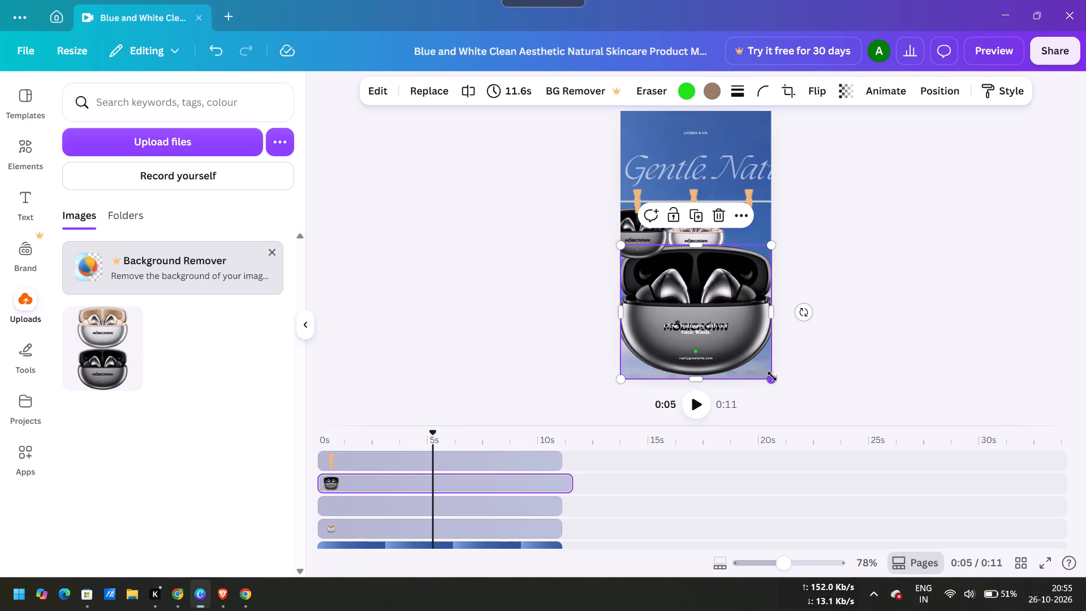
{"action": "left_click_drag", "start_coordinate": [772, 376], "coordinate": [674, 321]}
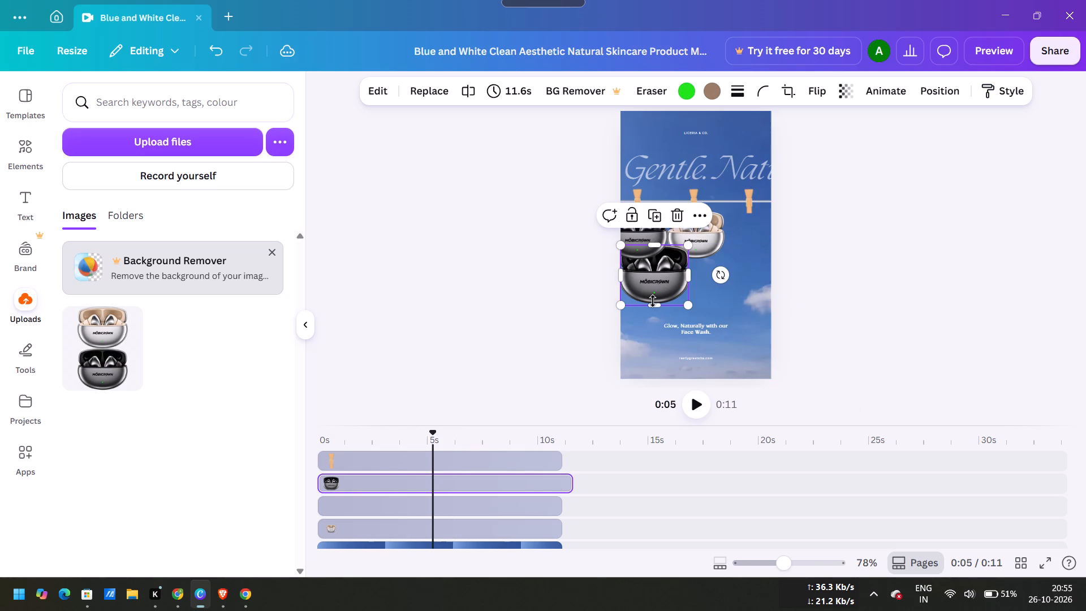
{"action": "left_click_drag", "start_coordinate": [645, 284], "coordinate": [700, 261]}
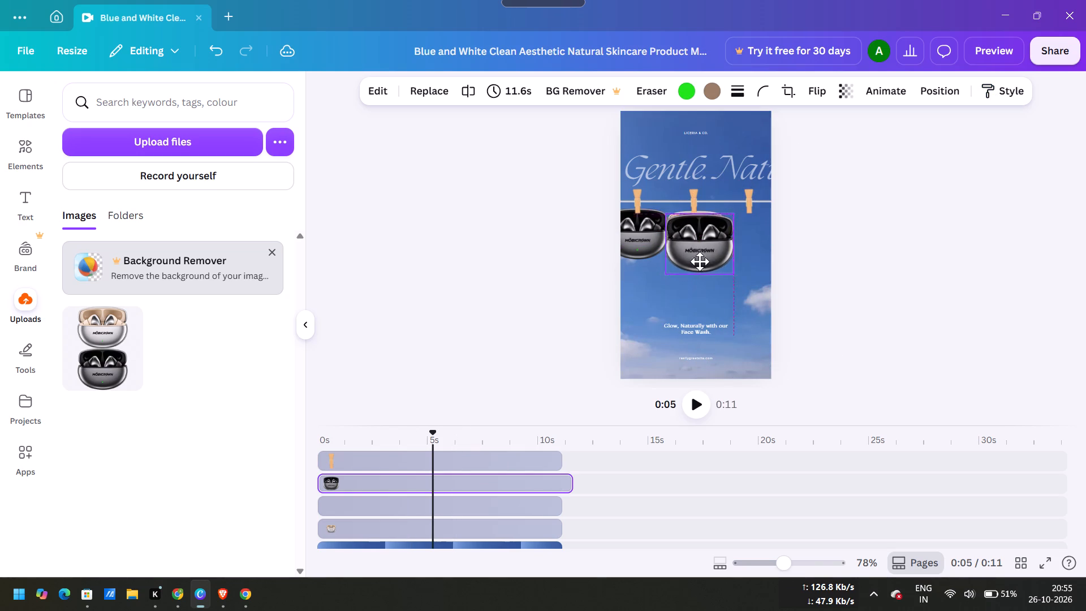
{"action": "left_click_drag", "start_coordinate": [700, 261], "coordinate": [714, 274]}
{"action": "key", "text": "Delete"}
Duplicate the existing black earbuds case that hangs from the first clothespin.
{"action": "scroll", "coordinate": [714, 274], "scroll_direction": "up", "scroll_amount": 2}
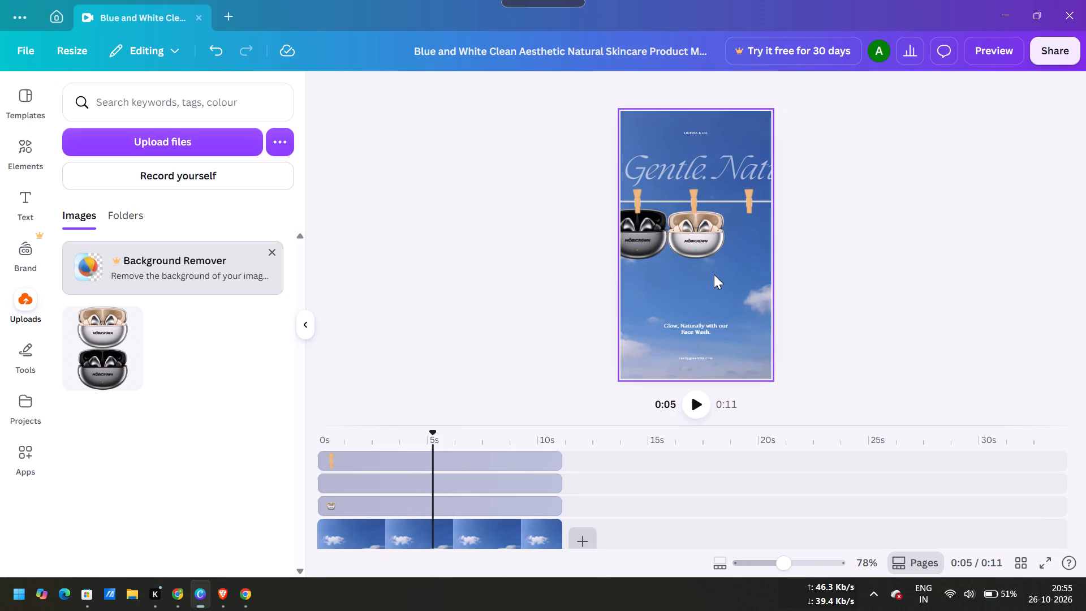
{"action": "scroll", "coordinate": [472, 472], "scroll_direction": "up", "scroll_amount": 1}
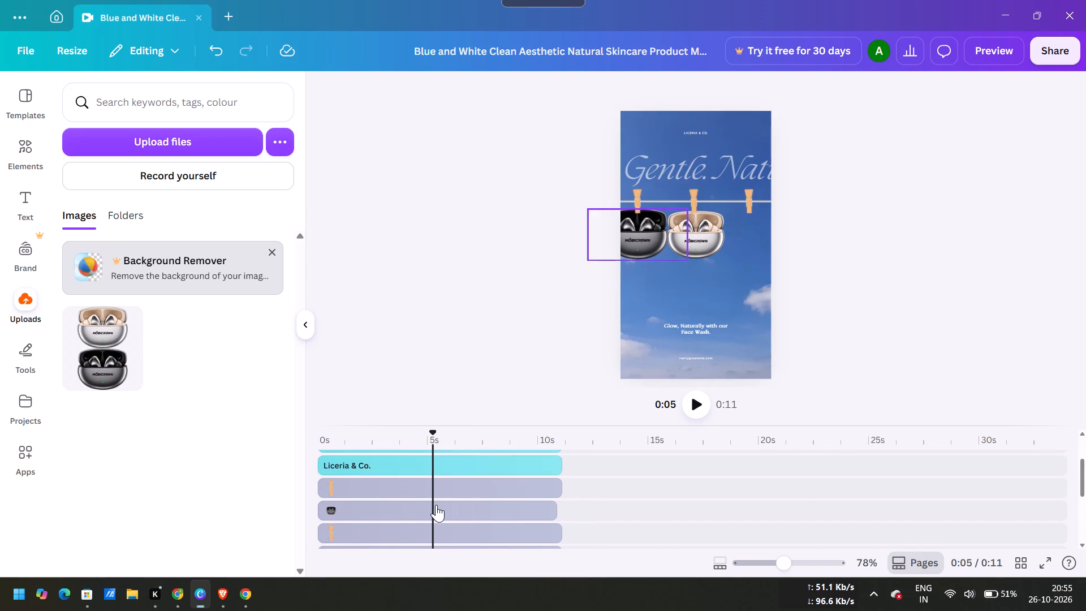
{"action": "left_click", "coordinate": [436, 502]}
{"action": "right_click", "coordinate": [436, 502]}
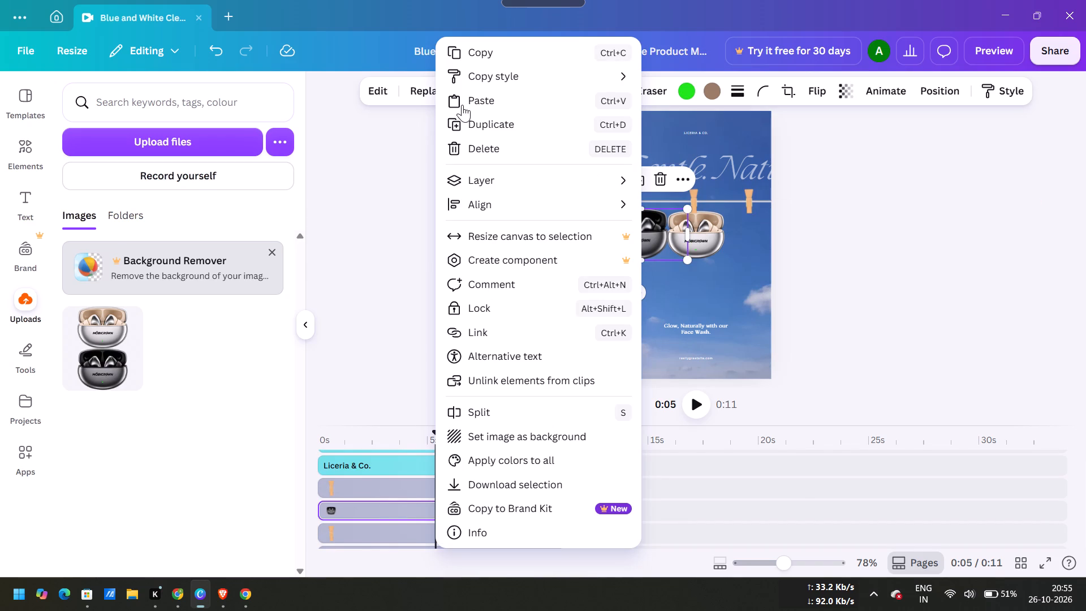
{"action": "left_click", "coordinate": [474, 127]}
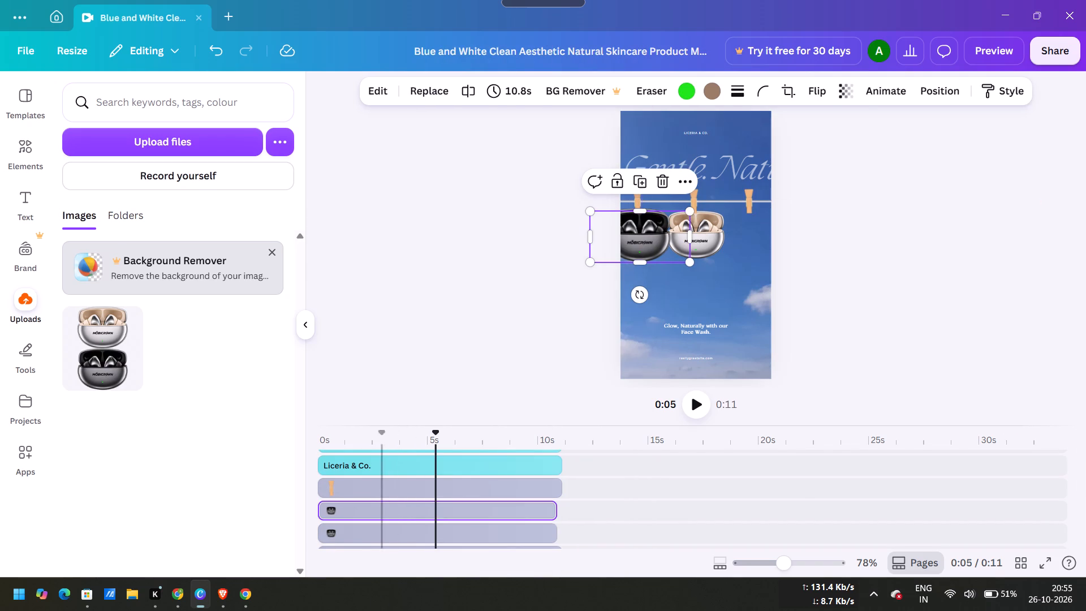
Move the duplicate black case's track below the clothespin tracks in the timeline.
{"action": "left_click_drag", "start_coordinate": [397, 511], "coordinate": [395, 548]}
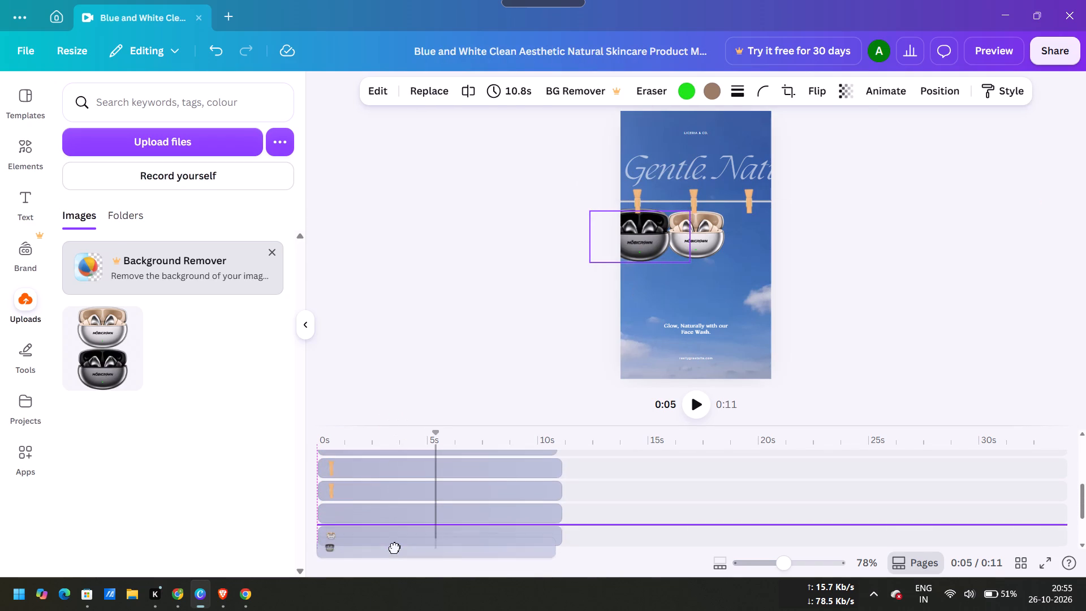
{"action": "left_click_drag", "start_coordinate": [395, 548], "coordinate": [381, 457]}
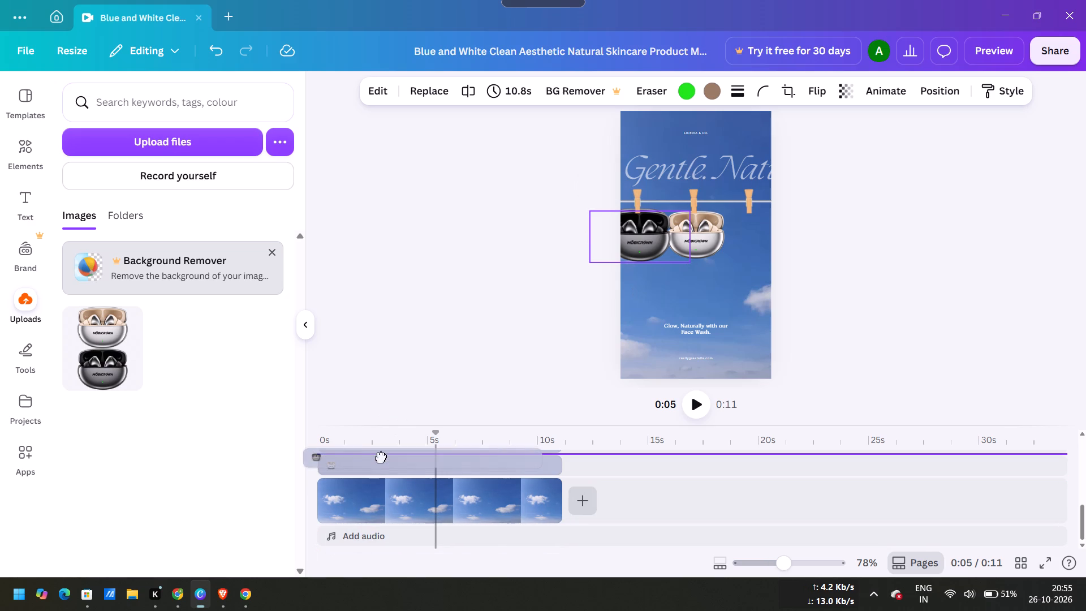
{"action": "left_click_drag", "start_coordinate": [381, 457], "coordinate": [377, 475]}
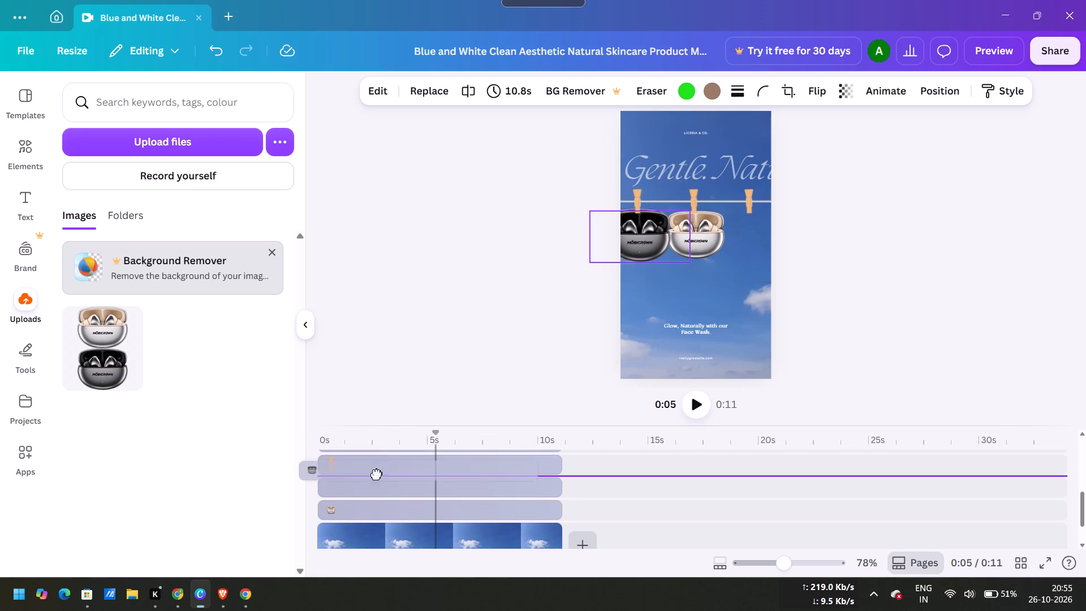
{"action": "left_click_drag", "start_coordinate": [377, 475], "coordinate": [378, 481]}
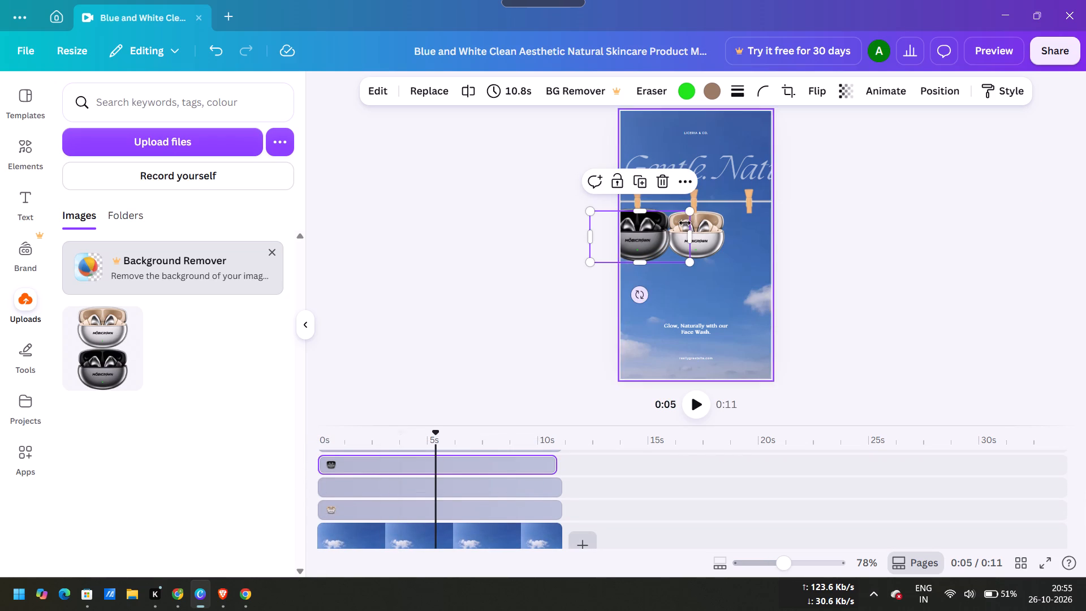
Place the duplicate black case under the third clothespin, level with the other two cases.
{"action": "left_click_drag", "start_coordinate": [643, 231], "coordinate": [760, 231]}
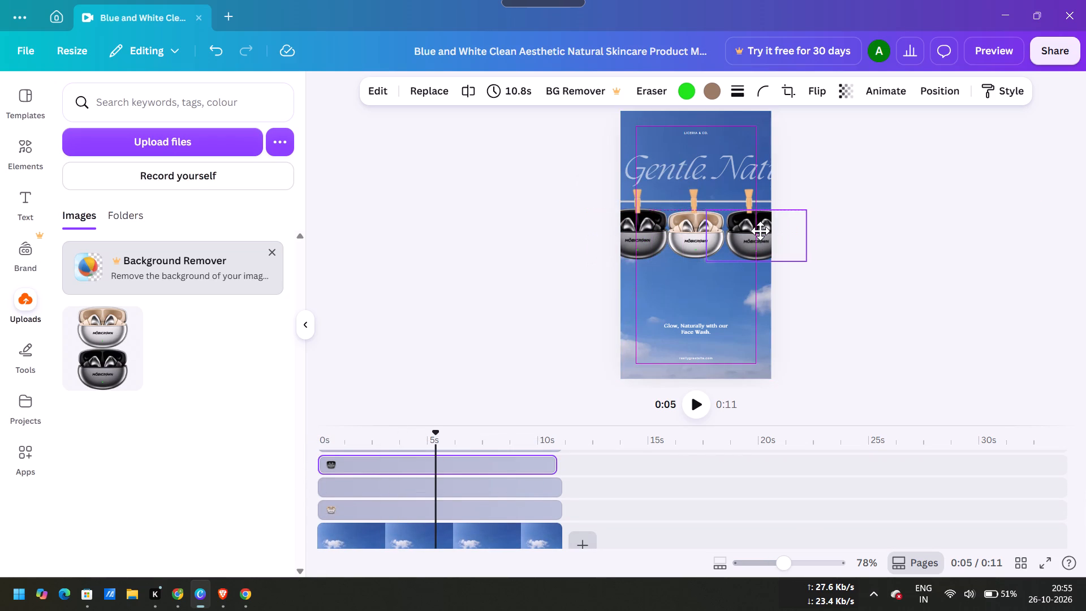
{"action": "left_click_drag", "start_coordinate": [760, 231], "coordinate": [760, 232]}
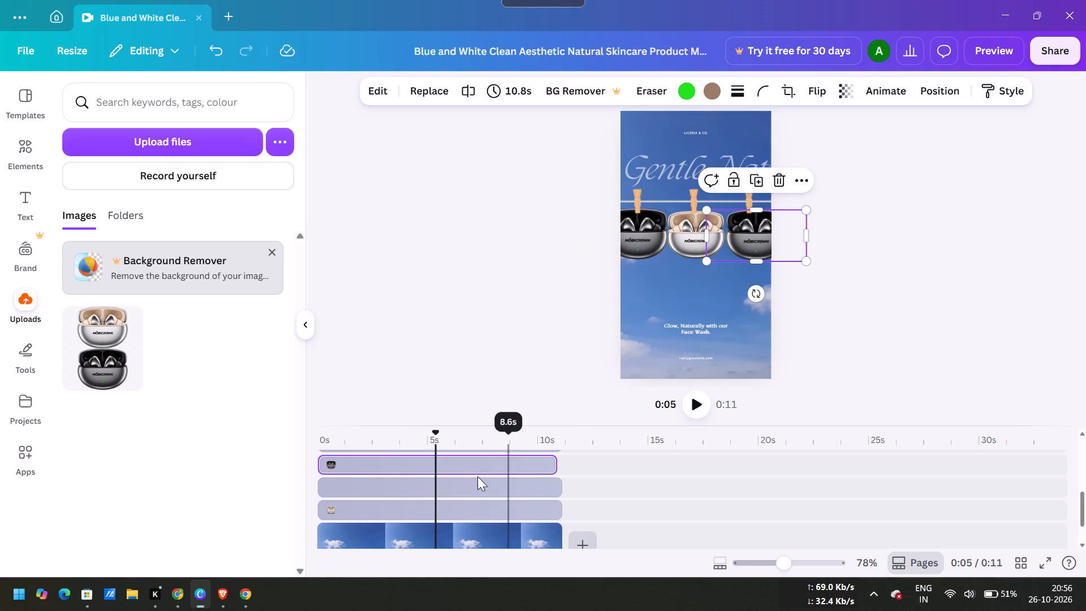
Extend the first clothespin's black case clip to 11.1 s so it ends together with the text and clothespin tracks.
{"action": "scroll", "coordinate": [559, 487], "scroll_direction": "up", "scroll_amount": 1}
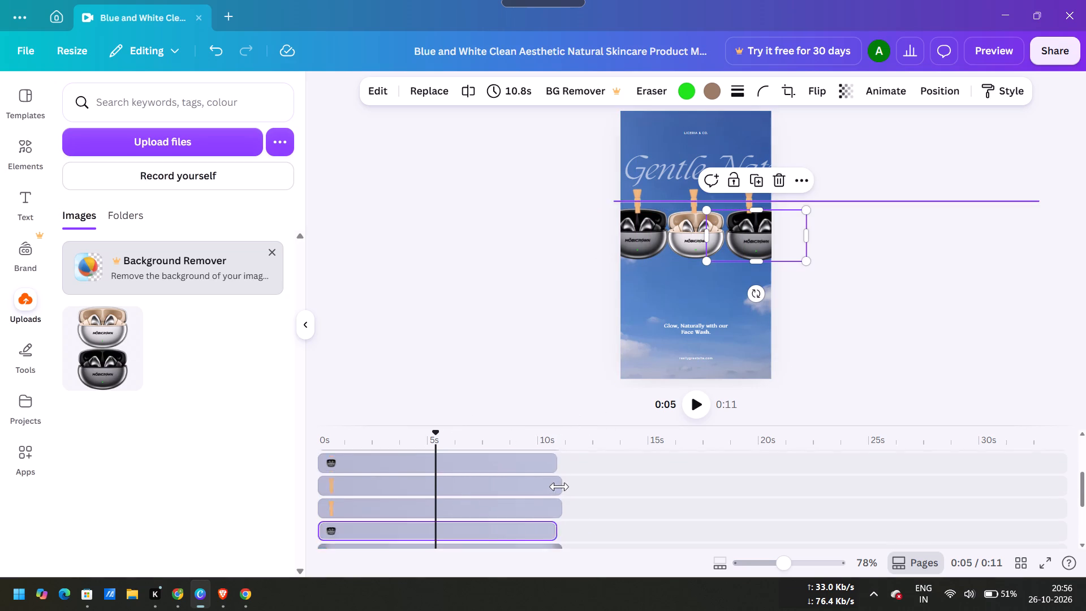
{"action": "scroll", "coordinate": [559, 487], "scroll_direction": "up", "scroll_amount": 1}
{"action": "left_click", "coordinate": [553, 438]}
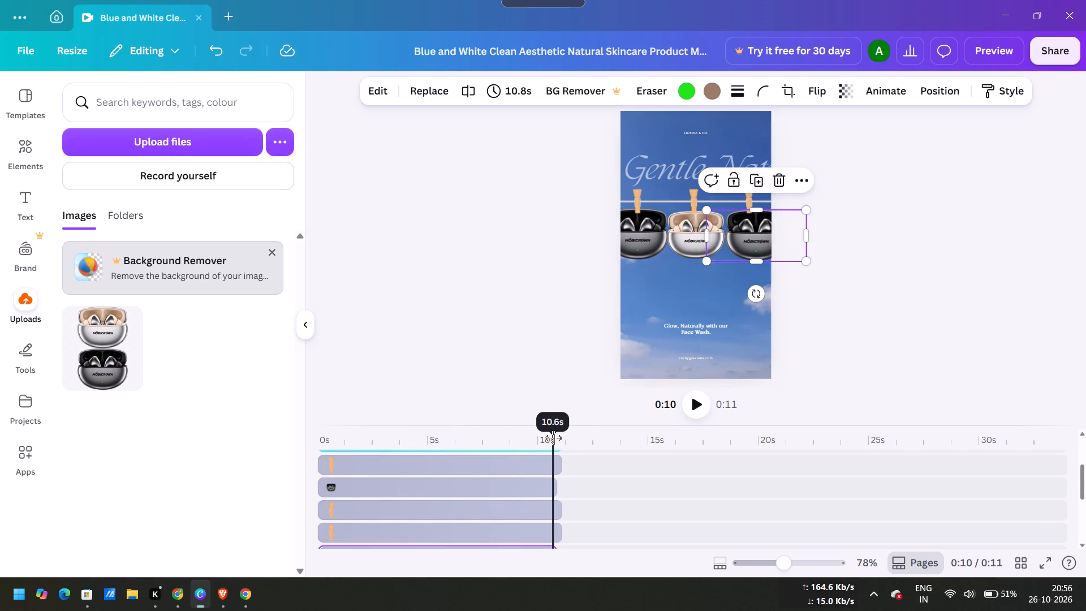
{"action": "left_click_drag", "start_coordinate": [553, 438], "coordinate": [555, 449]}
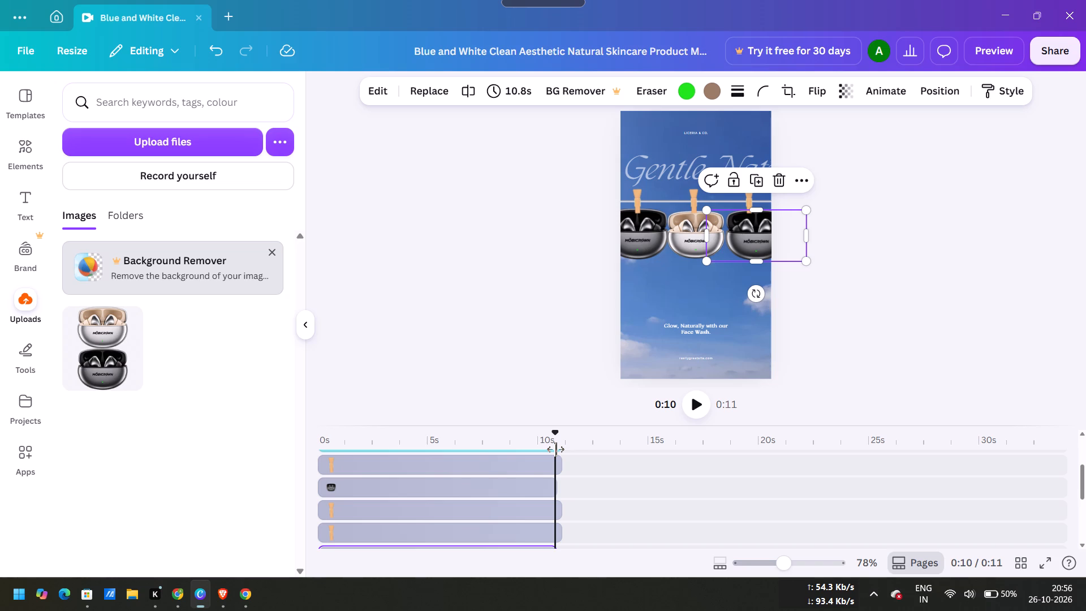
{"action": "scroll", "coordinate": [524, 535], "scroll_direction": "down", "scroll_amount": 1}
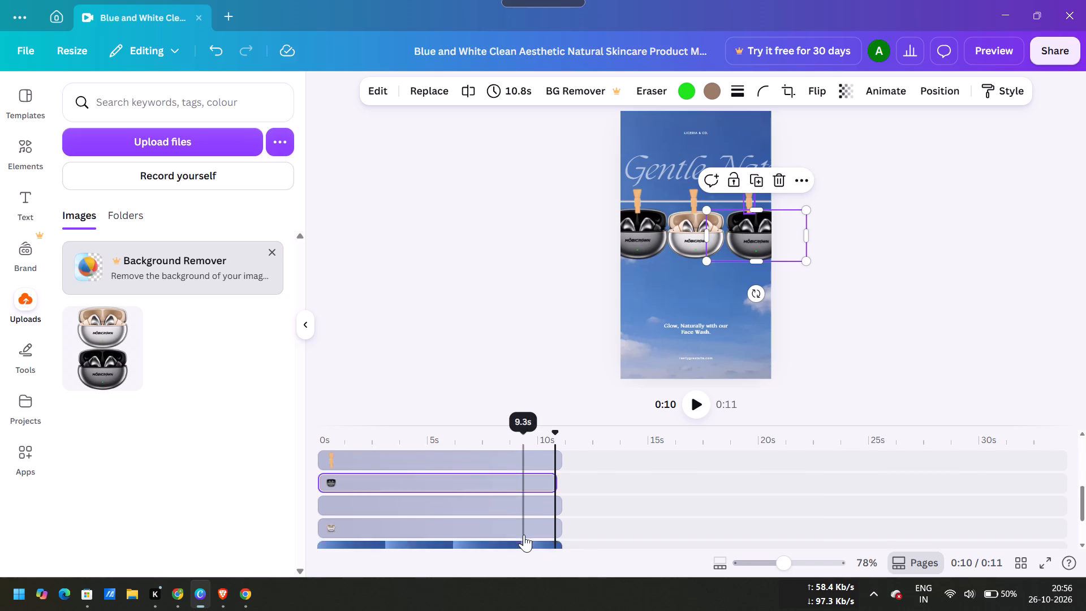
{"action": "scroll", "coordinate": [524, 535], "scroll_direction": "down", "scroll_amount": 2}
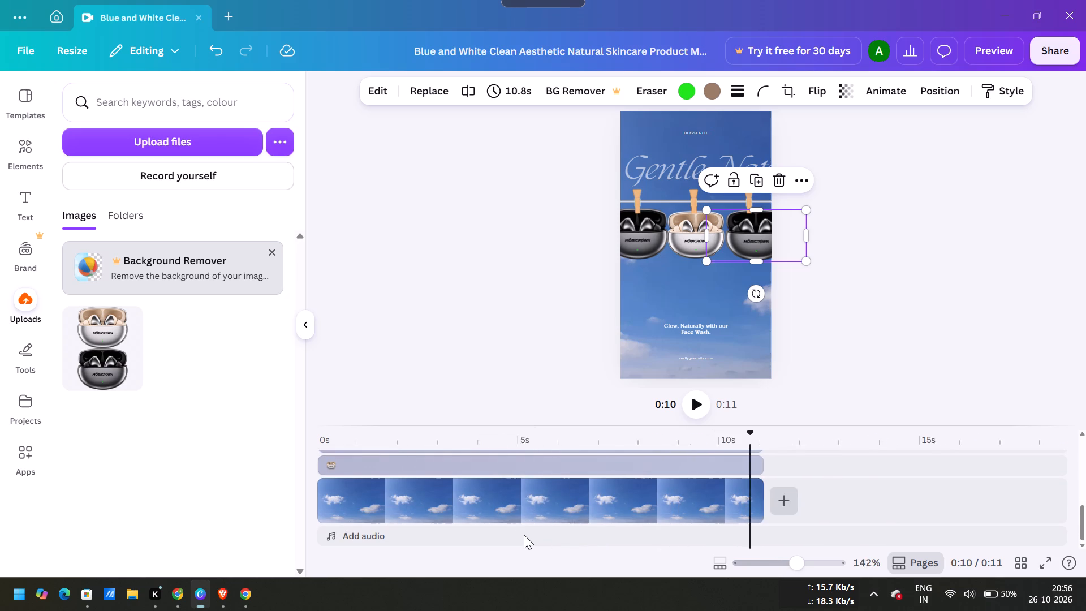
{"action": "scroll", "coordinate": [700, 490], "scroll_direction": "up", "scroll_amount": 2}
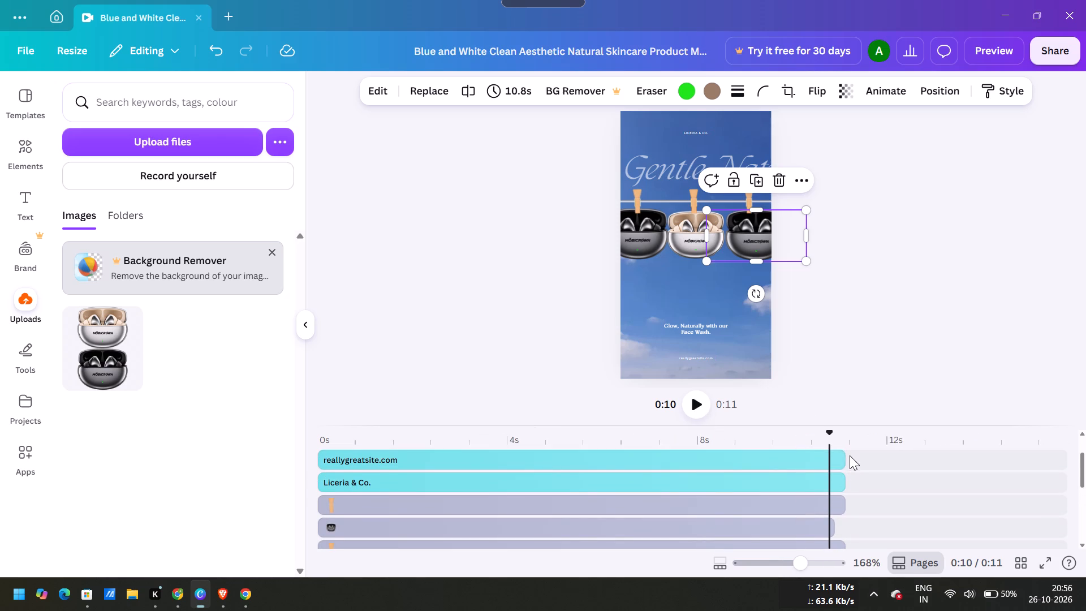
{"action": "left_click", "coordinate": [847, 444]}
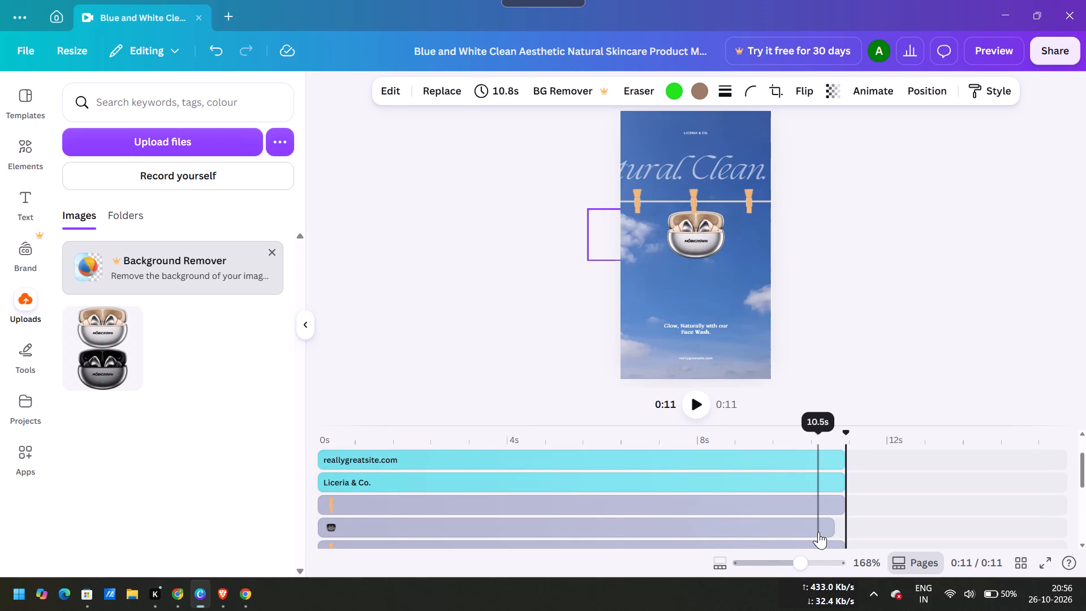
{"action": "left_click", "coordinate": [818, 527]}
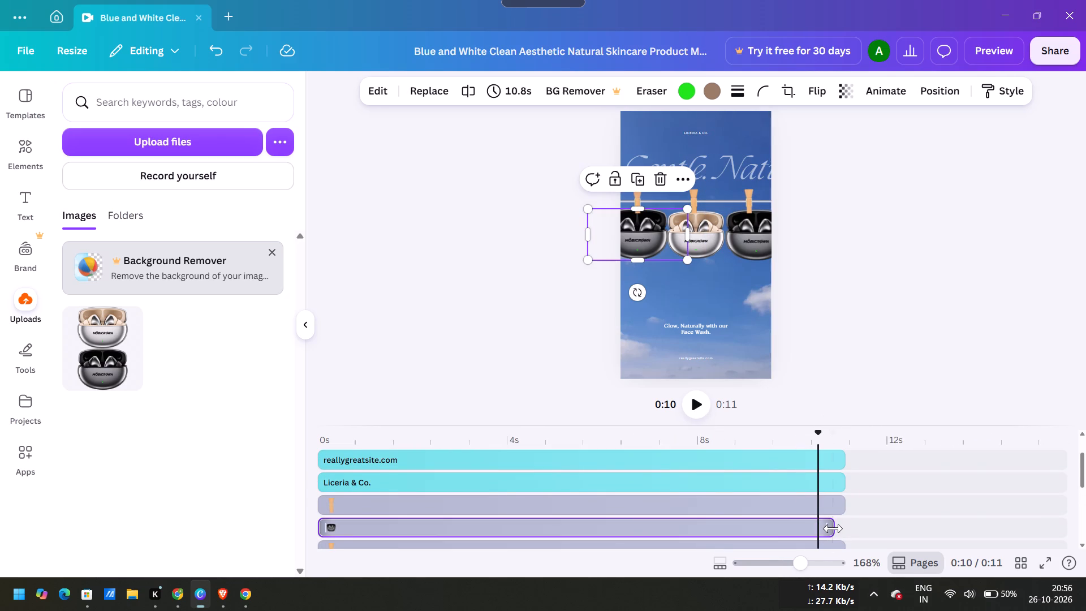
{"action": "left_click_drag", "start_coordinate": [833, 528], "coordinate": [841, 528]}
Extend the clip of the black case under the third clothespin to 11.1 s to match the other tracks.
{"action": "scroll", "coordinate": [841, 528], "scroll_direction": "down", "scroll_amount": 1}
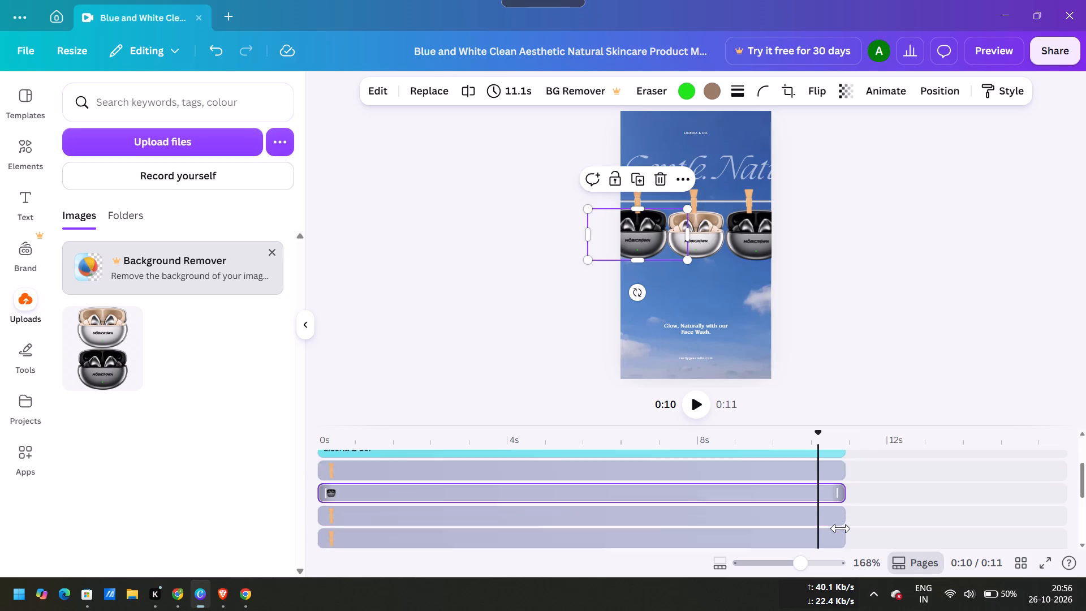
{"action": "scroll", "coordinate": [841, 528], "scroll_direction": "down", "scroll_amount": 1}
{"action": "left_click", "coordinate": [813, 526]}
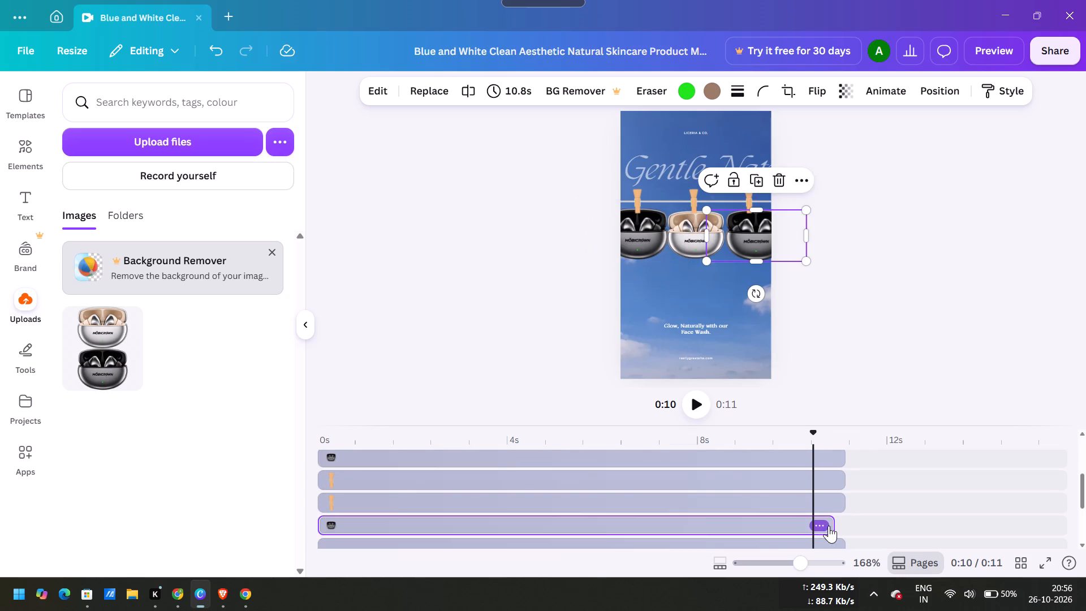
{"action": "left_click_drag", "start_coordinate": [833, 527], "coordinate": [843, 527]}
Return the playhead to the beginning of the video and review how all the timeline tracks line up.
{"action": "scroll", "coordinate": [843, 527], "scroll_direction": "down", "scroll_amount": 2}
{"action": "scroll", "coordinate": [843, 527], "scroll_direction": "up", "scroll_amount": 3}
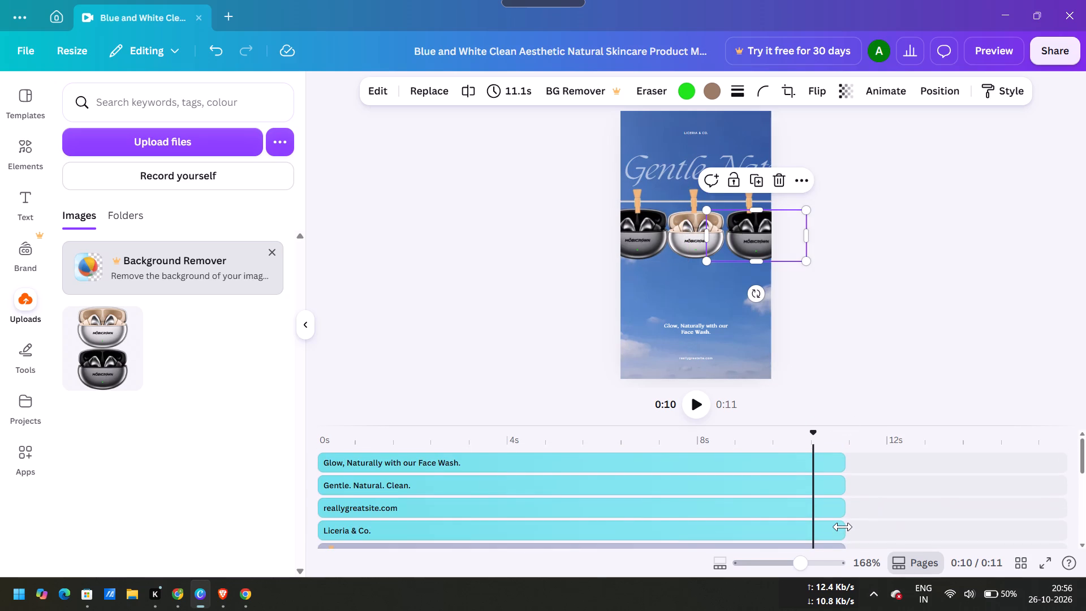
{"action": "scroll", "coordinate": [843, 527], "scroll_direction": "up", "scroll_amount": 1}
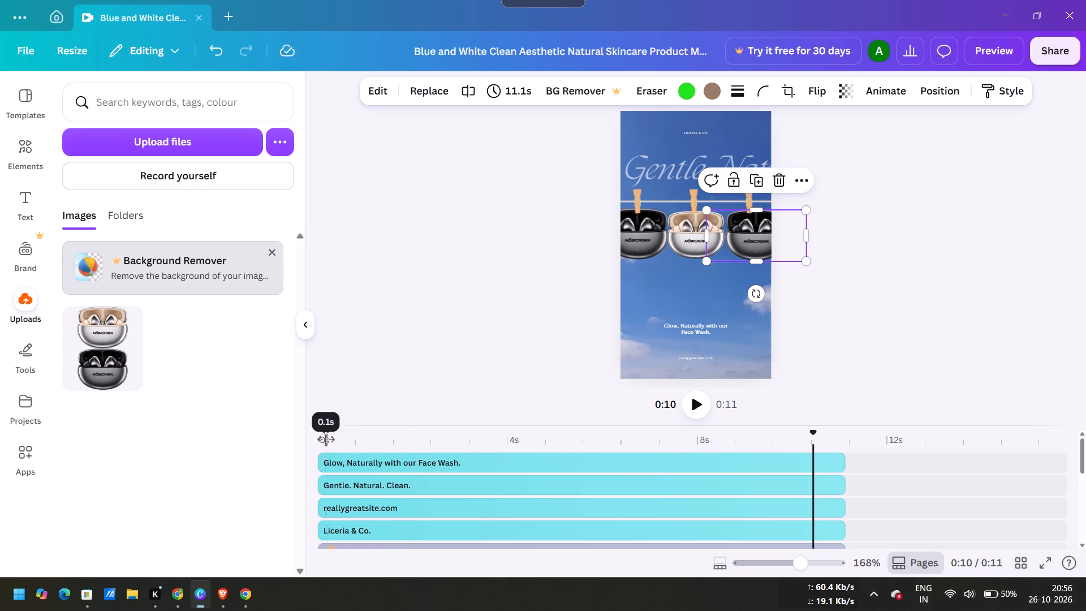
{"action": "left_click", "coordinate": [326, 439]}
{"action": "left_click_drag", "start_coordinate": [326, 439], "coordinate": [347, 451]}
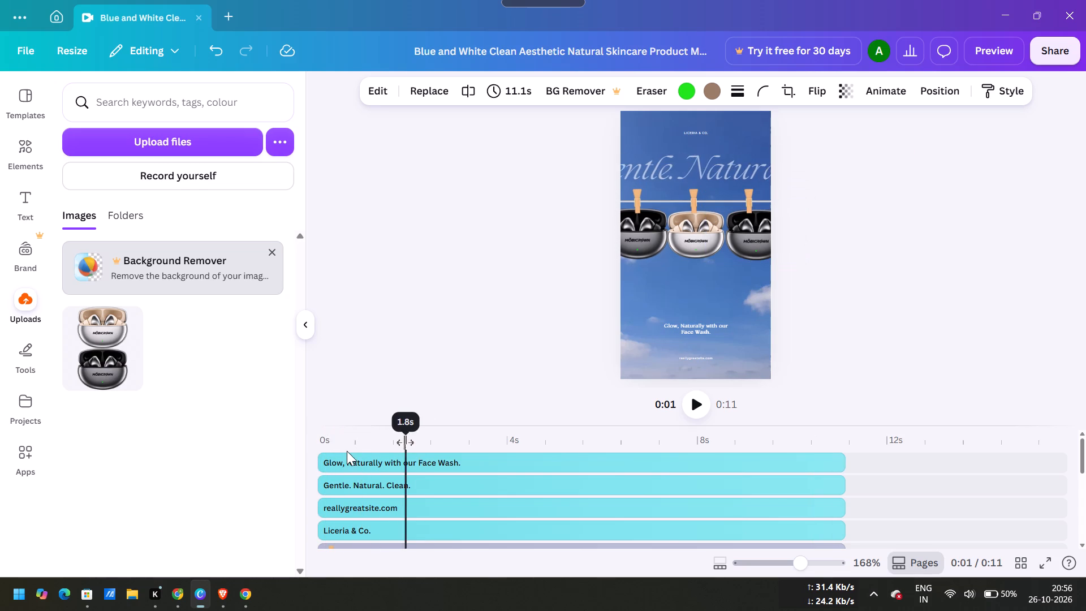
{"action": "left_click_drag", "start_coordinate": [347, 451], "coordinate": [324, 451]}
{"action": "scroll", "coordinate": [340, 497], "scroll_direction": "down", "scroll_amount": 1}
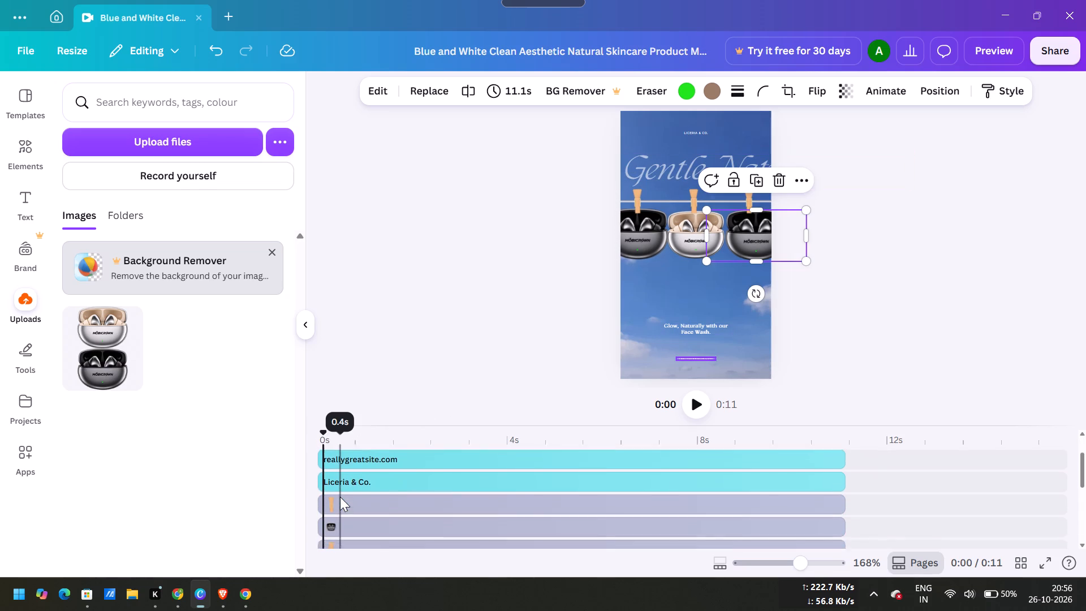
{"action": "scroll", "coordinate": [340, 497], "scroll_direction": "down", "scroll_amount": 3}
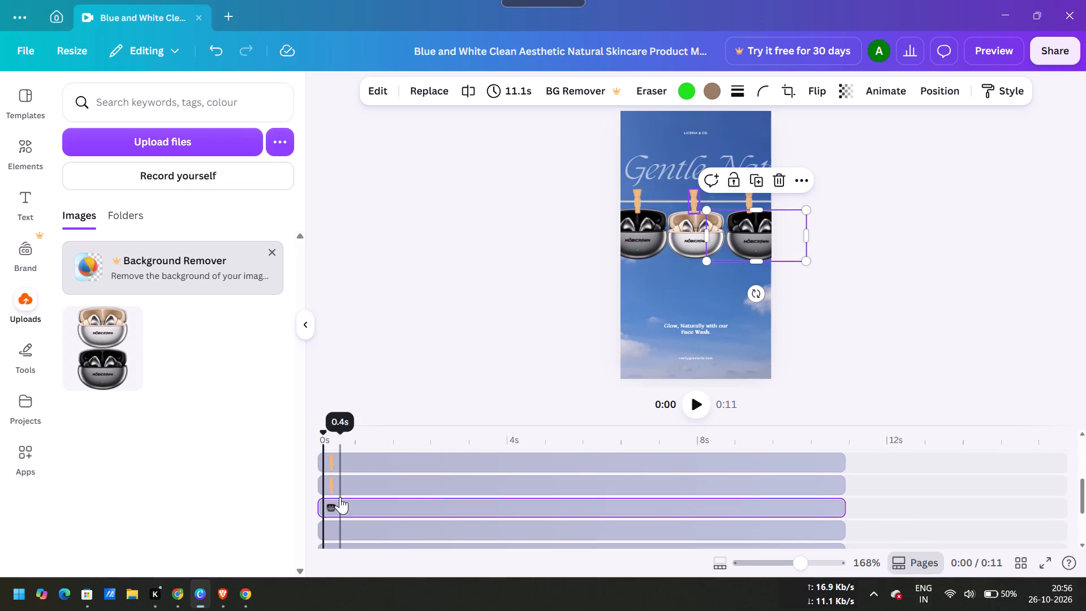
{"action": "scroll", "coordinate": [340, 497], "scroll_direction": "down", "scroll_amount": 1}
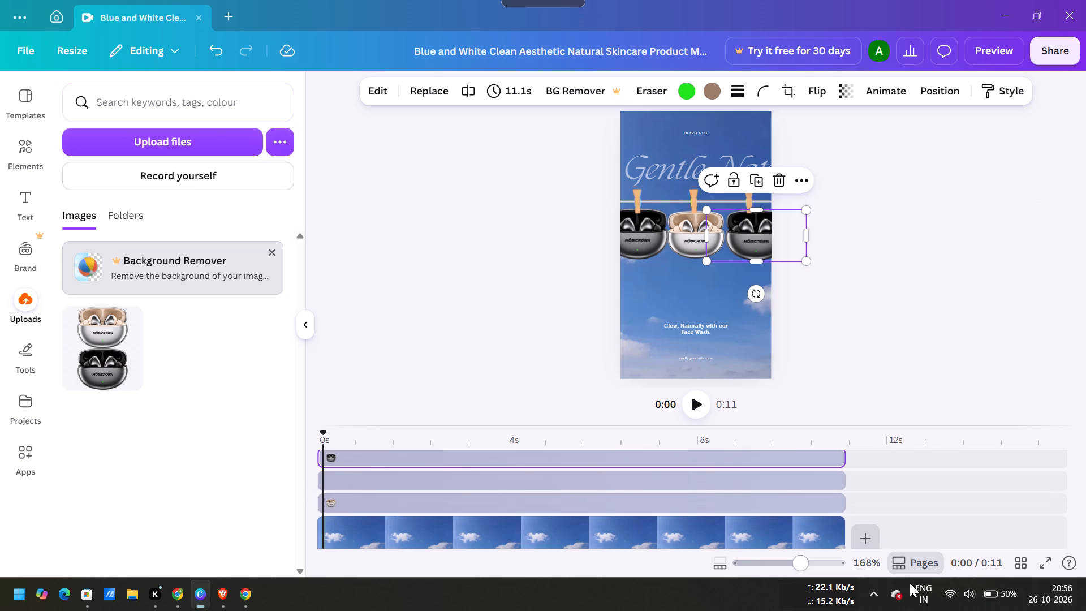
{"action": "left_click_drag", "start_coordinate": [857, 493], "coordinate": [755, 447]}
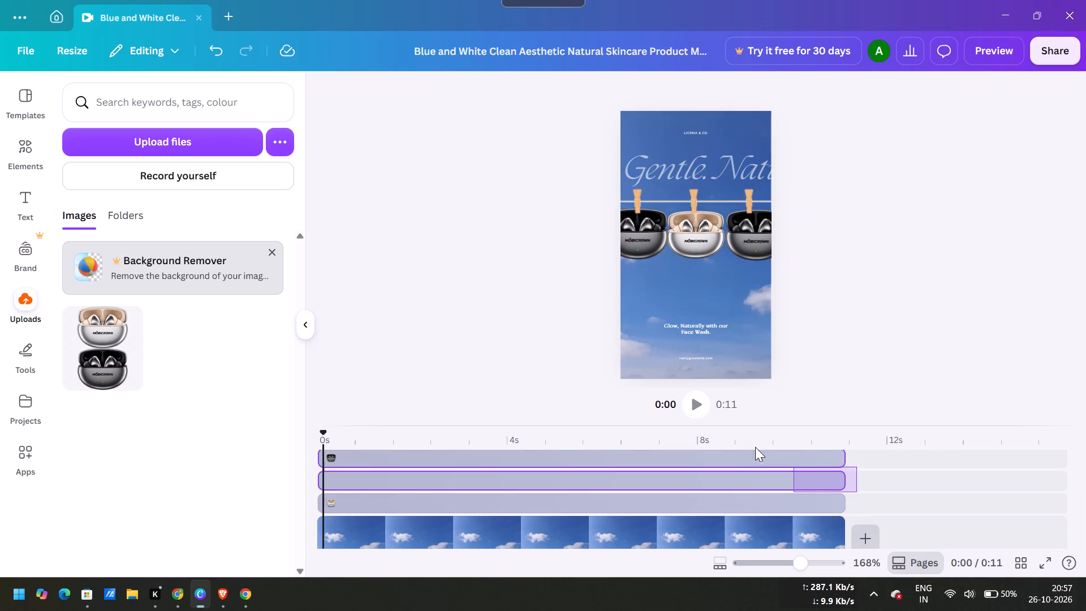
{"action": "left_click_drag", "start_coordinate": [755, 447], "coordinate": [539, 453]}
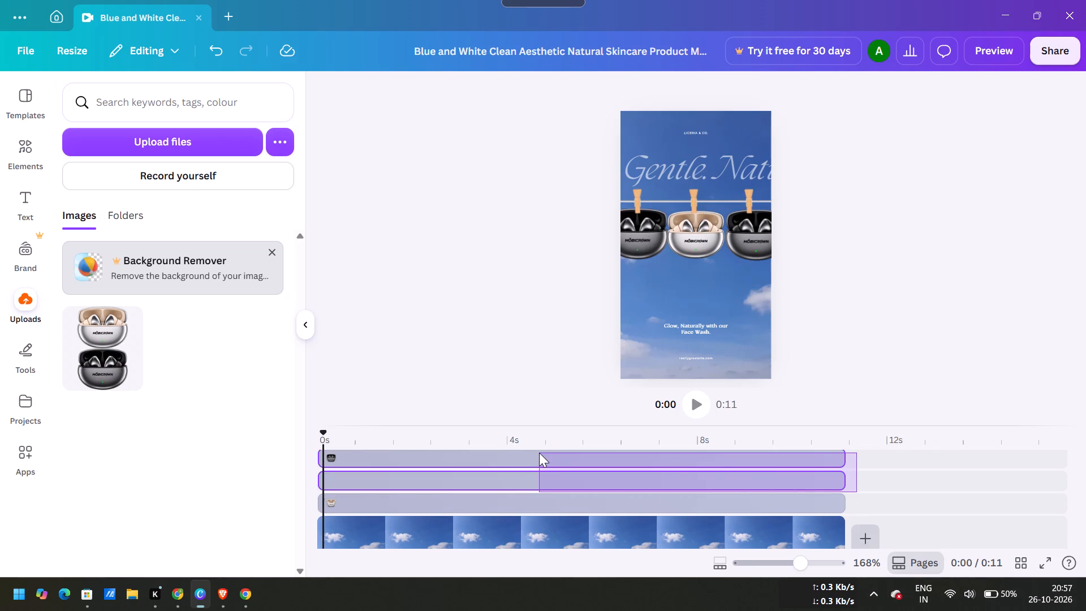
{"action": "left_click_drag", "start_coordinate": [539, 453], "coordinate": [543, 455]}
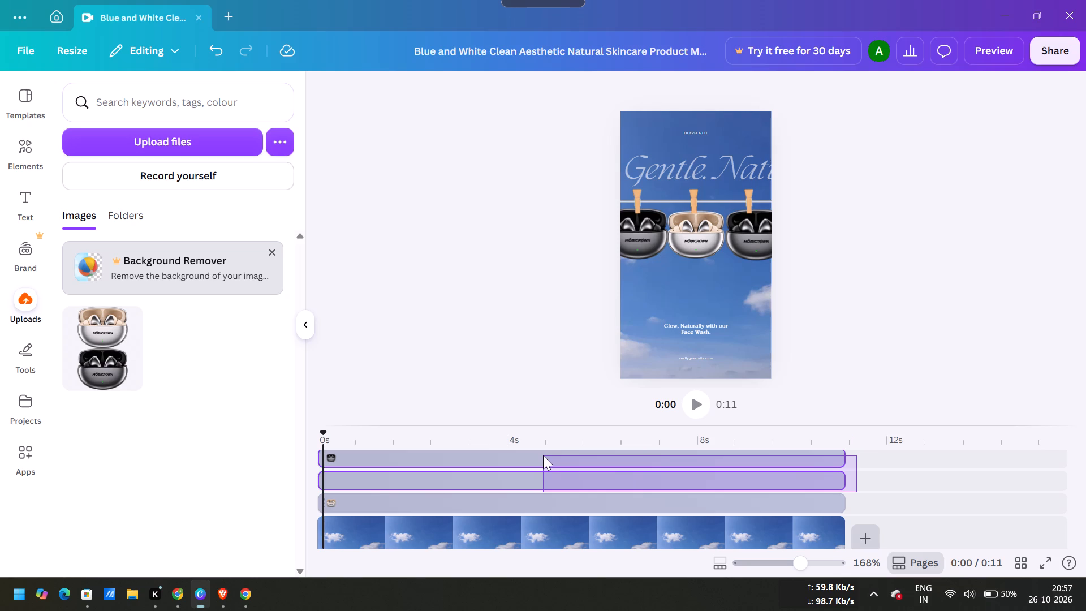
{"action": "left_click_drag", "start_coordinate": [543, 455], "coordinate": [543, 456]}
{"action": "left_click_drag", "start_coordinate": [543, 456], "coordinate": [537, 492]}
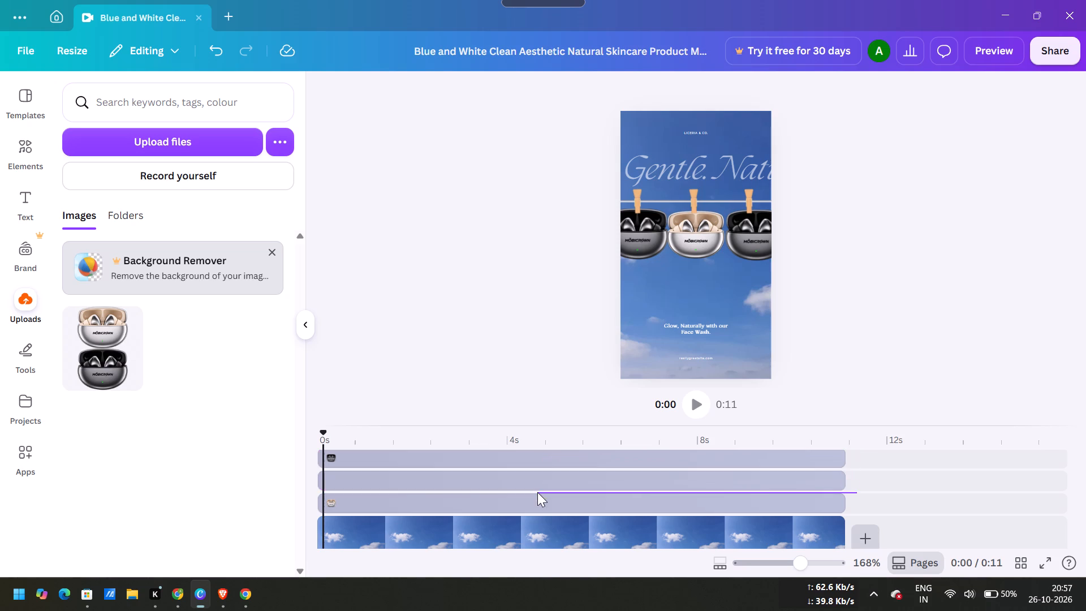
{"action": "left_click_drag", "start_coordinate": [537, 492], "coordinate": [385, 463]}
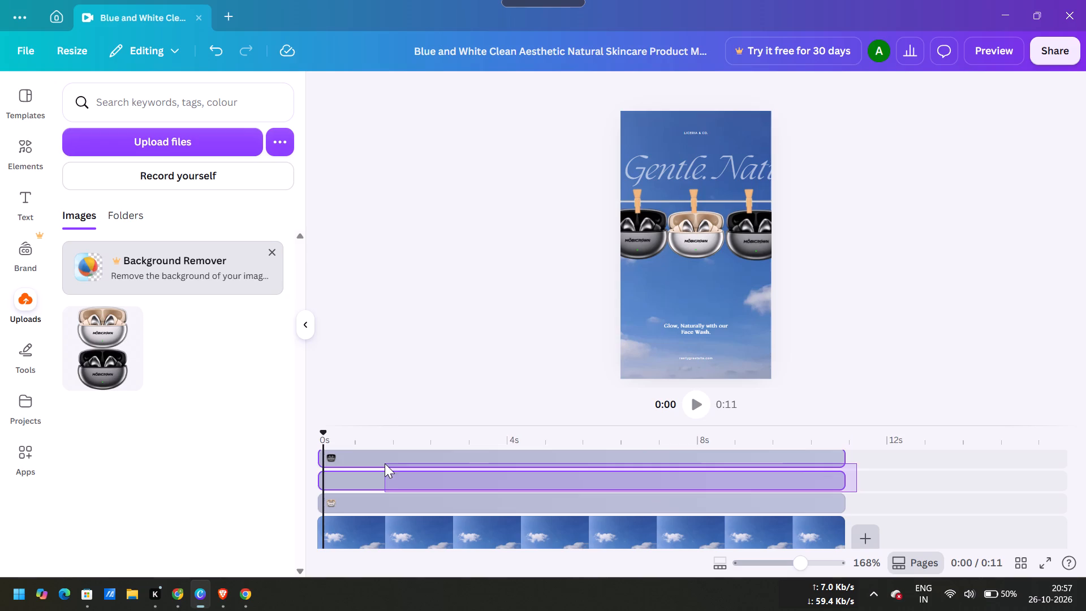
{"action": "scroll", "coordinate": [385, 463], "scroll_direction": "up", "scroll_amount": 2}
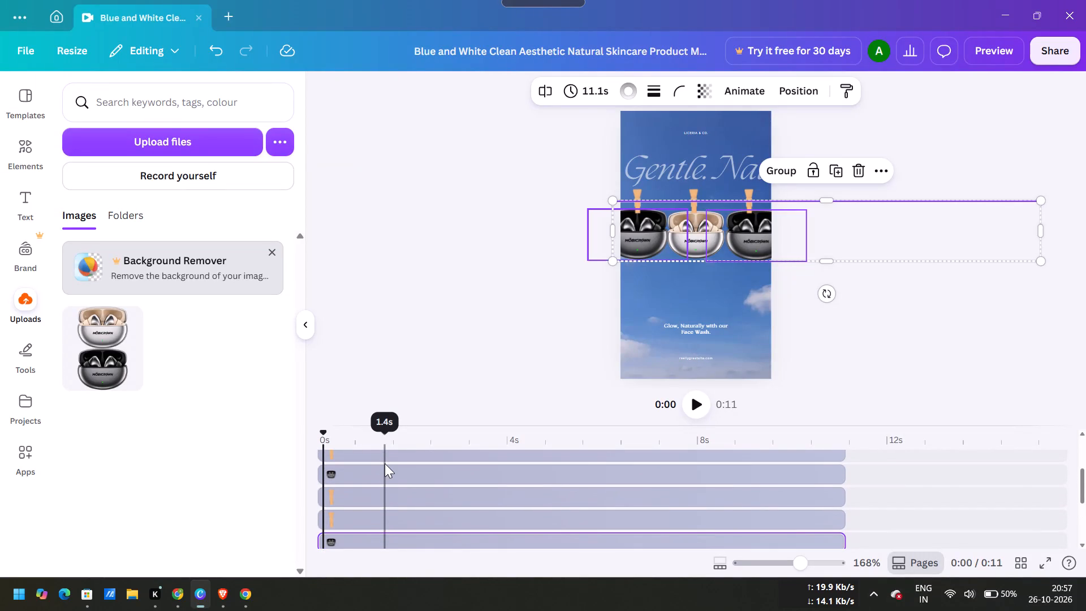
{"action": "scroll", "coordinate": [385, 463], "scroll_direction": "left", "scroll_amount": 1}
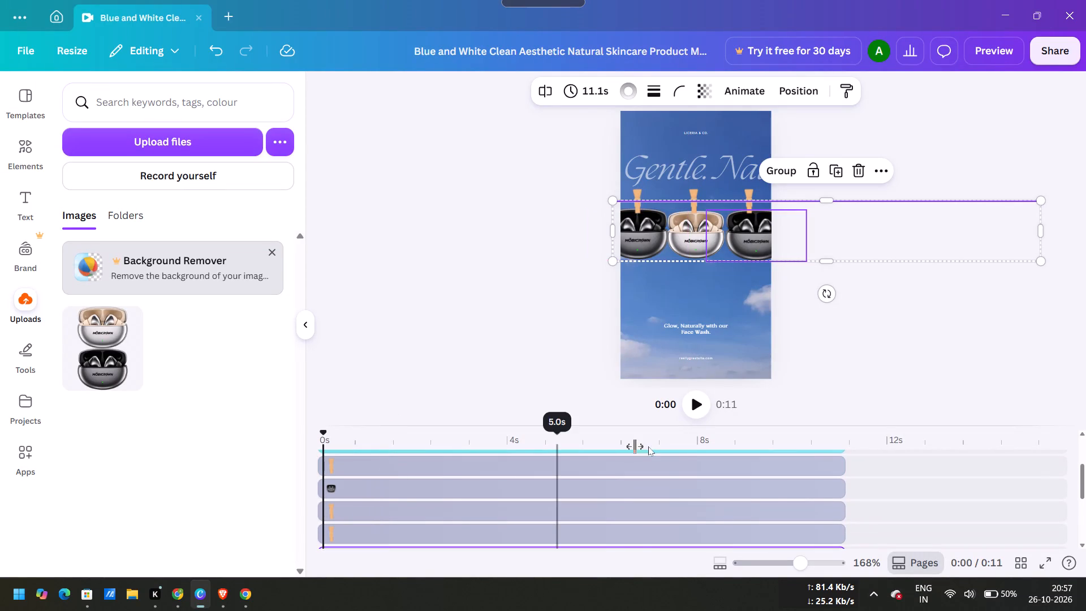
Group the three clothespins and the two black earbuds cases, leaving out the clothesline and golden case.
{"action": "left_click_drag", "start_coordinate": [864, 459], "coordinate": [770, 484]}
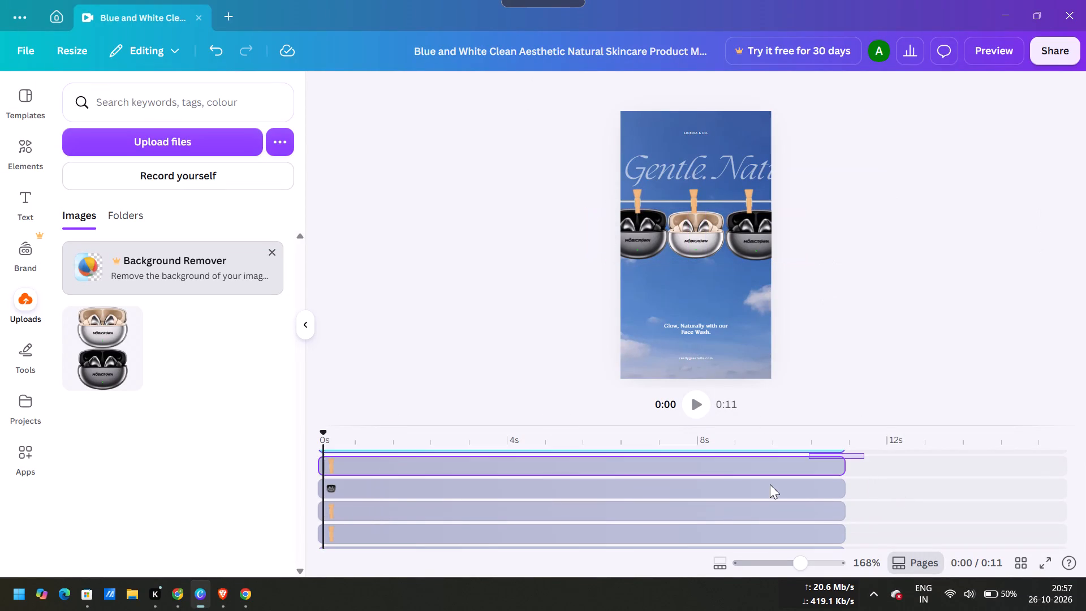
{"action": "left_click_drag", "start_coordinate": [770, 484], "coordinate": [627, 550]}
{"action": "scroll", "coordinate": [627, 550], "scroll_direction": "down", "scroll_amount": 1}
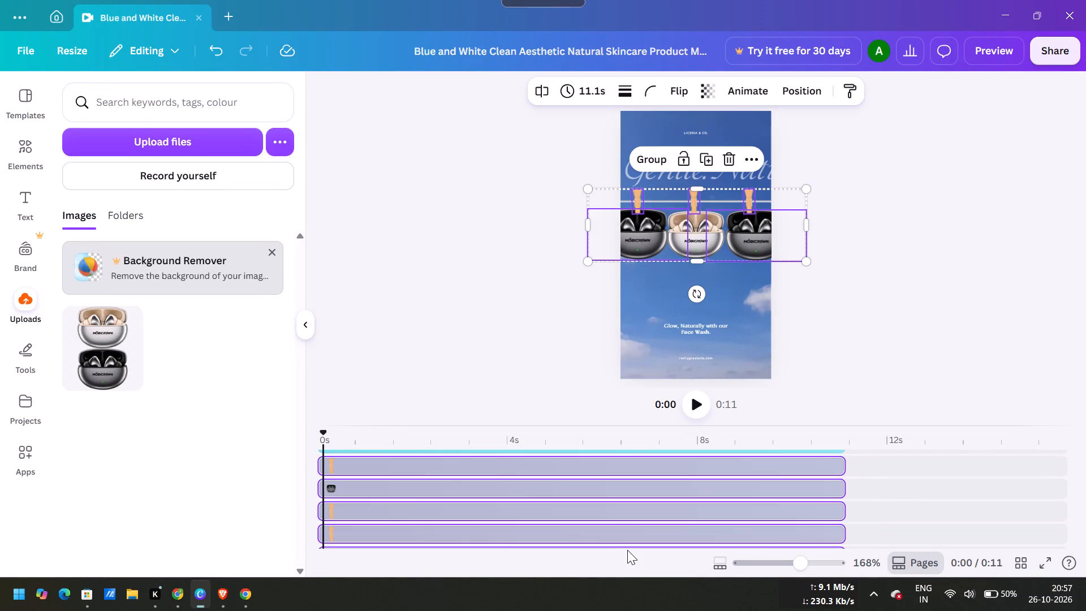
{"action": "scroll", "coordinate": [627, 550], "scroll_direction": "down", "scroll_amount": 2}
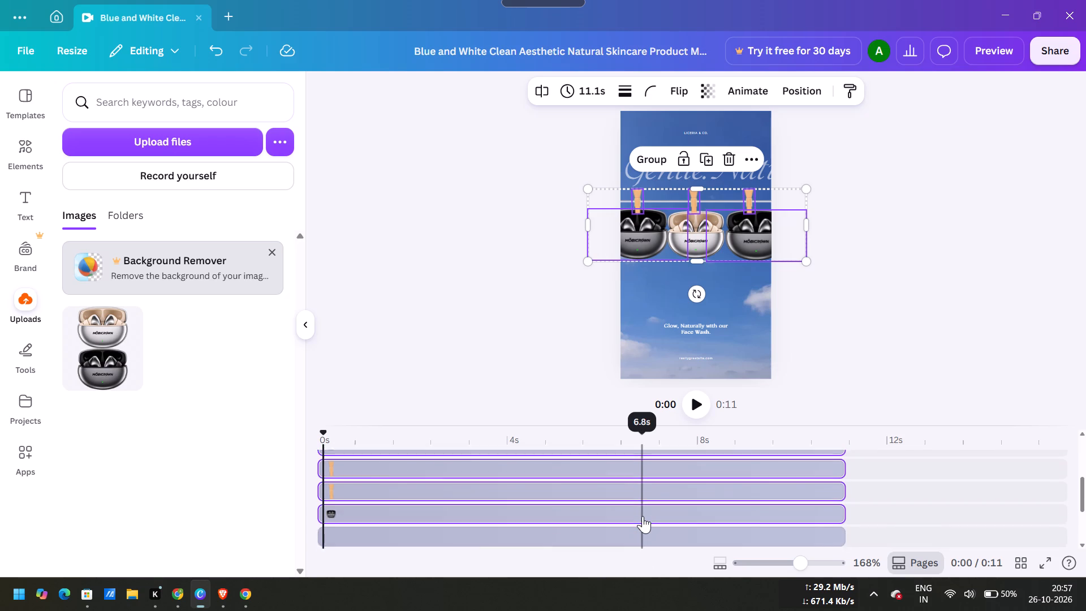
{"action": "scroll", "coordinate": [643, 516], "scroll_direction": "down", "scroll_amount": 1}
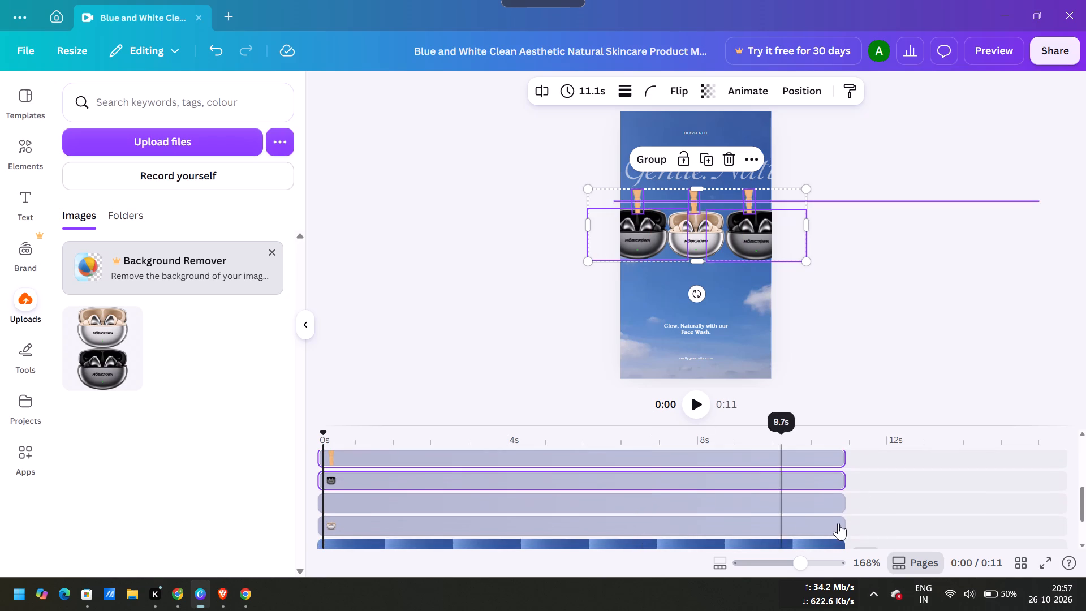
{"action": "left_click", "coordinate": [653, 155]}
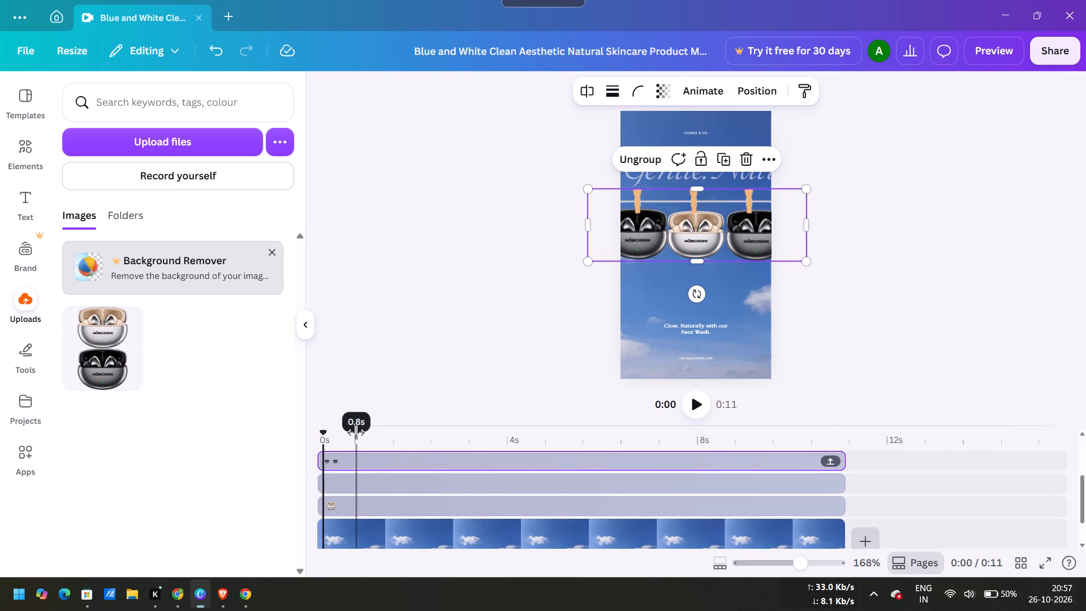
Play the opening of the video briefly from near the start to check the grouped elements.
{"action": "left_click", "coordinate": [341, 440]}
{"action": "key", "text": "space"}
{"action": "key", "text": "space"}
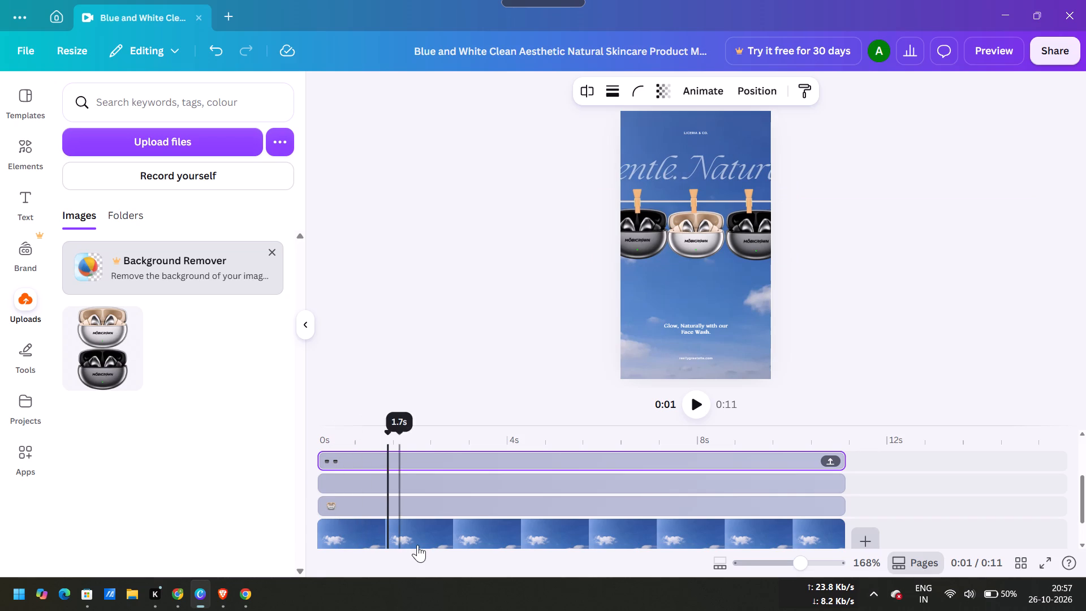
Group the clothespins-and-black-cases group together with the clothesline and the golden earbuds case.
{"action": "scroll", "coordinate": [423, 541], "scroll_direction": "up", "scroll_amount": 1}
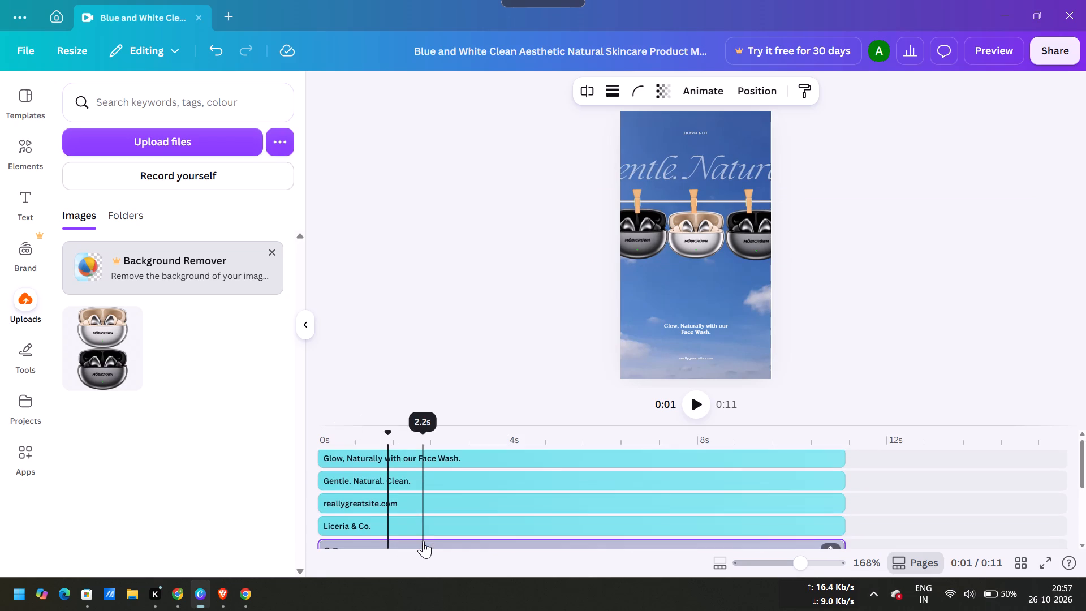
{"action": "scroll", "coordinate": [423, 541], "scroll_direction": "down", "scroll_amount": 1}
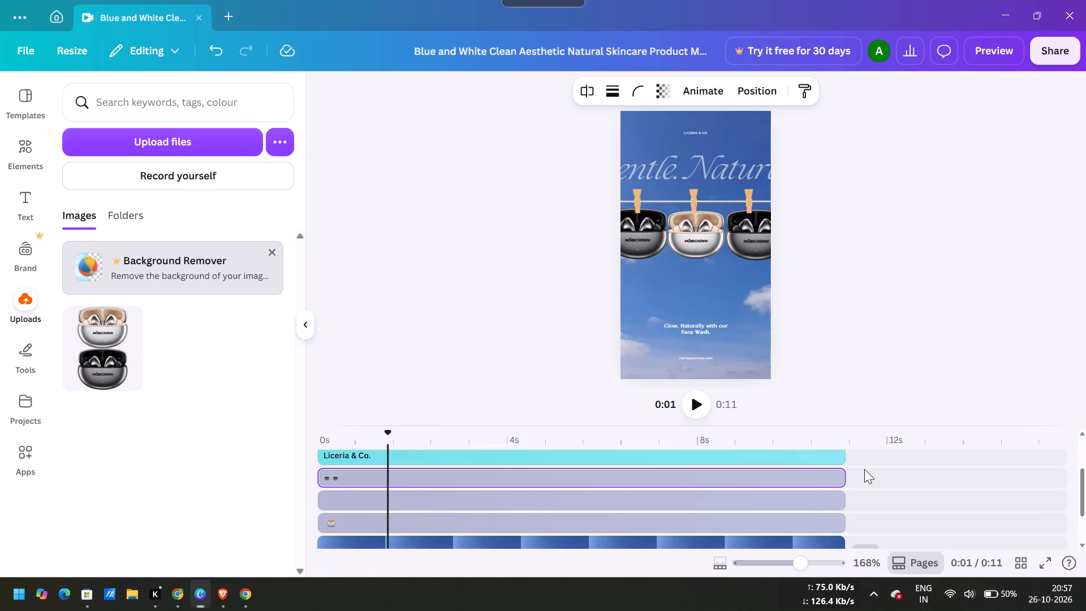
{"action": "left_click_drag", "start_coordinate": [853, 488], "coordinate": [810, 525]}
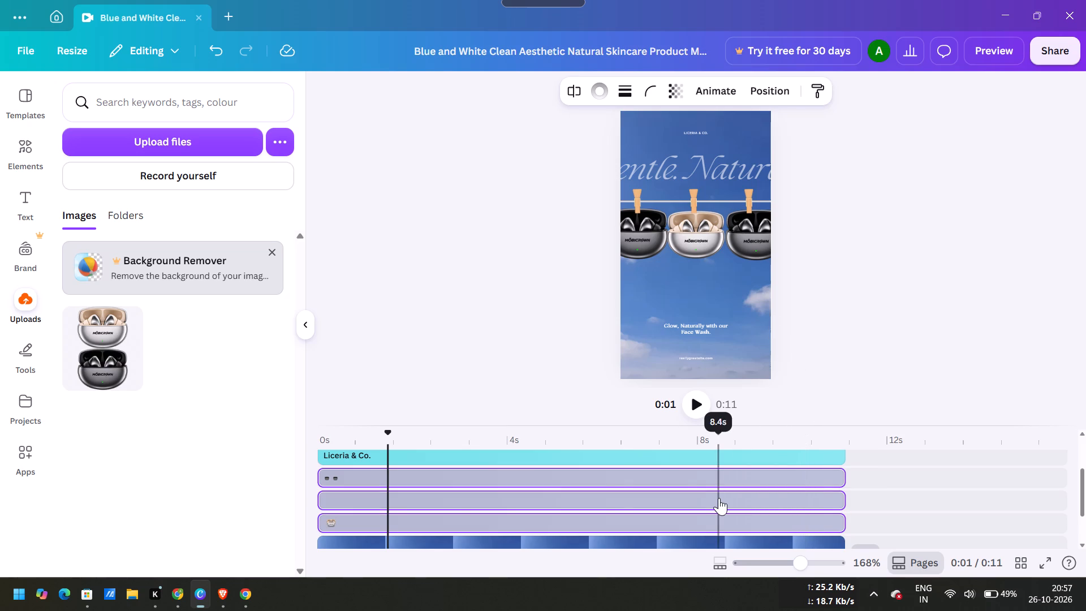
{"action": "right_click", "coordinate": [719, 498]}
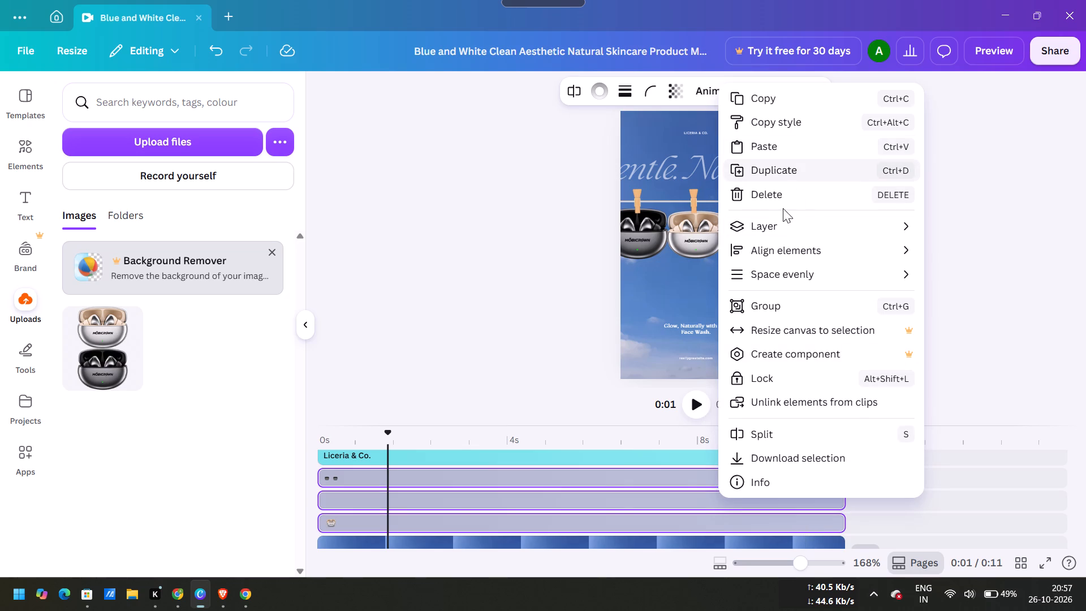
{"action": "left_click", "coordinate": [756, 309]}
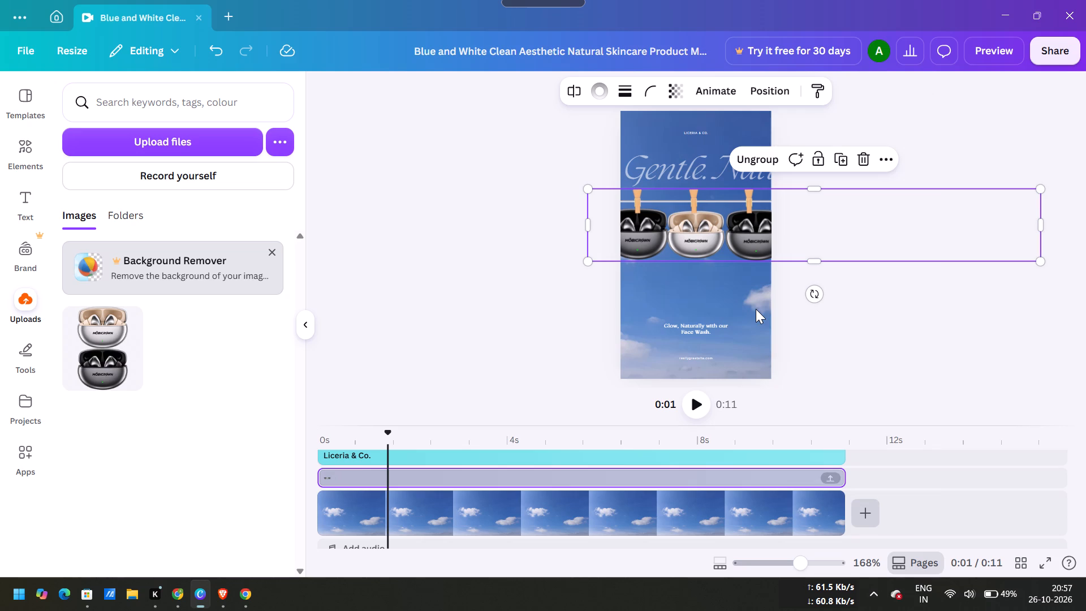
Set the playhead to the very start of the video and open the combined group's Position settings.
{"action": "left_click", "coordinate": [329, 444]}
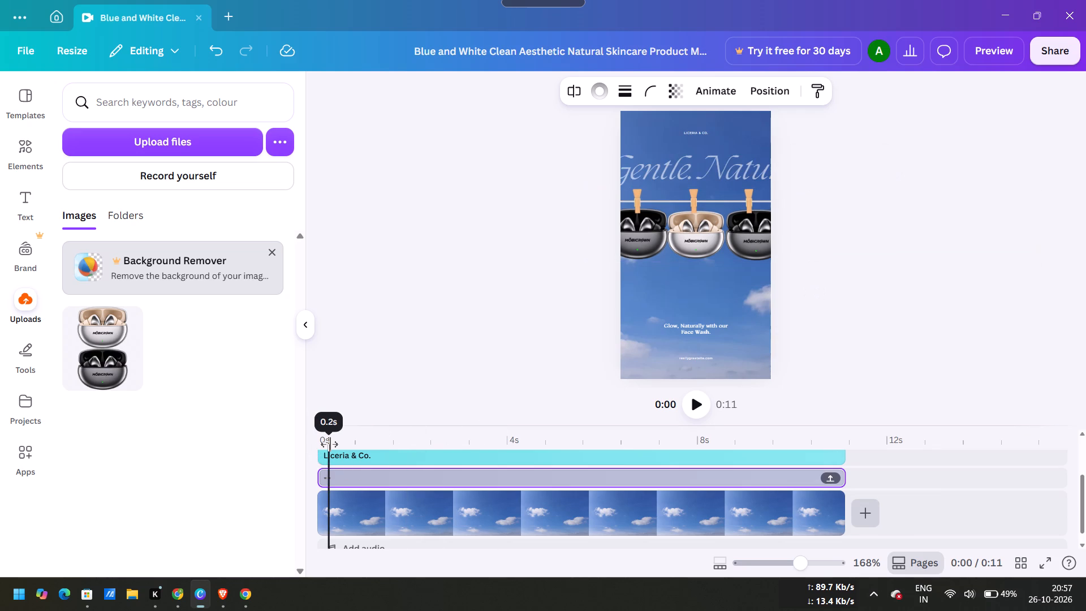
{"action": "left_click_drag", "start_coordinate": [329, 444], "coordinate": [307, 442]}
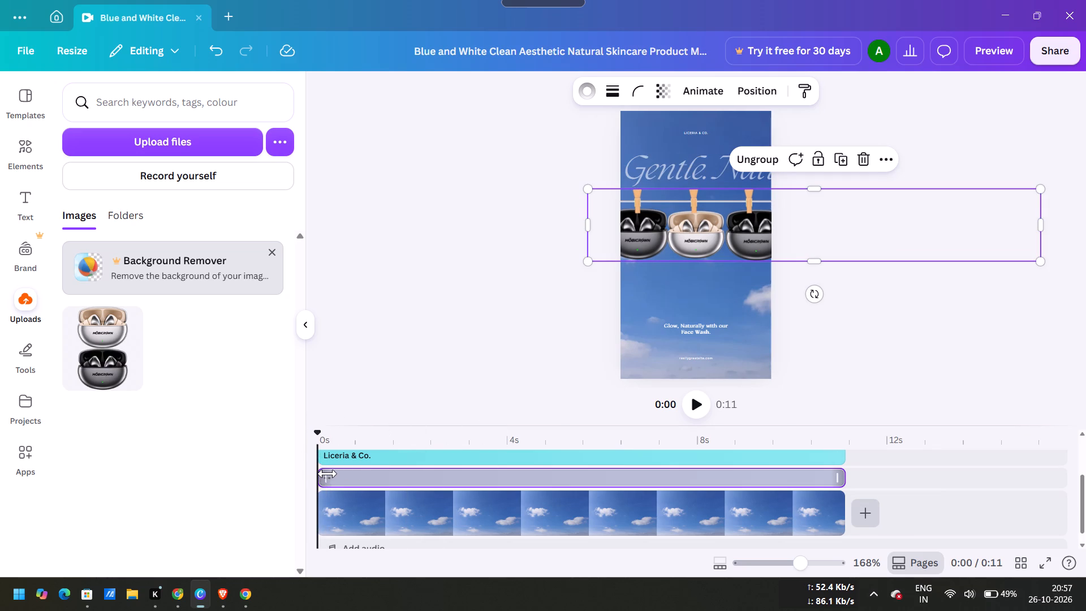
{"action": "left_click", "coordinate": [745, 94]}
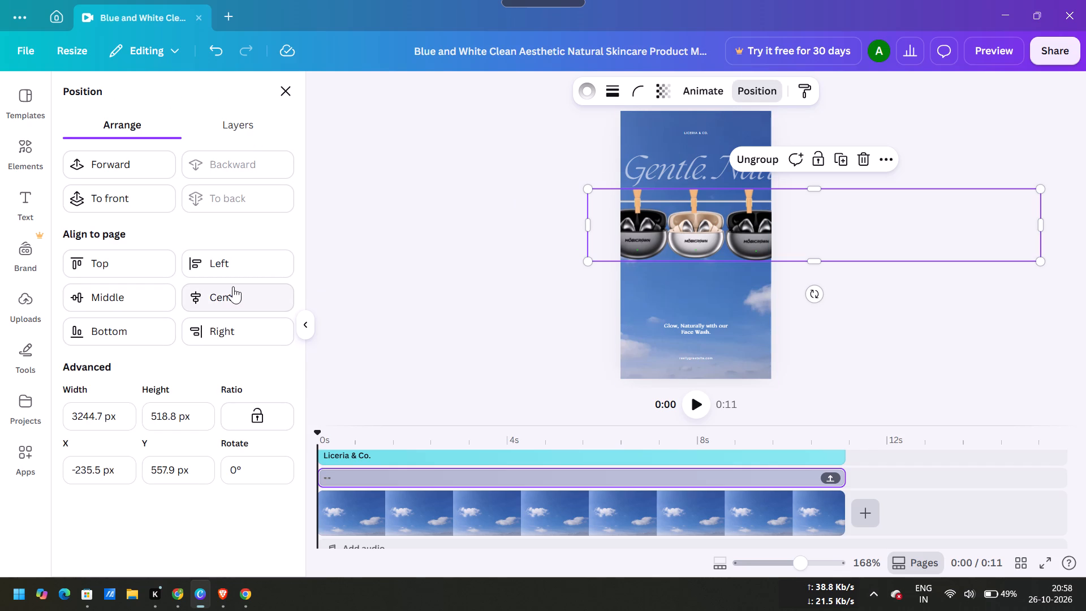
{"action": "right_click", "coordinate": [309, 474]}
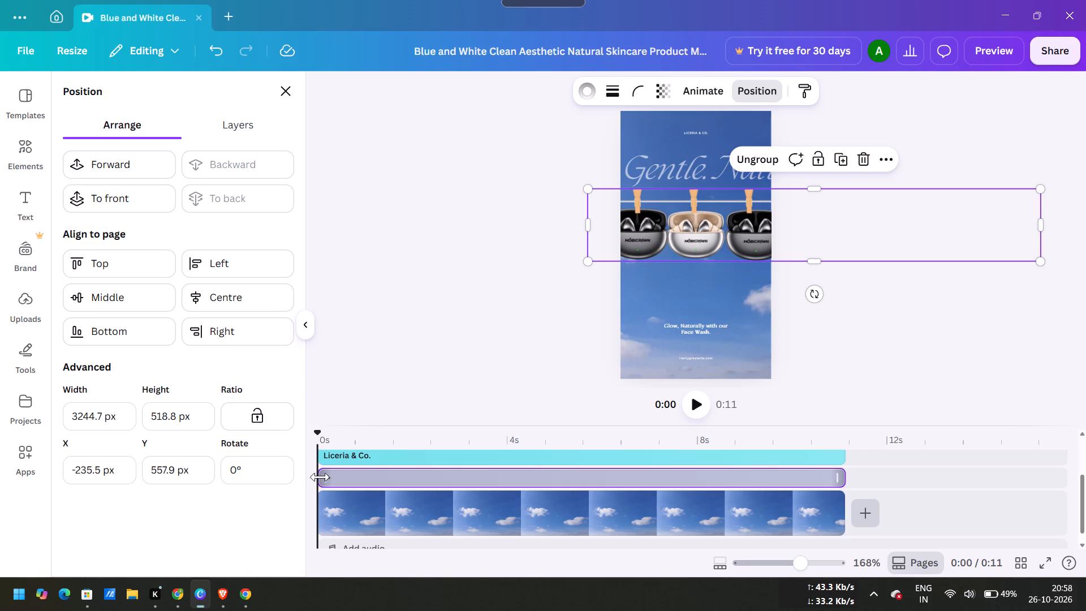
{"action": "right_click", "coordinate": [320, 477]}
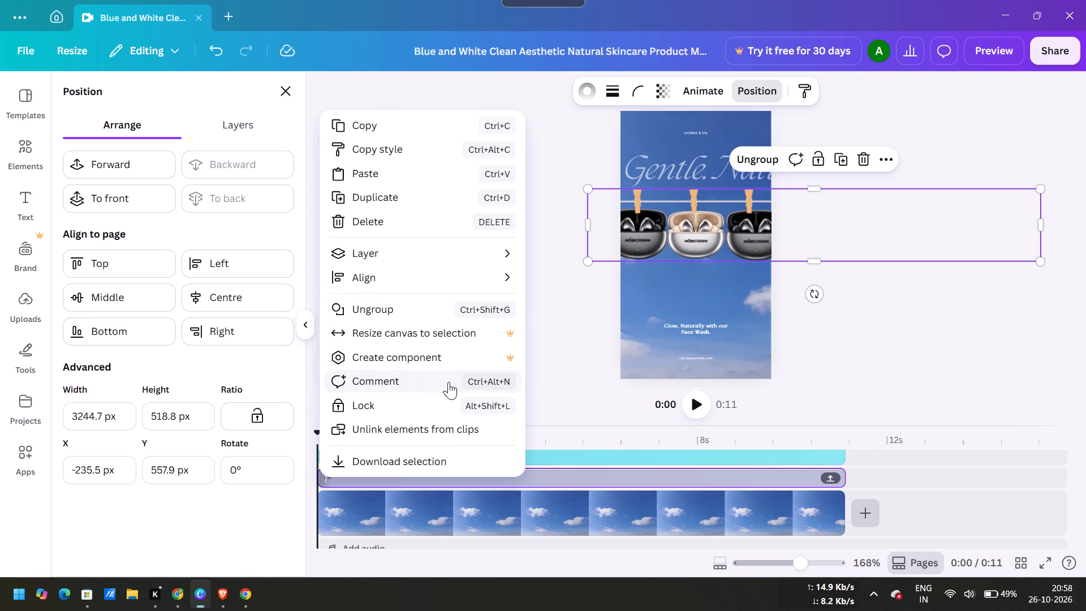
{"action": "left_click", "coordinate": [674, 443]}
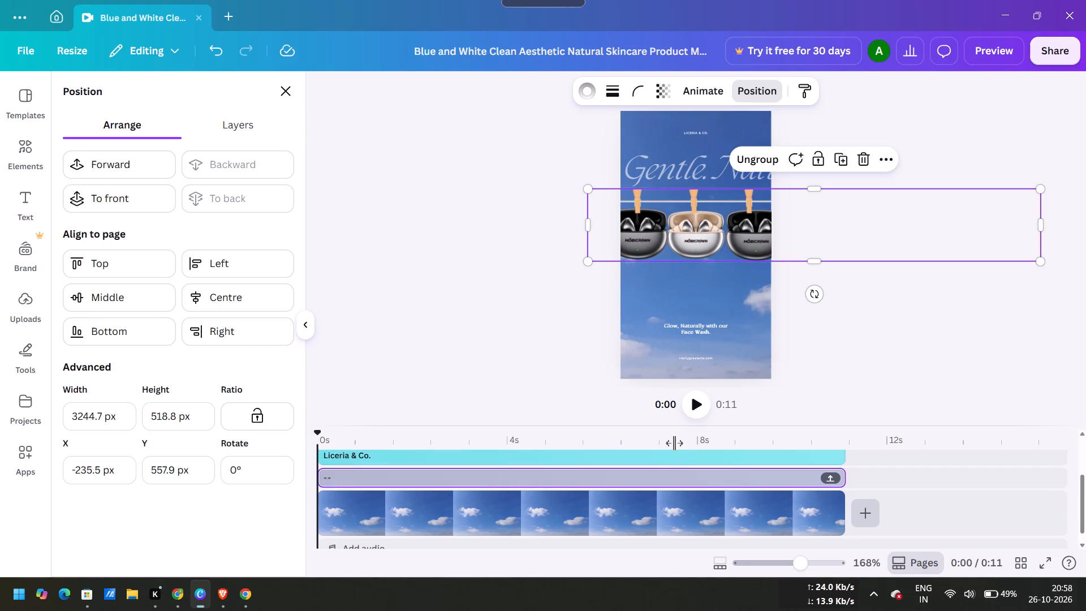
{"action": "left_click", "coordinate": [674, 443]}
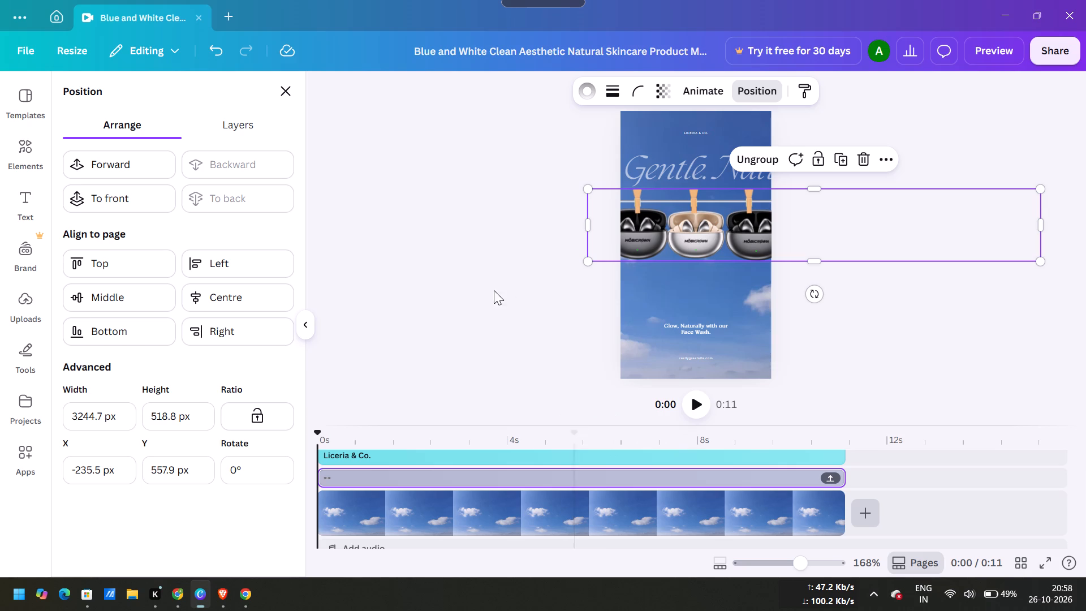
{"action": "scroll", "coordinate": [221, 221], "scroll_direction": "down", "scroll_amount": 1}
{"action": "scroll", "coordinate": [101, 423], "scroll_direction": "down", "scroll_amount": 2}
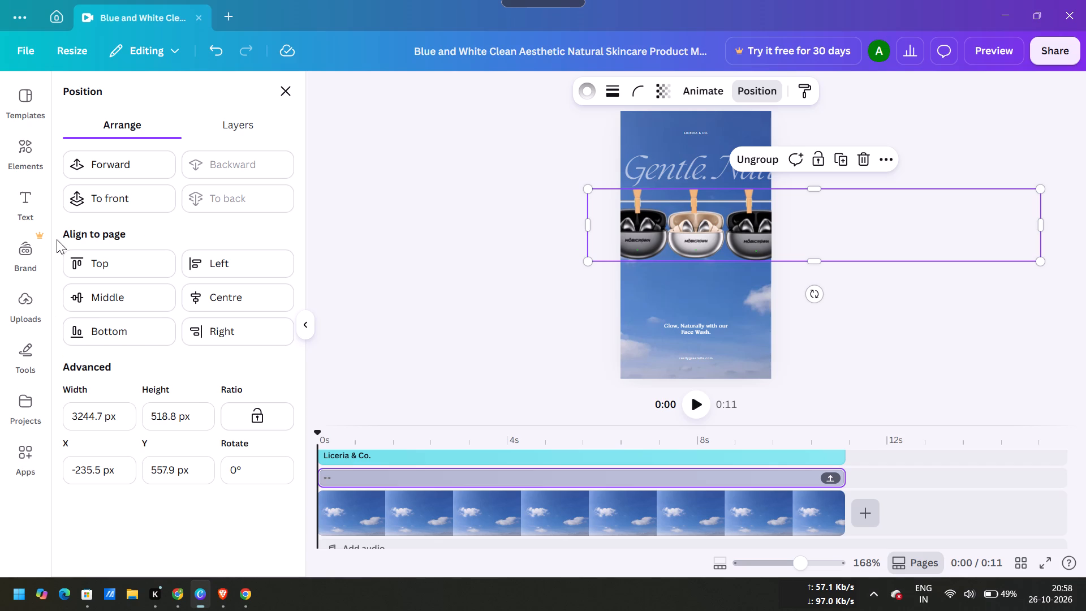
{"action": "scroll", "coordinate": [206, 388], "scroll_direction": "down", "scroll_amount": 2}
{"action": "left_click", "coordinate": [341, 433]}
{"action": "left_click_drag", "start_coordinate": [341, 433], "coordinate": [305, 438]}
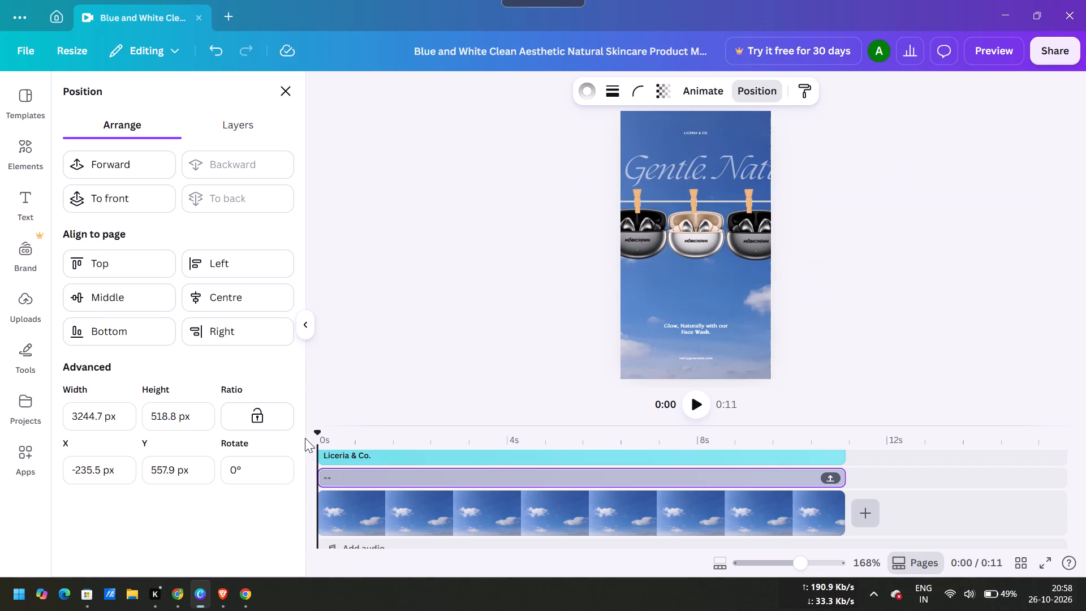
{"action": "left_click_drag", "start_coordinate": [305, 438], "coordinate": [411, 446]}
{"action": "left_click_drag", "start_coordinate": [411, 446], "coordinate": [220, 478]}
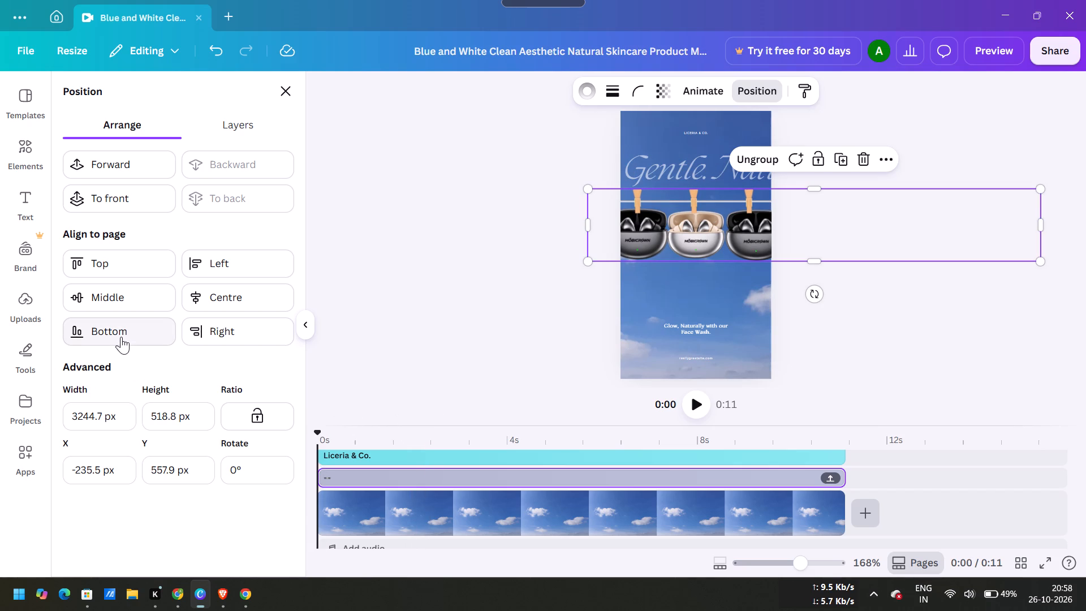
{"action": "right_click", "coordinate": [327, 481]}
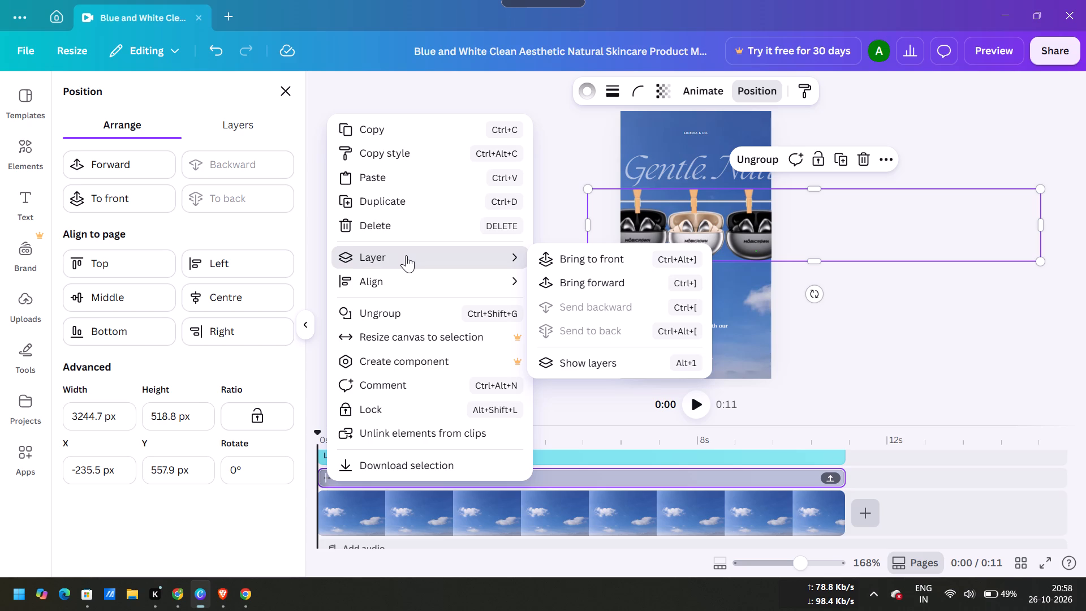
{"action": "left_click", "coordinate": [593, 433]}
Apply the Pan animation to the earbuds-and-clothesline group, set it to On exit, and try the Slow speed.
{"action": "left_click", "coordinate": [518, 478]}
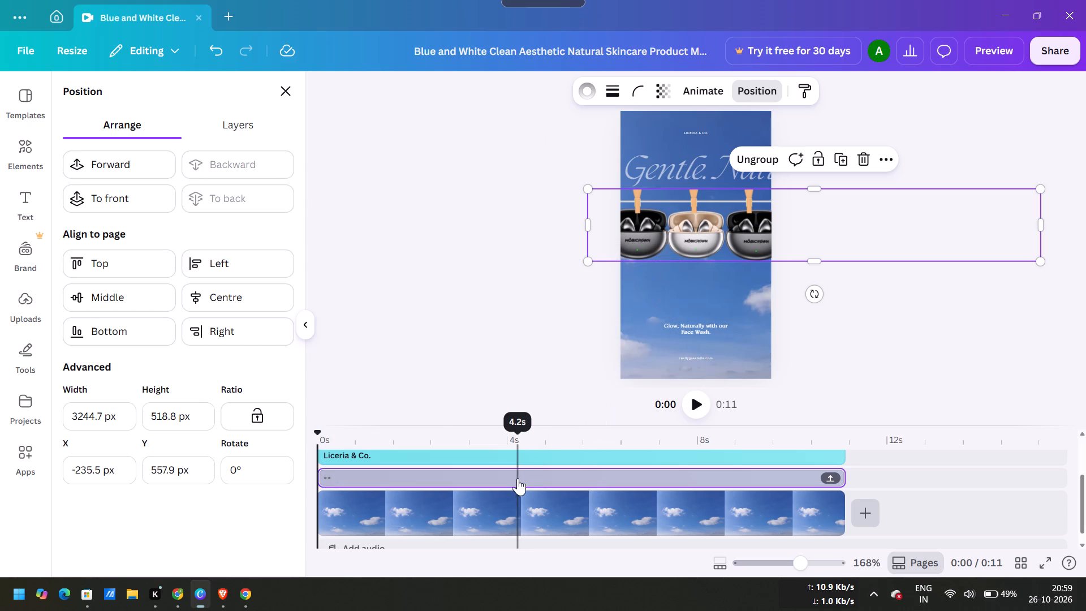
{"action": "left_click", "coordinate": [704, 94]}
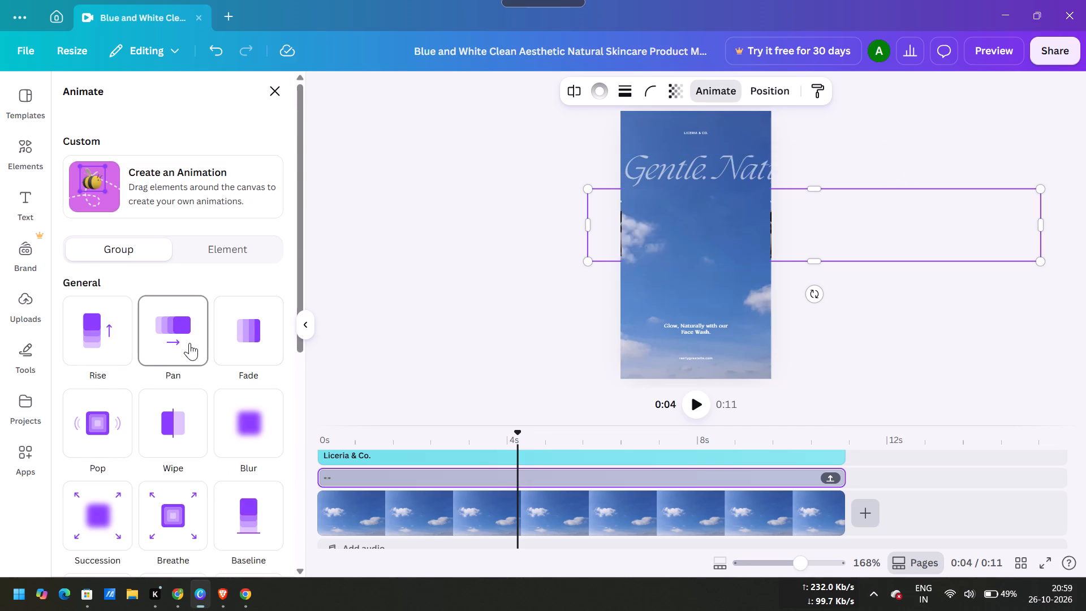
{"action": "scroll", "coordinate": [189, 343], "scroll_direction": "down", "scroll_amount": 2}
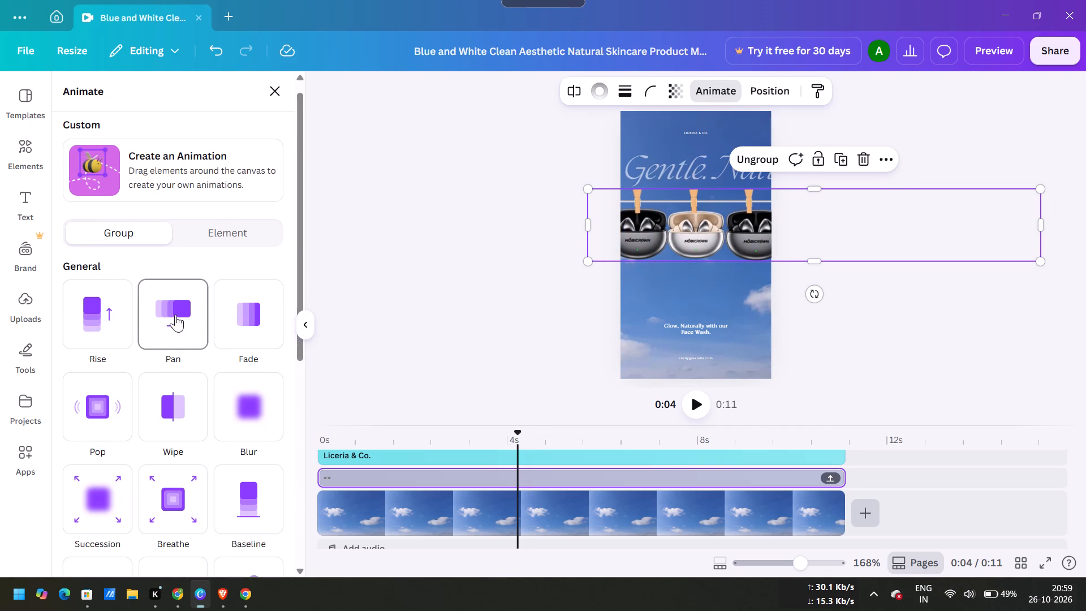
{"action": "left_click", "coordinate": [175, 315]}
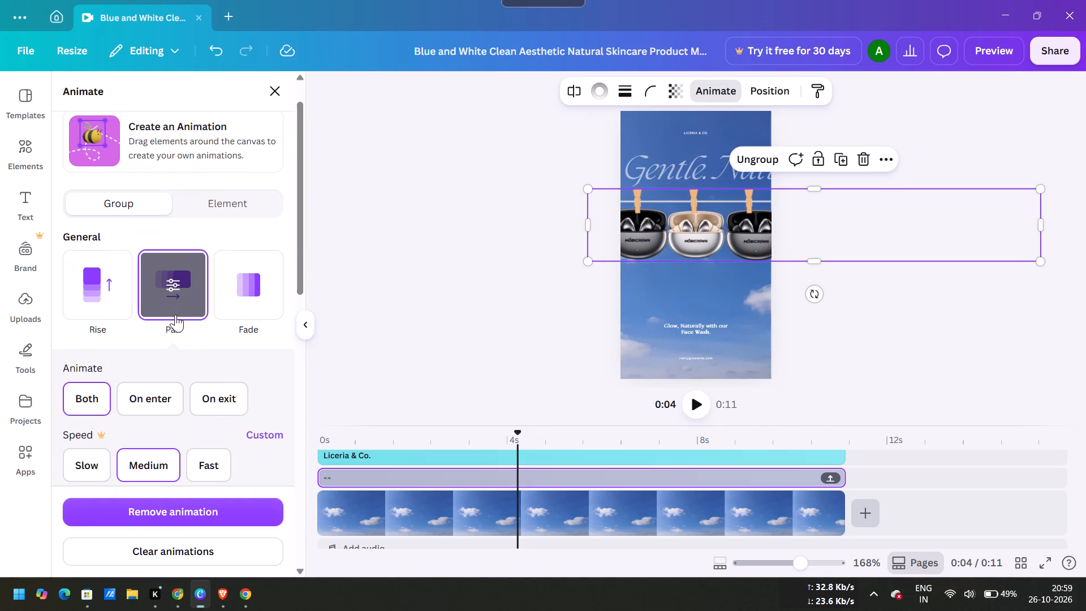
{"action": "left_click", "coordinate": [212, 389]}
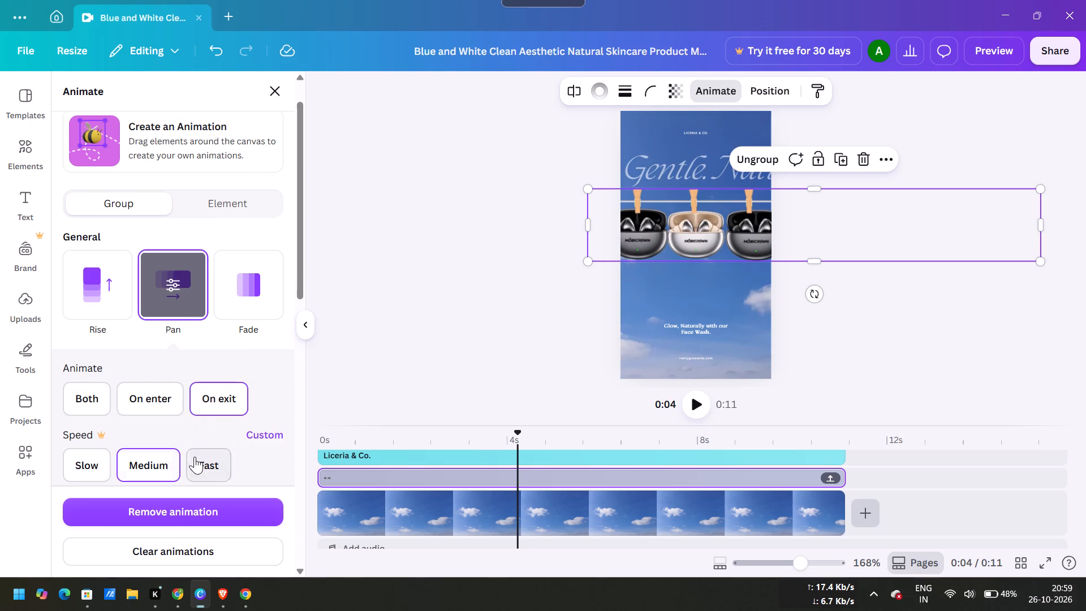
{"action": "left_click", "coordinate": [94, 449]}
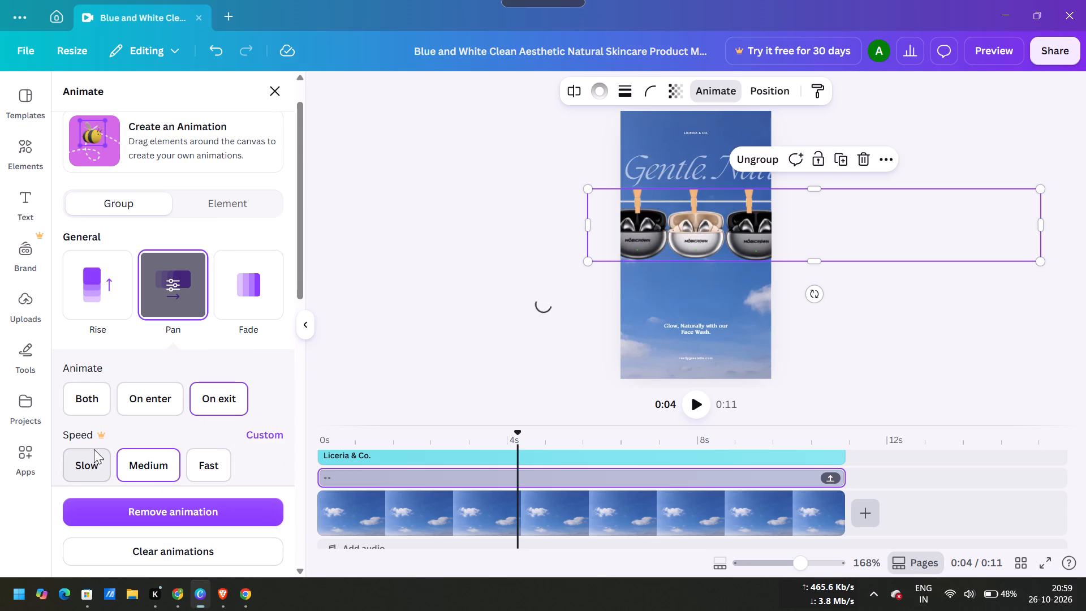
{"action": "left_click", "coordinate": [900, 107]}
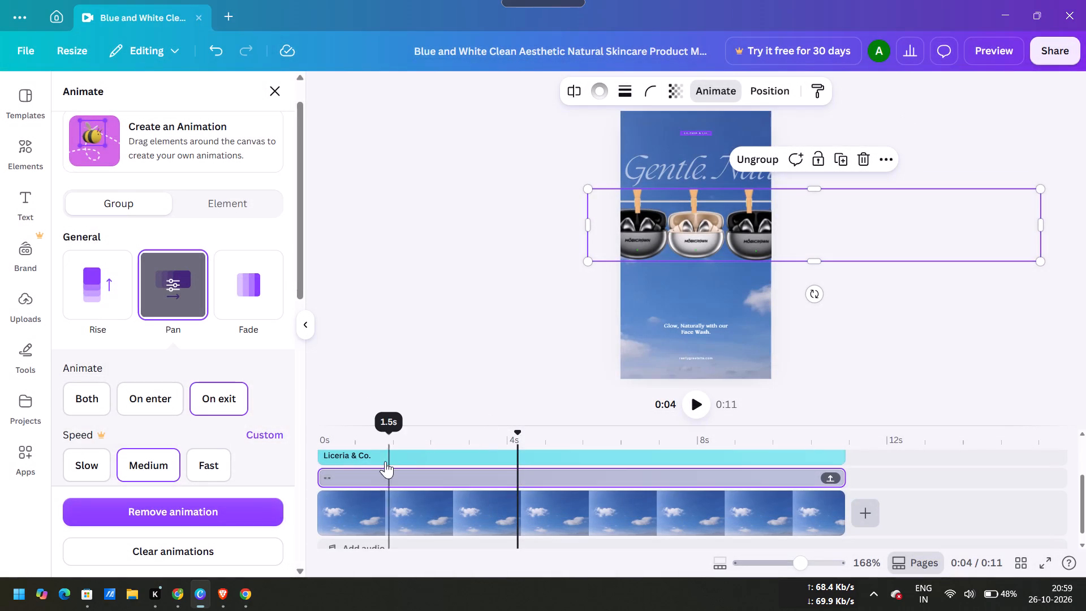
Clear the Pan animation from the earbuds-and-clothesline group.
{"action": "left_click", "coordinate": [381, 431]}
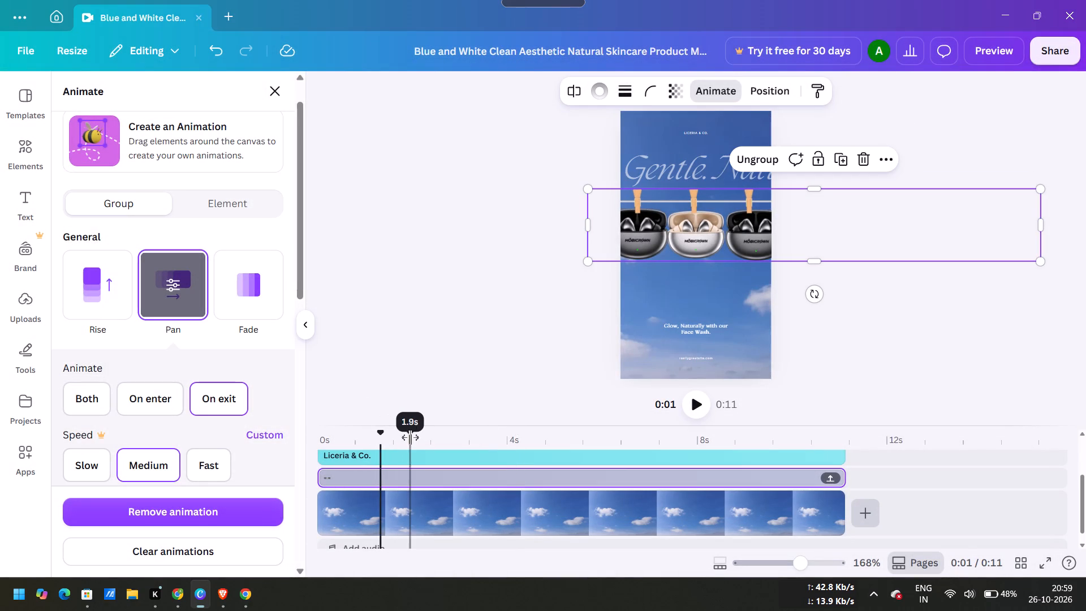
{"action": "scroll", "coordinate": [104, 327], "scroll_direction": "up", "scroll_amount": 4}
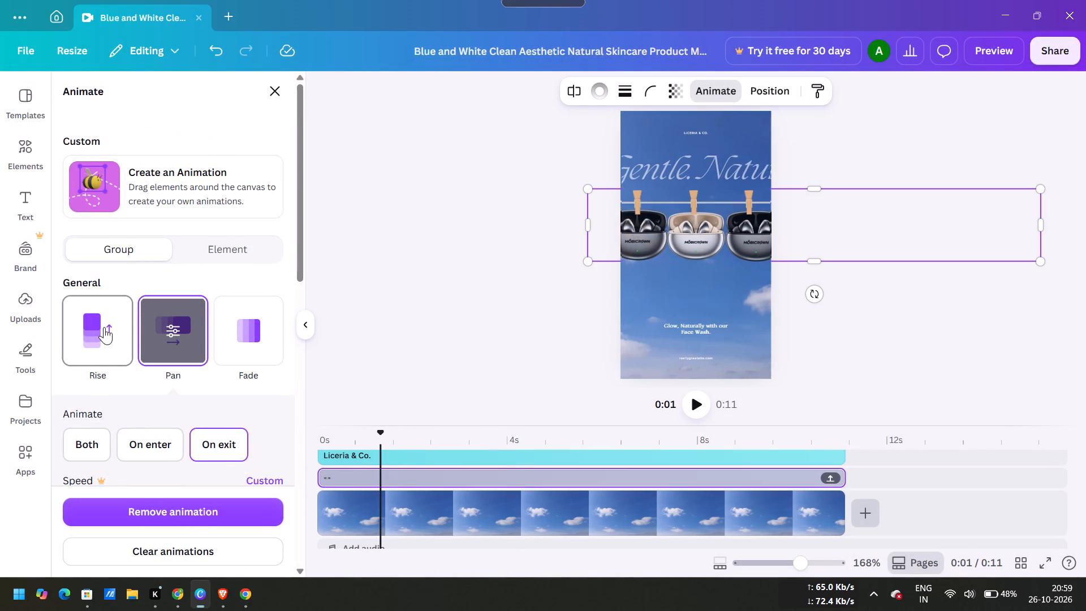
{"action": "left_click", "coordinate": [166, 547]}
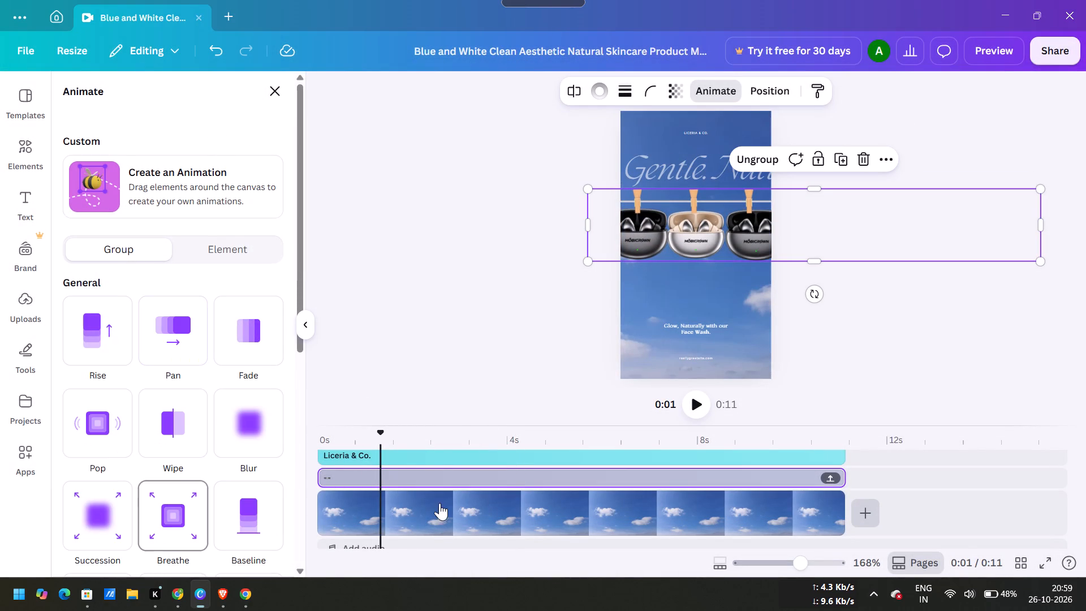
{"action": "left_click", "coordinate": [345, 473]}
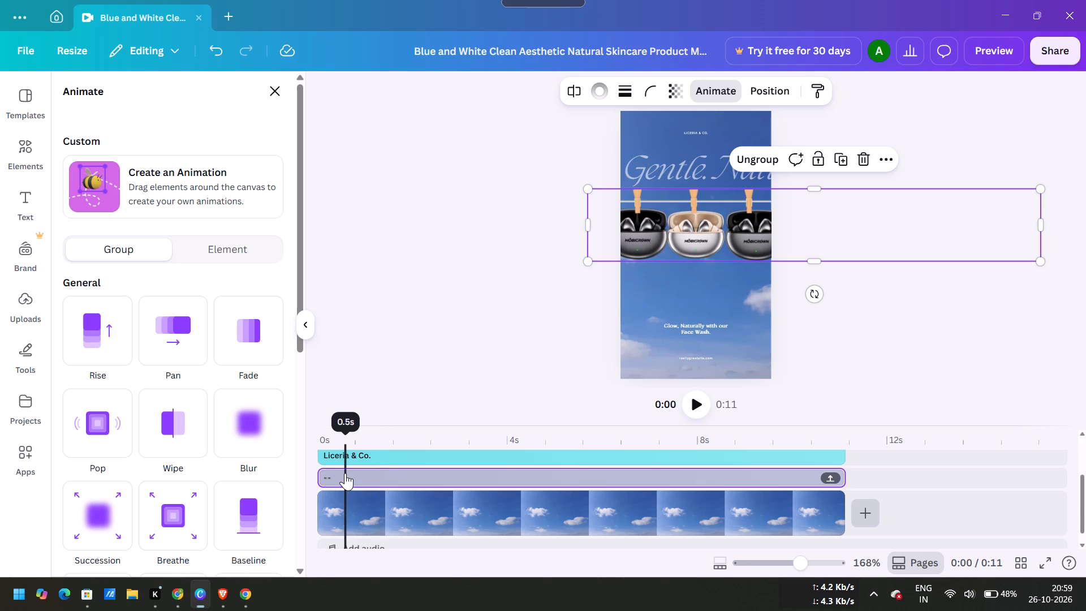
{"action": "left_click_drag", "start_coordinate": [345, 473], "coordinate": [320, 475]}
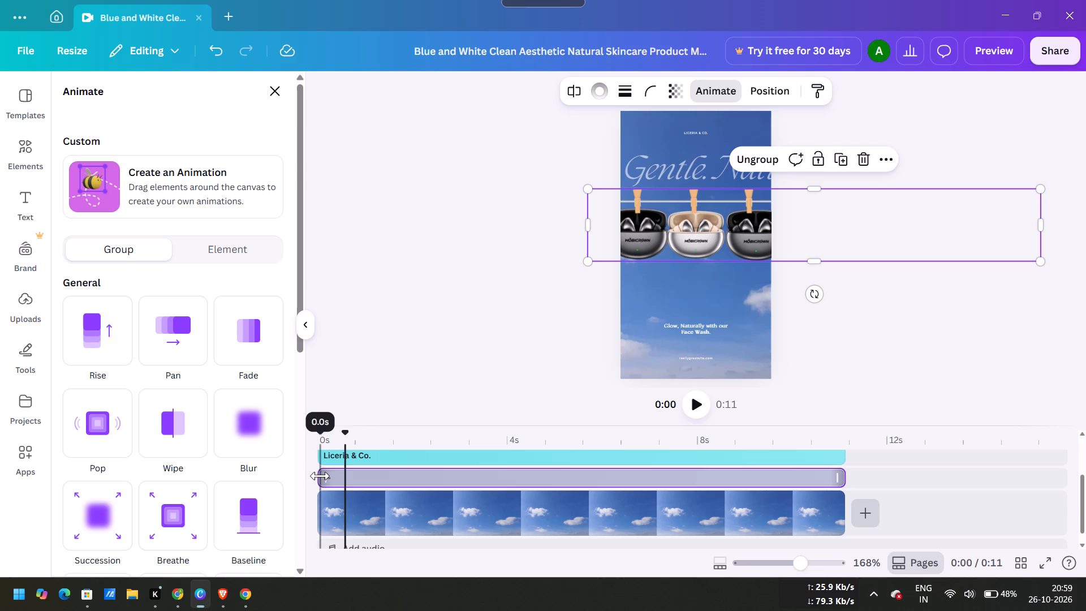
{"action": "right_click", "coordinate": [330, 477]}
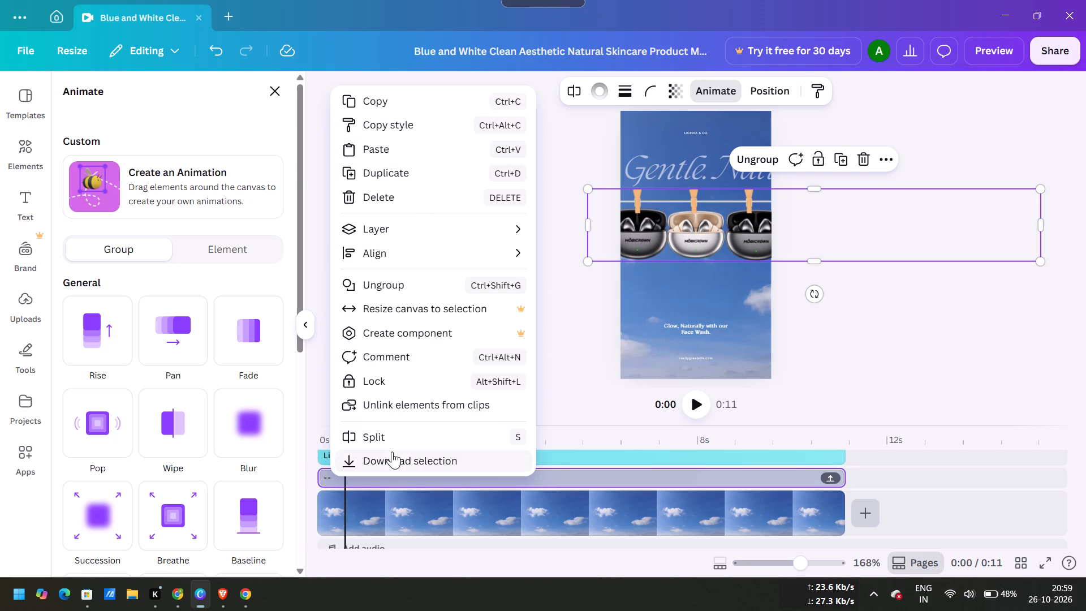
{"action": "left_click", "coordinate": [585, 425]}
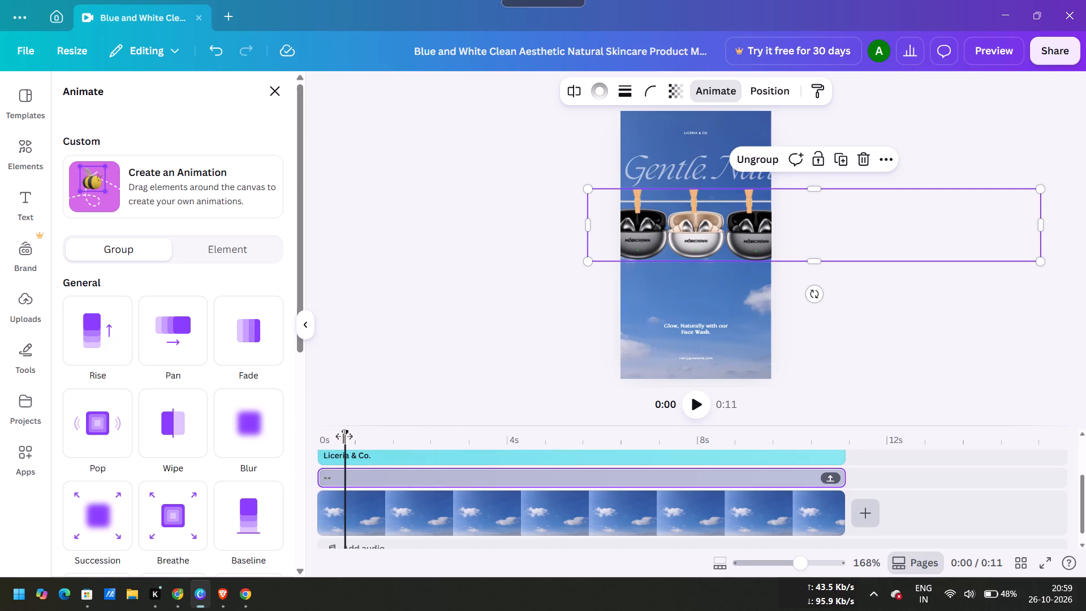
Return the playhead to the start and look through the general animations and add-on effects offered for the earbuds group.
{"action": "left_click_drag", "start_coordinate": [344, 436], "coordinate": [313, 437]}
{"action": "left_click", "coordinate": [234, 254]}
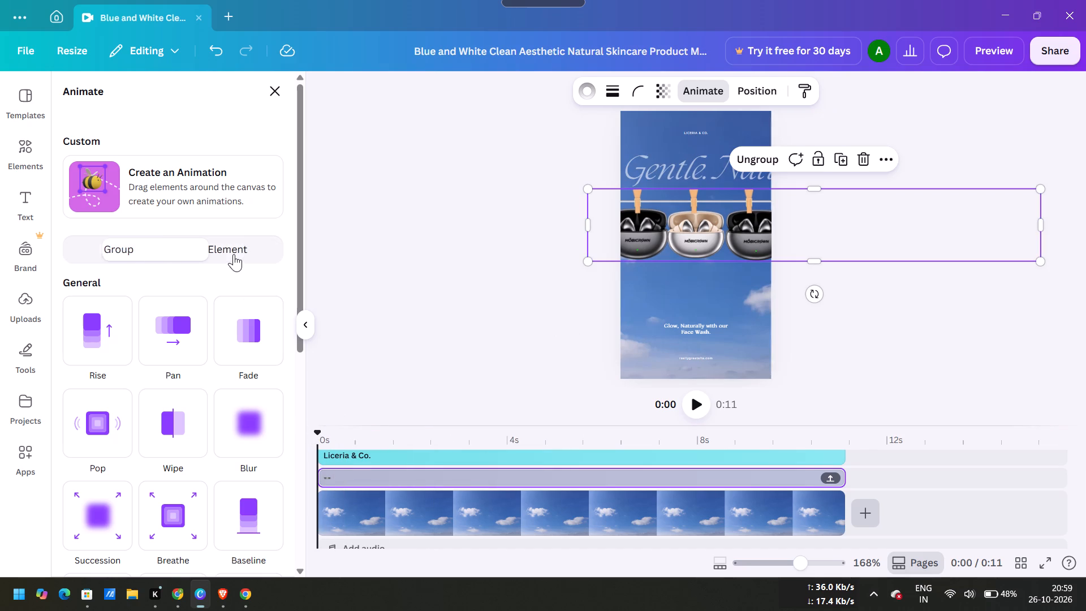
{"action": "scroll", "coordinate": [227, 383], "scroll_direction": "down", "scroll_amount": 2}
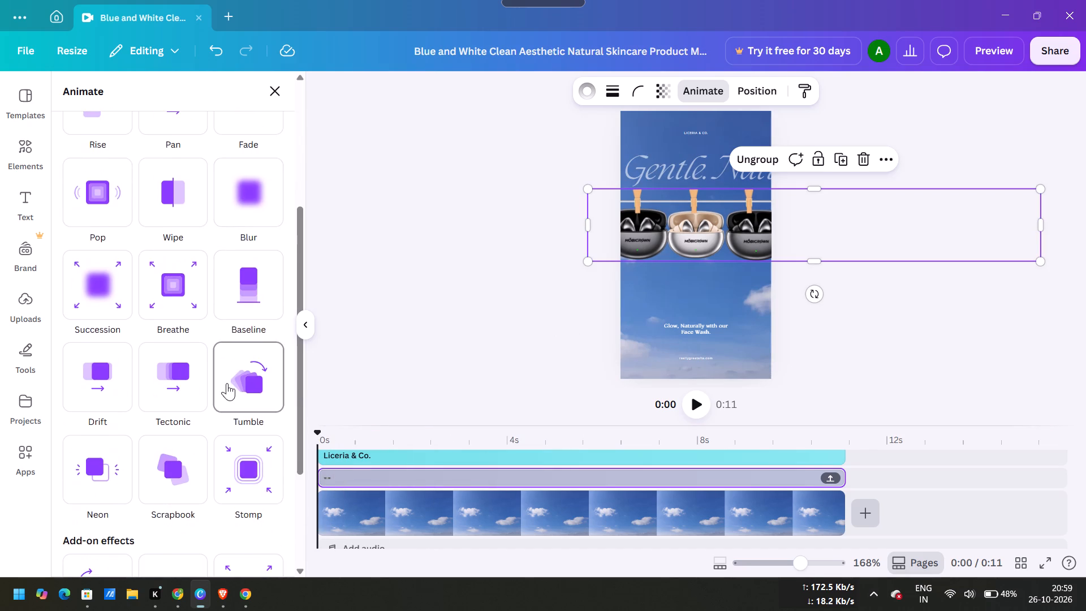
{"action": "scroll", "coordinate": [227, 383], "scroll_direction": "down", "scroll_amount": 2}
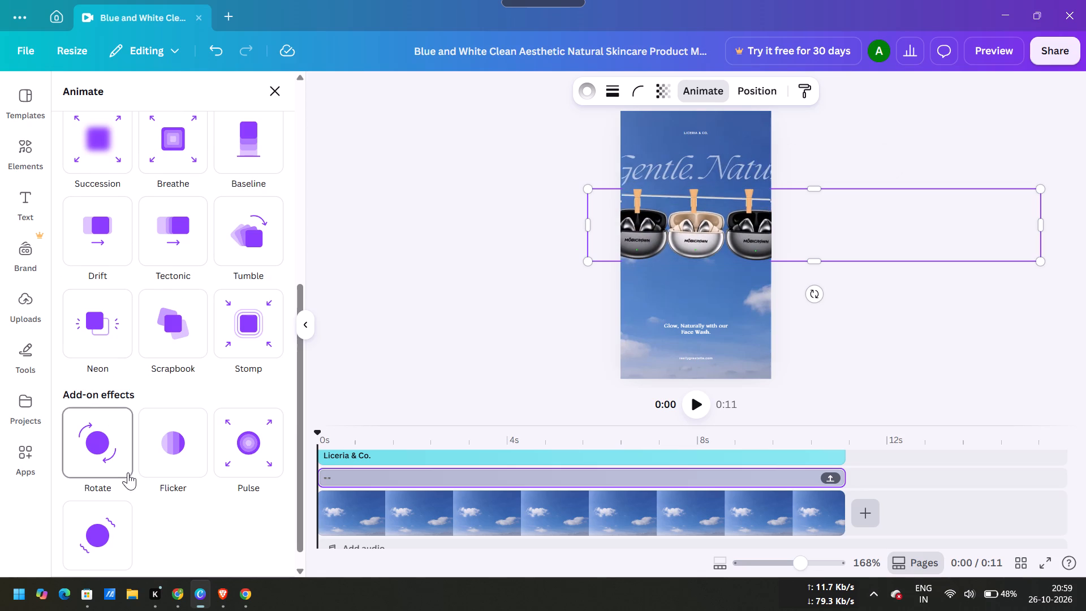
{"action": "scroll", "coordinate": [212, 460], "scroll_direction": "down", "scroll_amount": 2}
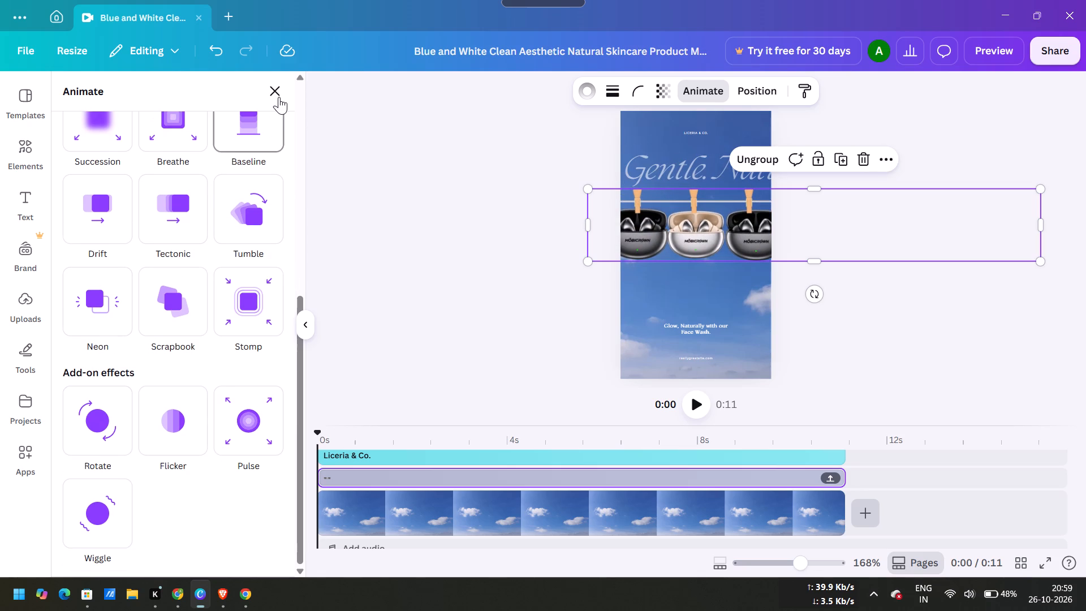
{"action": "left_click", "coordinate": [275, 94]}
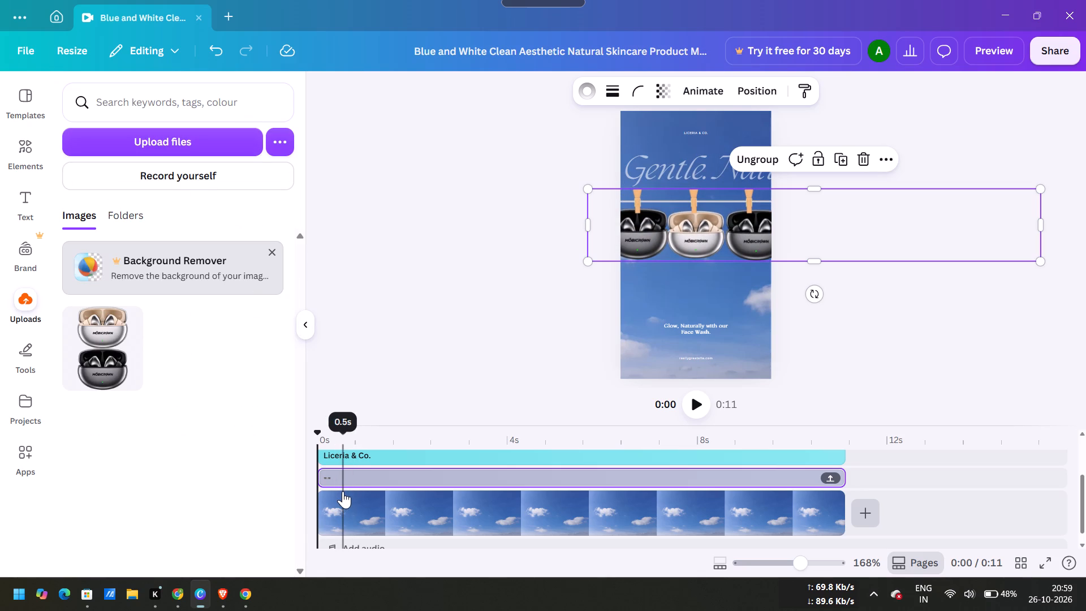
Open the available actions for the sky background clip in the timeline.
{"action": "right_click", "coordinate": [343, 491]}
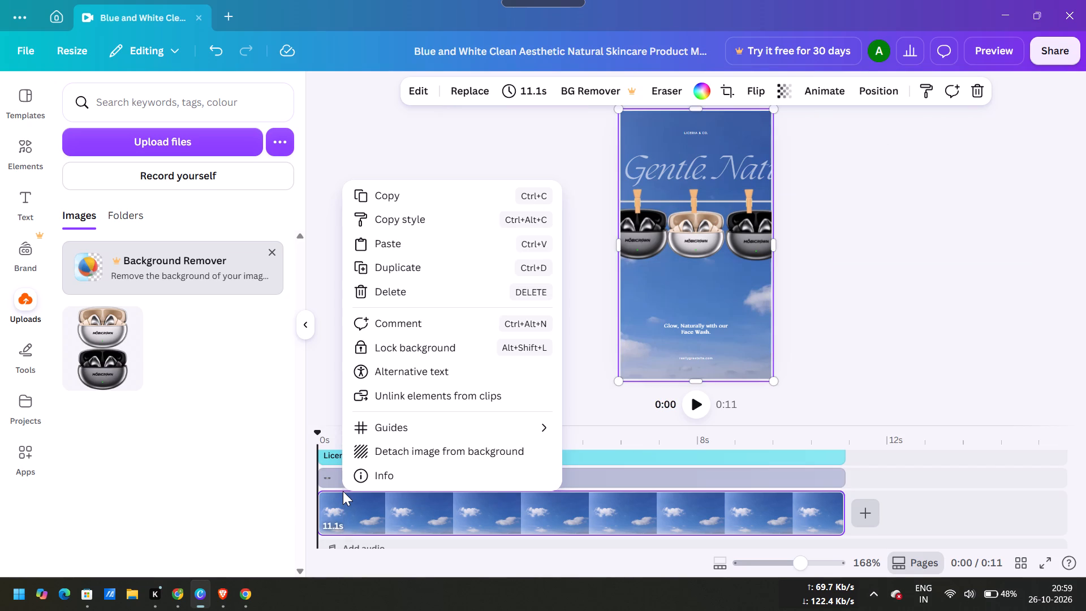
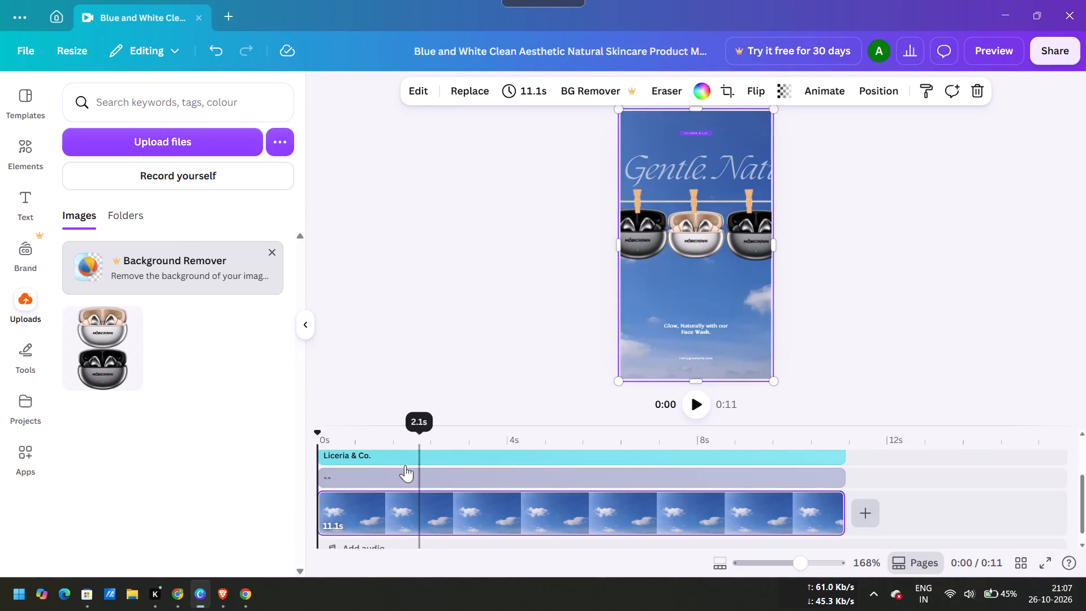
Apply the Pan animation to the earbuds-and-clothesline group and try the Slow speed.
{"action": "left_click", "coordinate": [383, 481]}
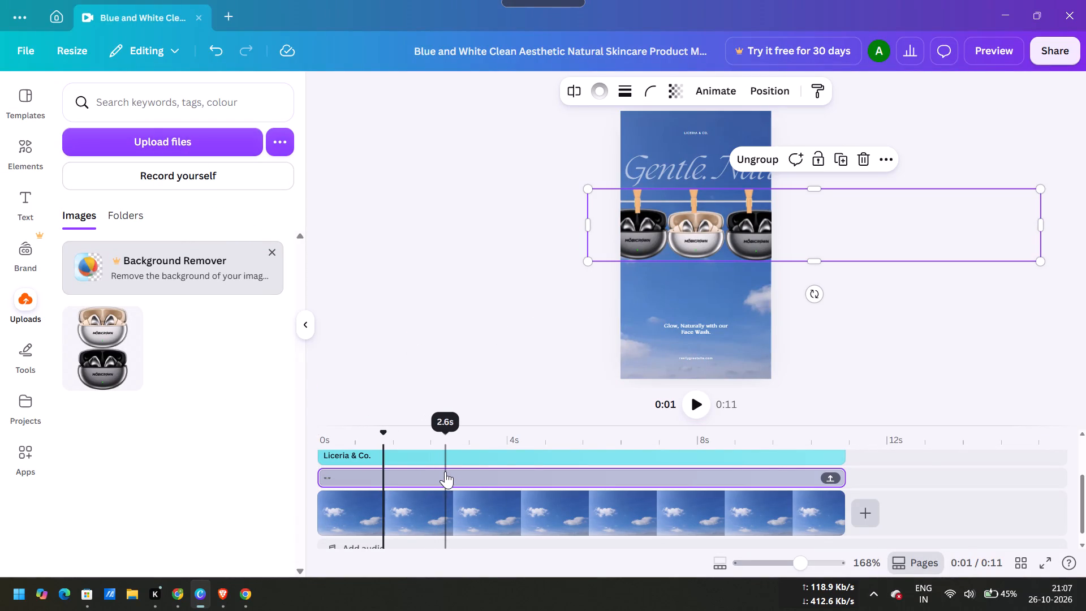
{"action": "left_click", "coordinate": [709, 97]}
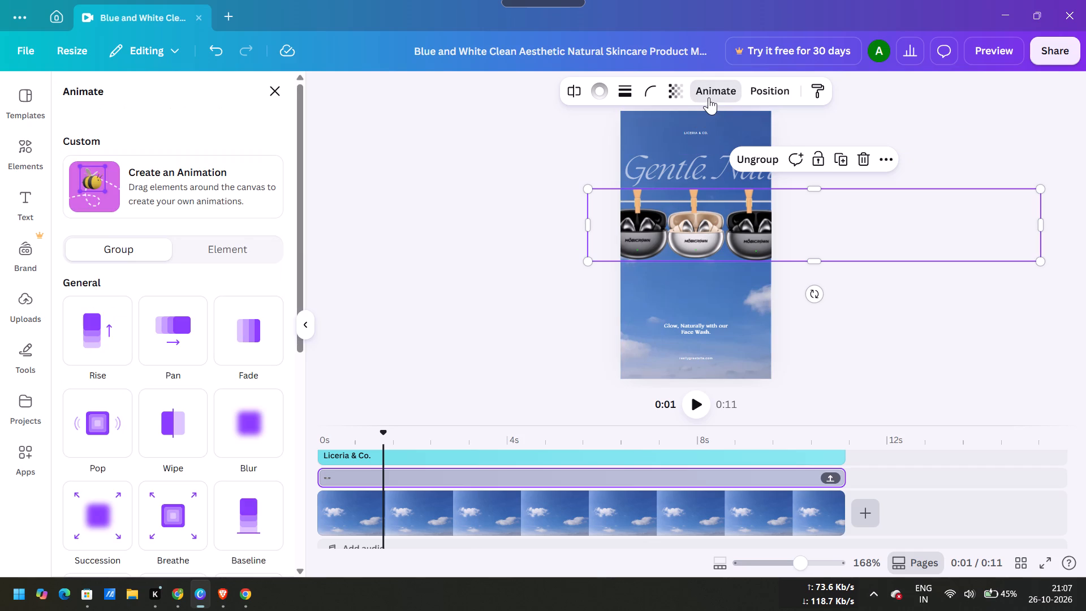
{"action": "left_click", "coordinate": [174, 331]}
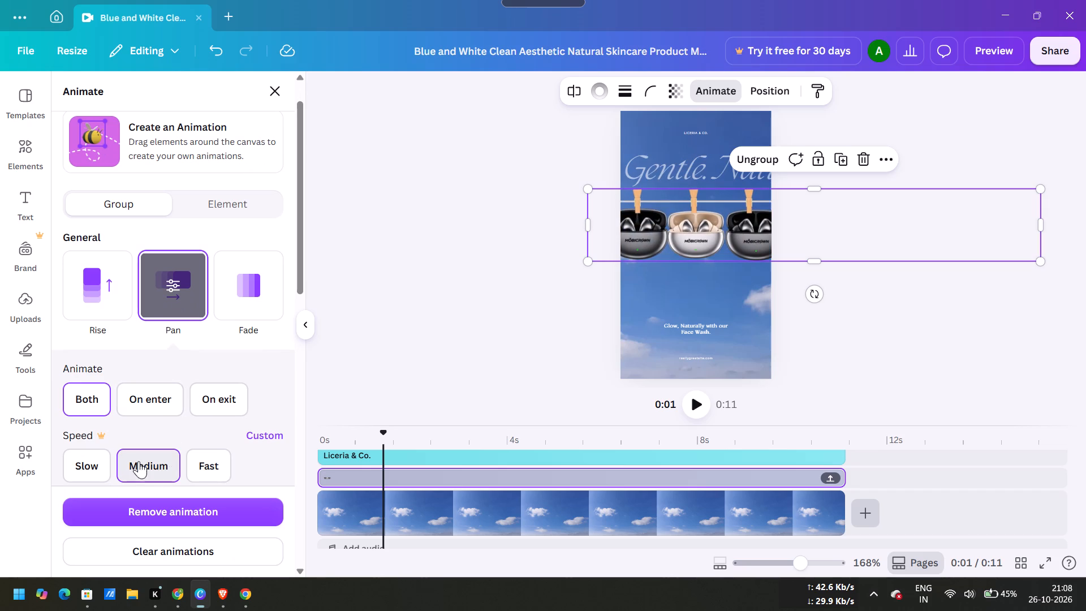
{"action": "left_click", "coordinate": [92, 469]}
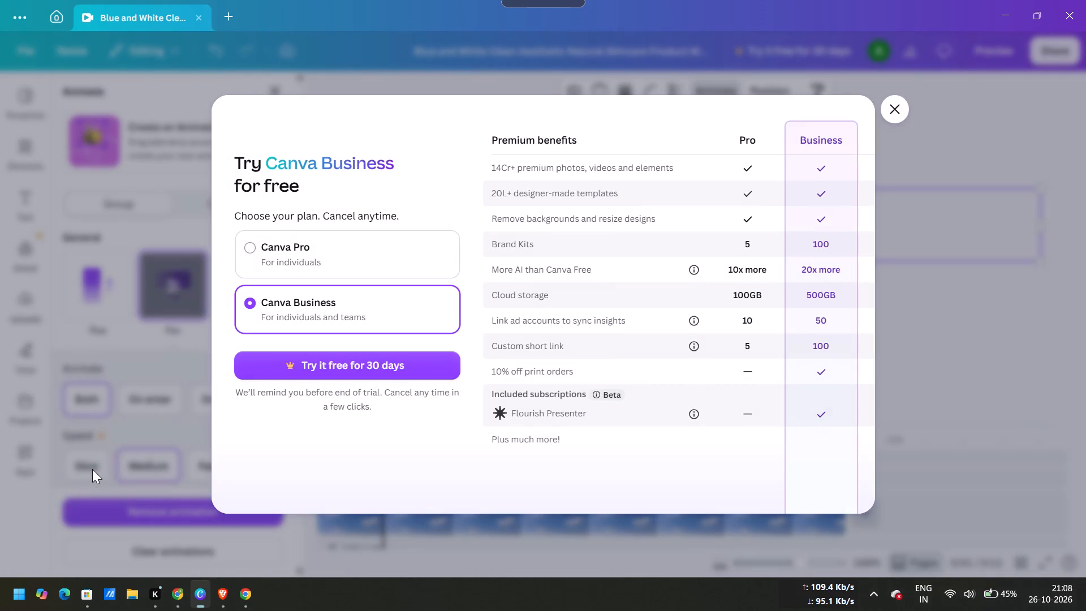
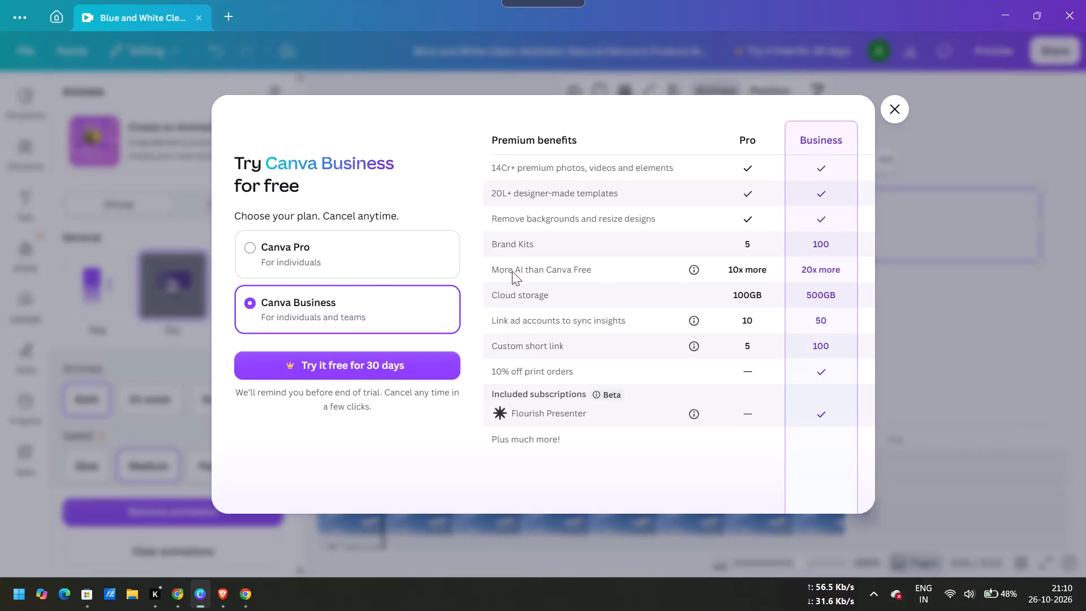
Compare the Canva Pro and Canva Business trial plans and their premium benefits, then dismiss the upgrade offer.
{"action": "left_click", "coordinate": [352, 252]}
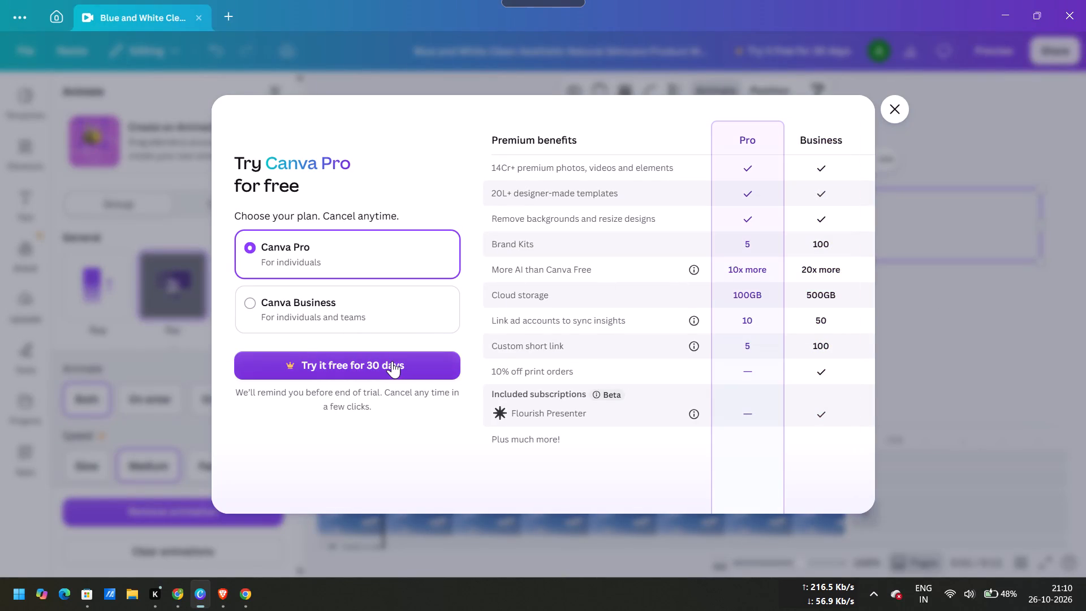
{"action": "left_click", "coordinate": [592, 395]}
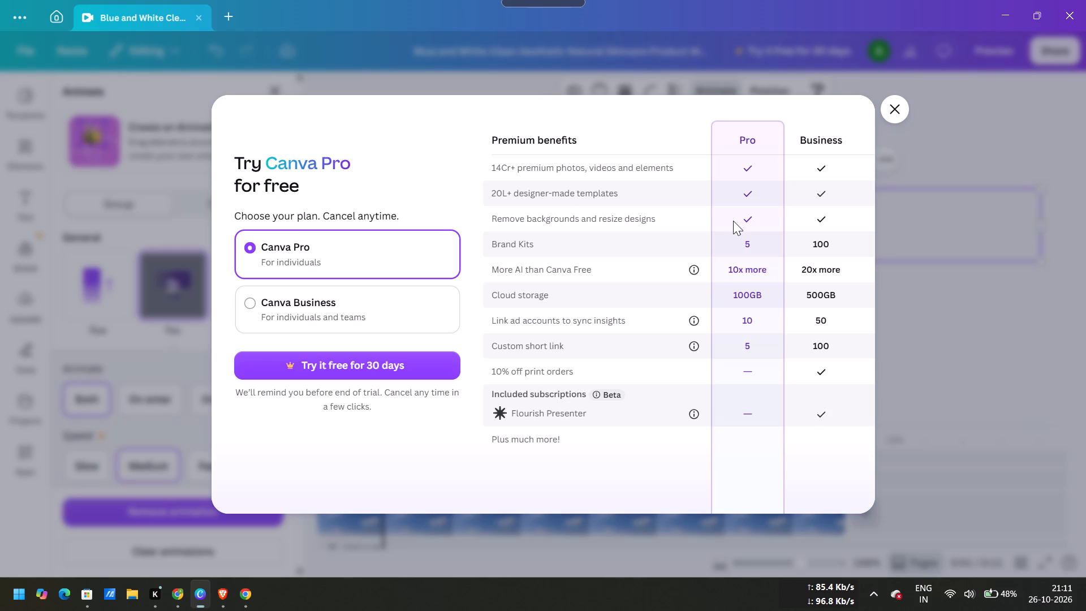
{"action": "left_click_drag", "start_coordinate": [733, 221], "coordinate": [804, 224]}
{"action": "left_click_drag", "start_coordinate": [804, 224], "coordinate": [804, 287]}
{"action": "left_click_drag", "start_coordinate": [804, 287], "coordinate": [818, 296]}
{"action": "triple_click", "coordinate": [818, 296]}
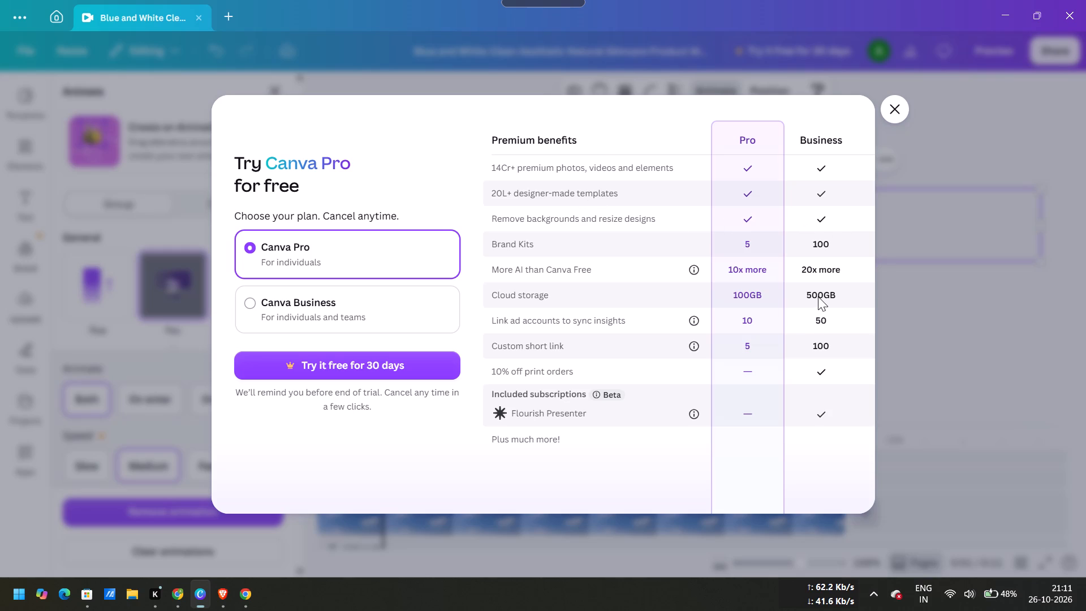
{"action": "left_click", "coordinate": [752, 304]}
{"action": "left_click_drag", "start_coordinate": [752, 304], "coordinate": [919, 235]}
{"action": "left_click_drag", "start_coordinate": [919, 235], "coordinate": [826, 141]}
{"action": "triple_click", "coordinate": [826, 141]}
{"action": "left_click", "coordinate": [311, 308]}
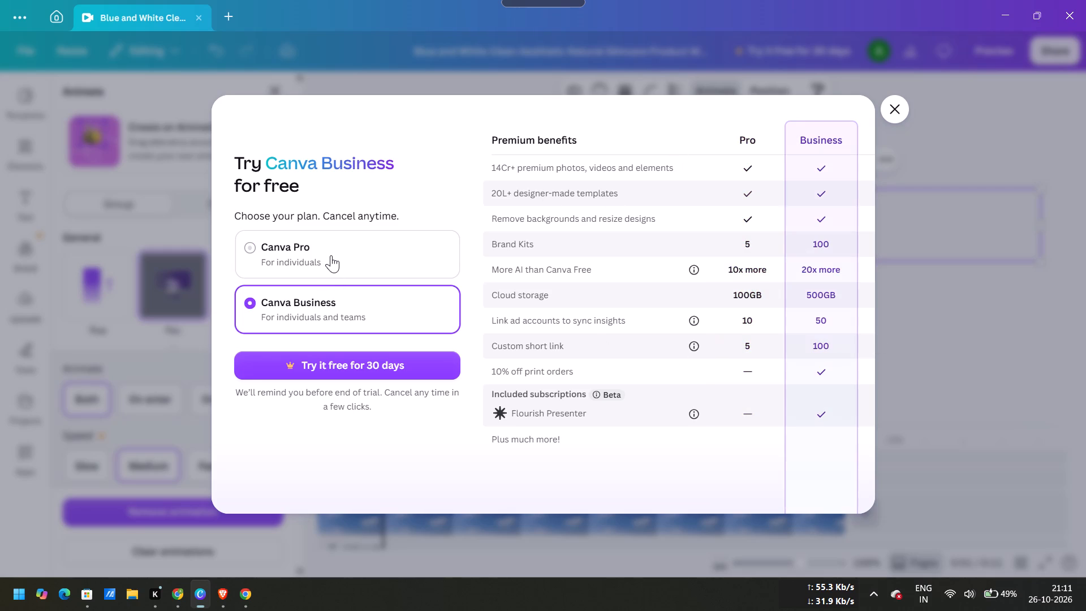
{"action": "left_click", "coordinate": [331, 255]}
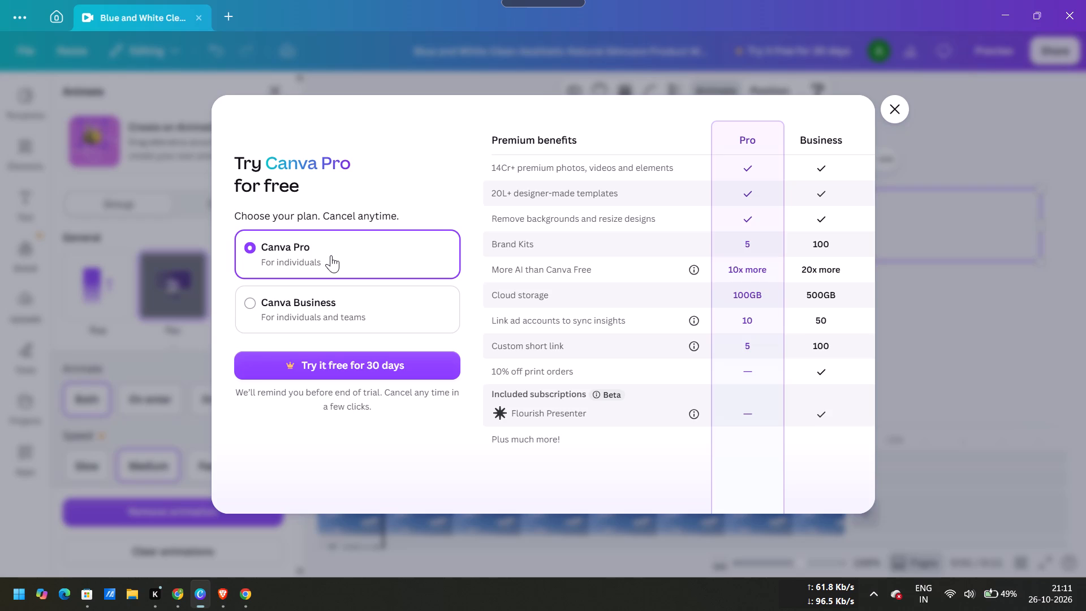
{"action": "left_click", "coordinate": [889, 107]}
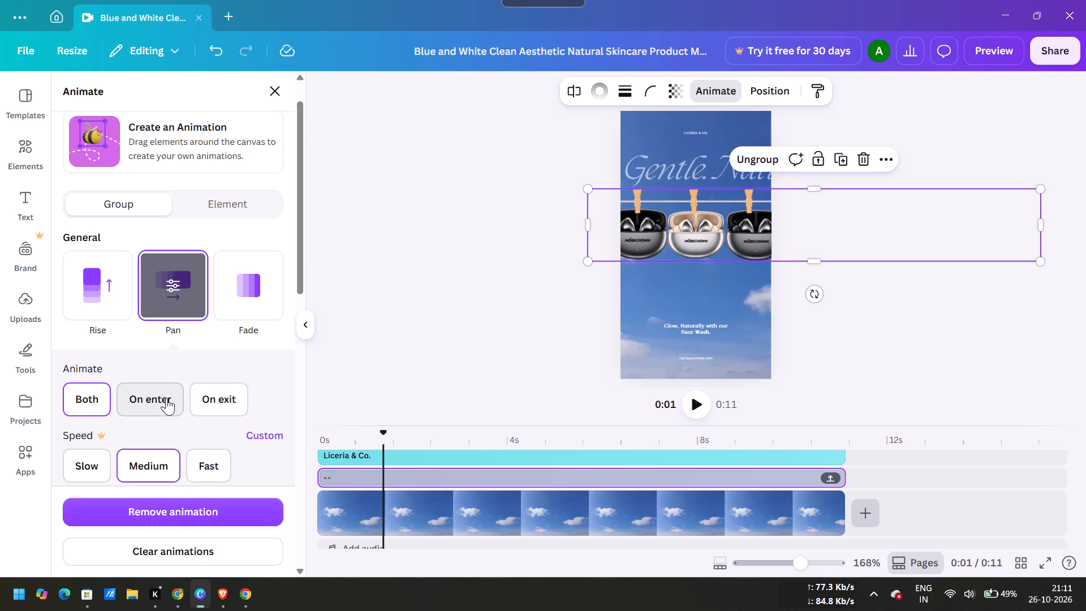
Review the Pan animation's settings and scrub the timeline between the start and about 6 s to preview the group's motion.
{"action": "scroll", "coordinate": [166, 424], "scroll_direction": "down", "scroll_amount": 4}
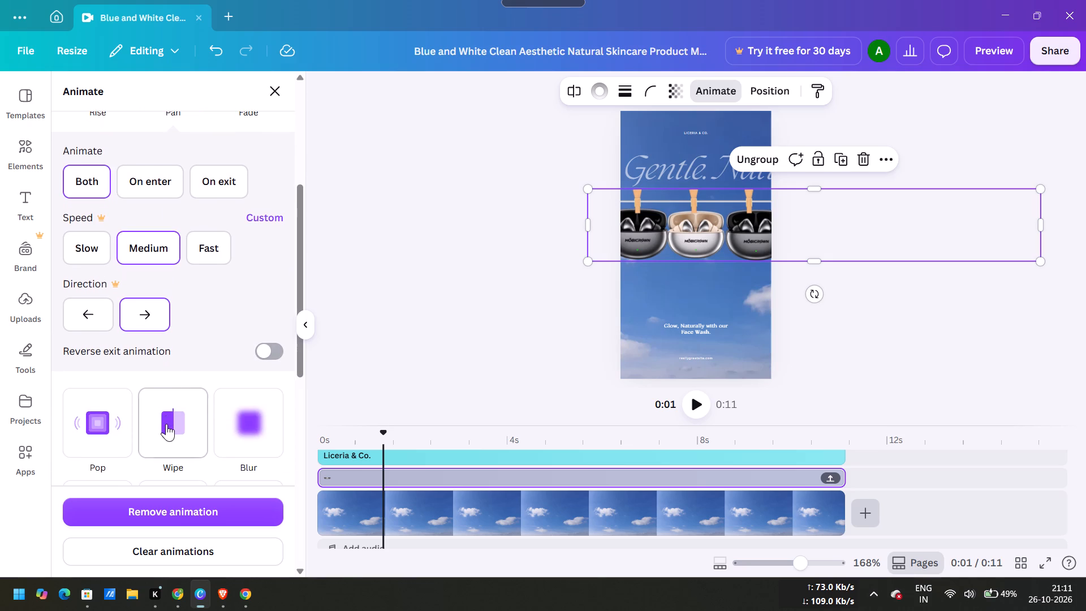
{"action": "scroll", "coordinate": [166, 424], "scroll_direction": "down", "scroll_amount": 2}
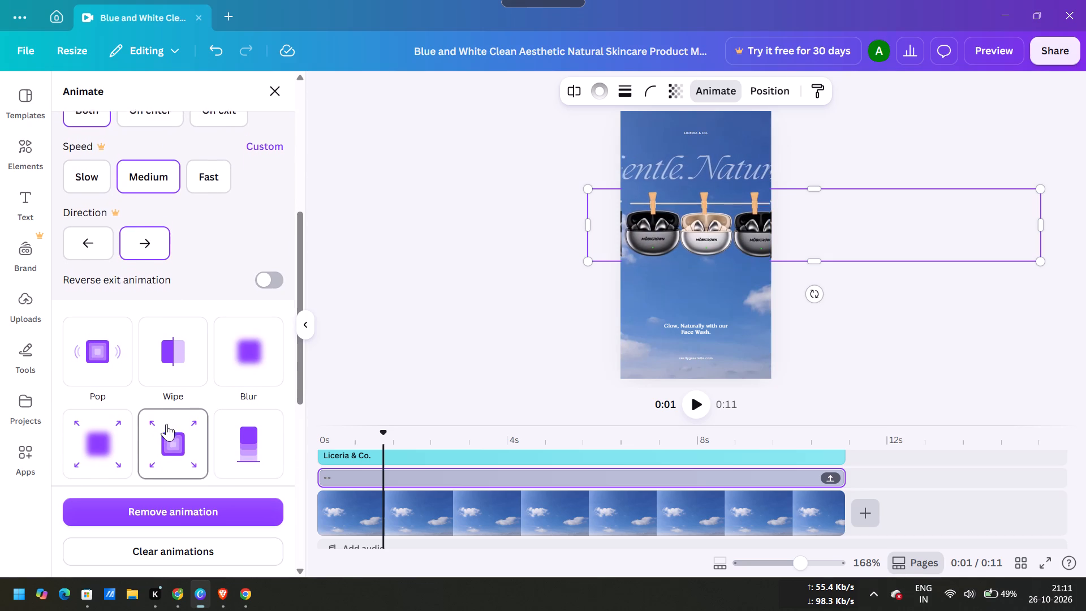
{"action": "scroll", "coordinate": [166, 424], "scroll_direction": "down", "scroll_amount": 1}
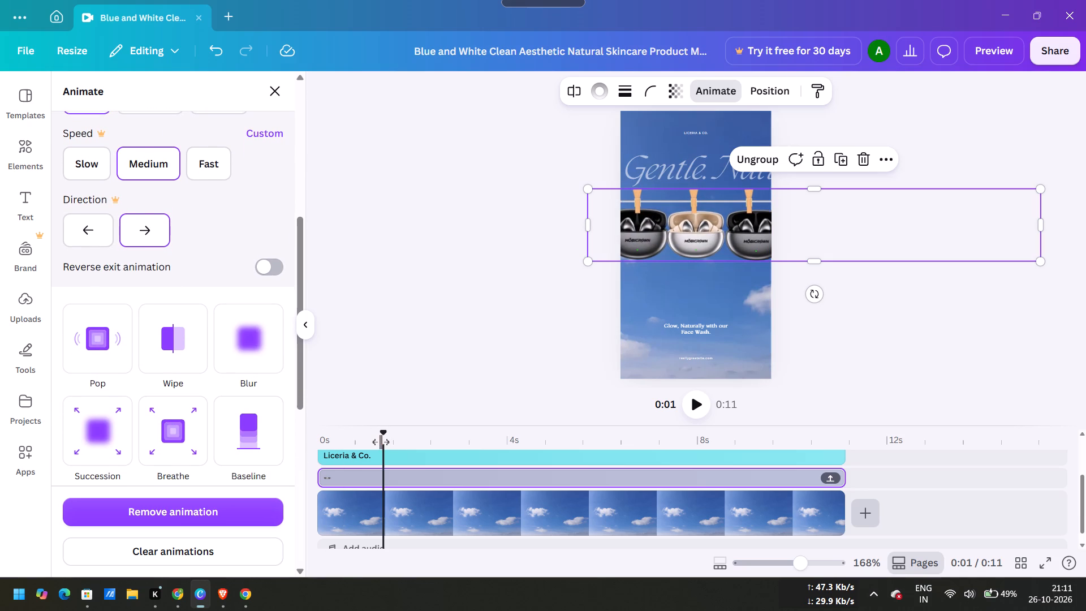
{"action": "left_click_drag", "start_coordinate": [381, 442], "coordinate": [338, 451]}
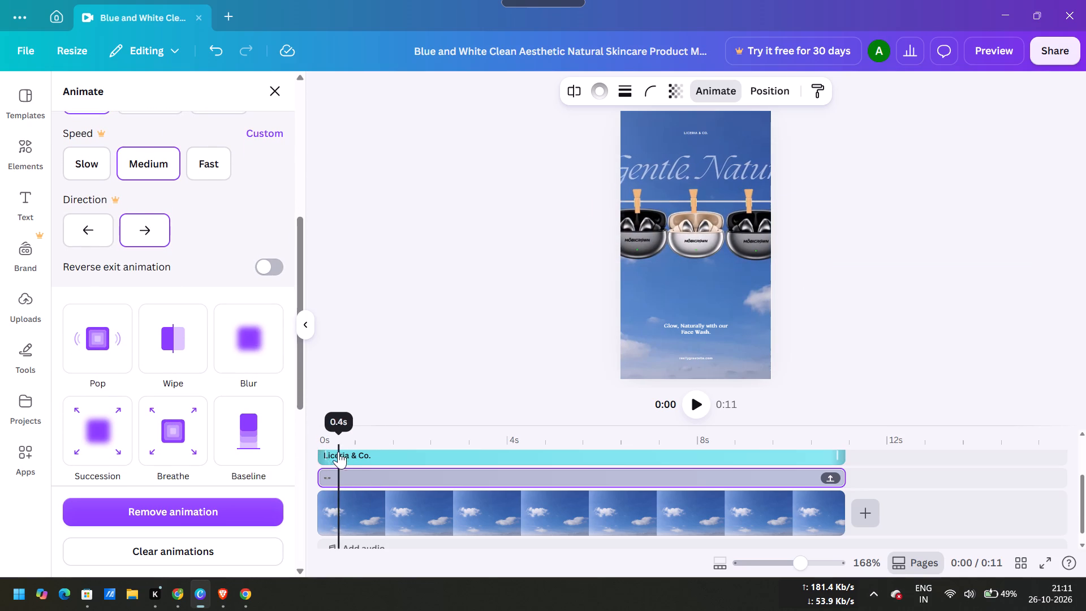
{"action": "left_click_drag", "start_coordinate": [338, 451], "coordinate": [606, 449]}
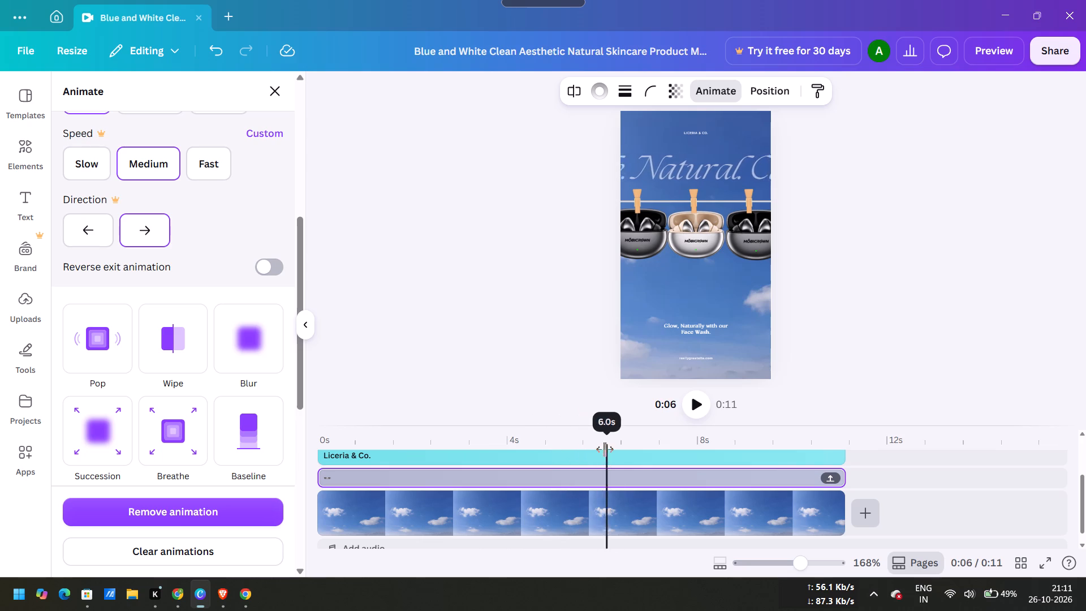
{"action": "left_click_drag", "start_coordinate": [606, 449], "coordinate": [314, 479]}
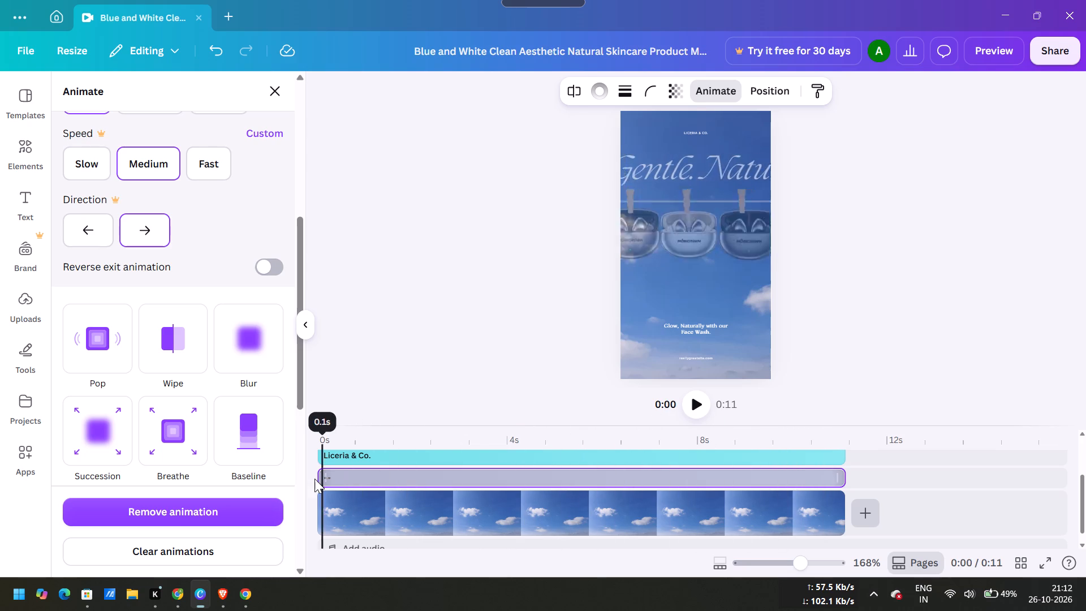
{"action": "left_click_drag", "start_coordinate": [314, 479], "coordinate": [509, 487]}
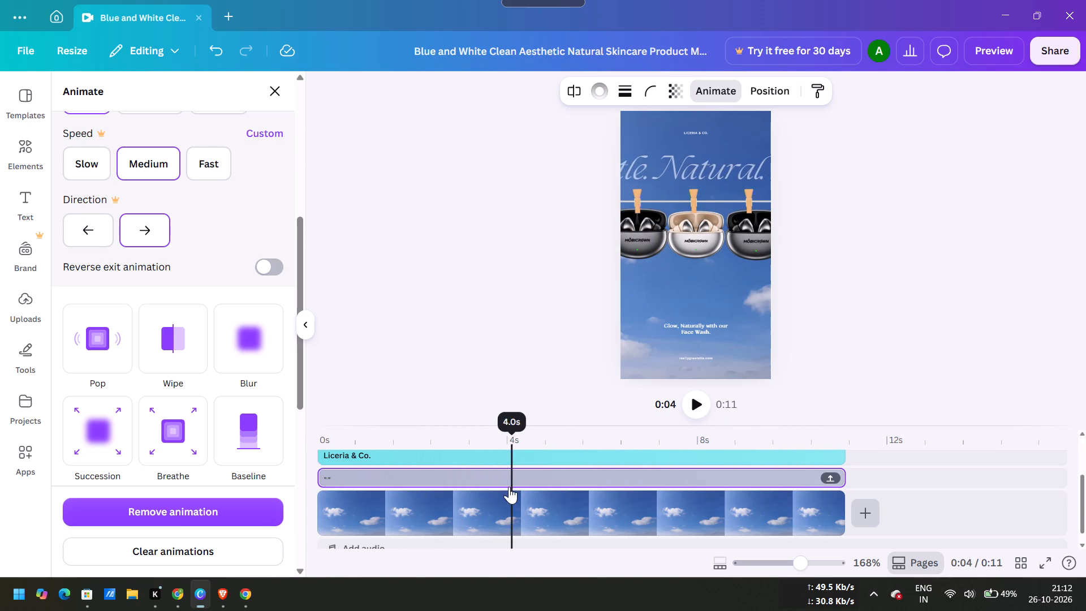
{"action": "left_click_drag", "start_coordinate": [509, 487], "coordinate": [329, 505]}
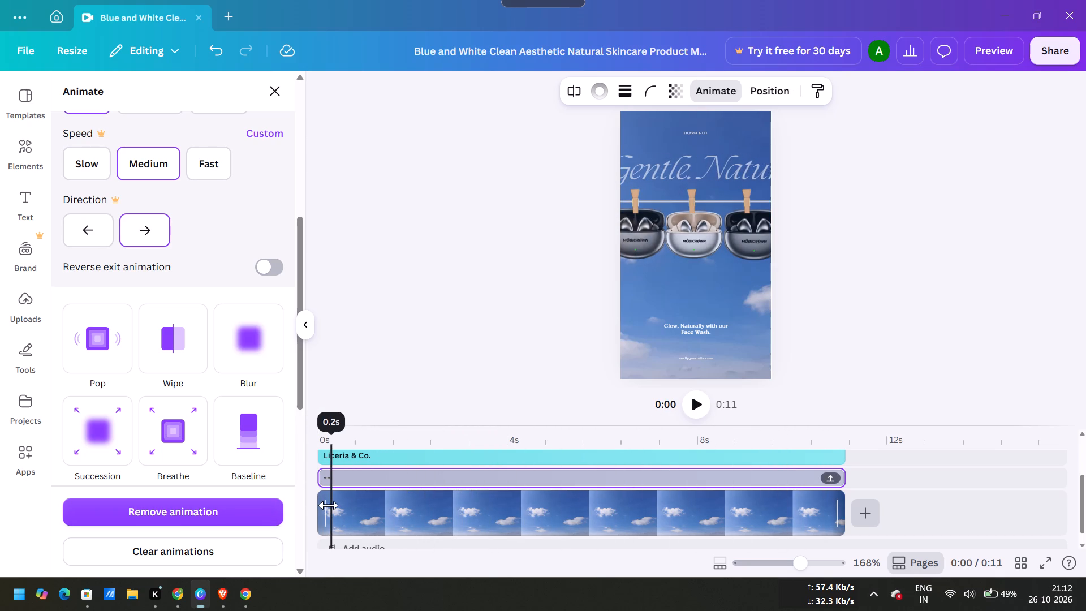
{"action": "left_click_drag", "start_coordinate": [329, 505], "coordinate": [338, 499]}
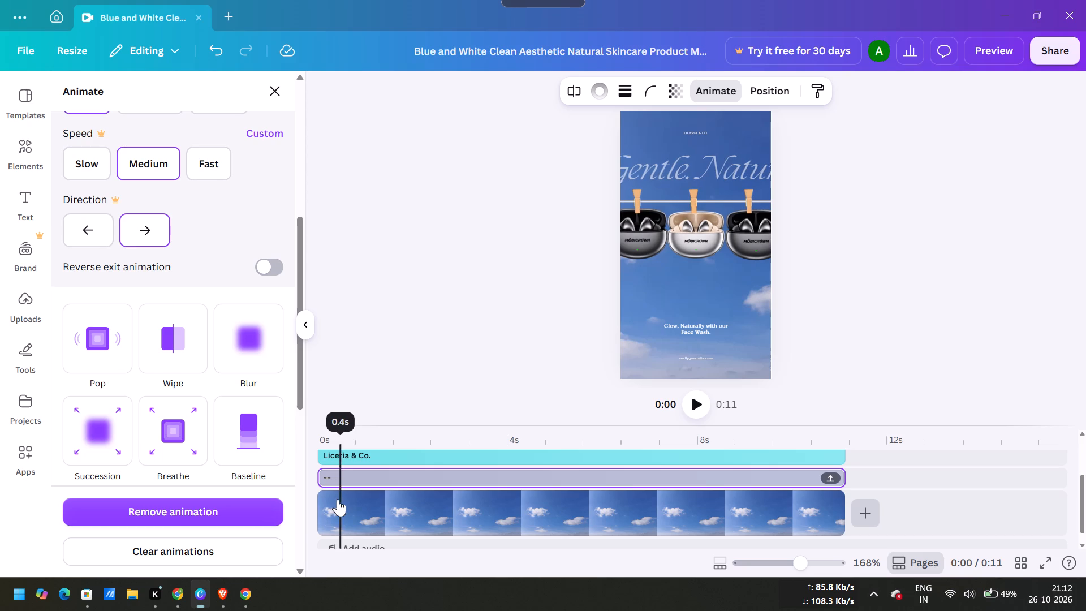
{"action": "left_click_drag", "start_coordinate": [338, 499], "coordinate": [337, 471]}
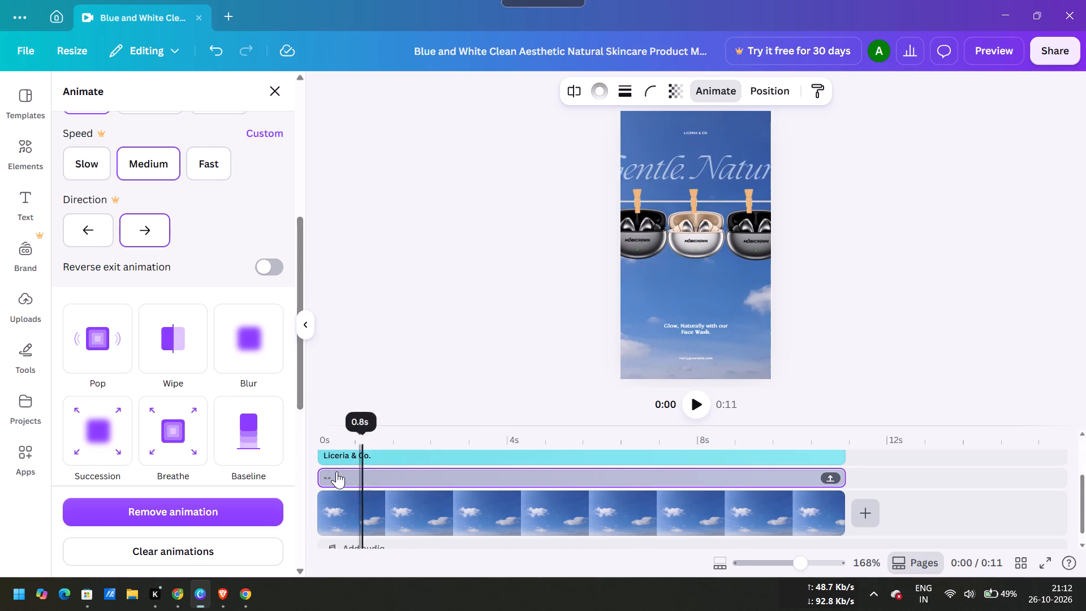
{"action": "left_click_drag", "start_coordinate": [337, 471], "coordinate": [358, 477]}
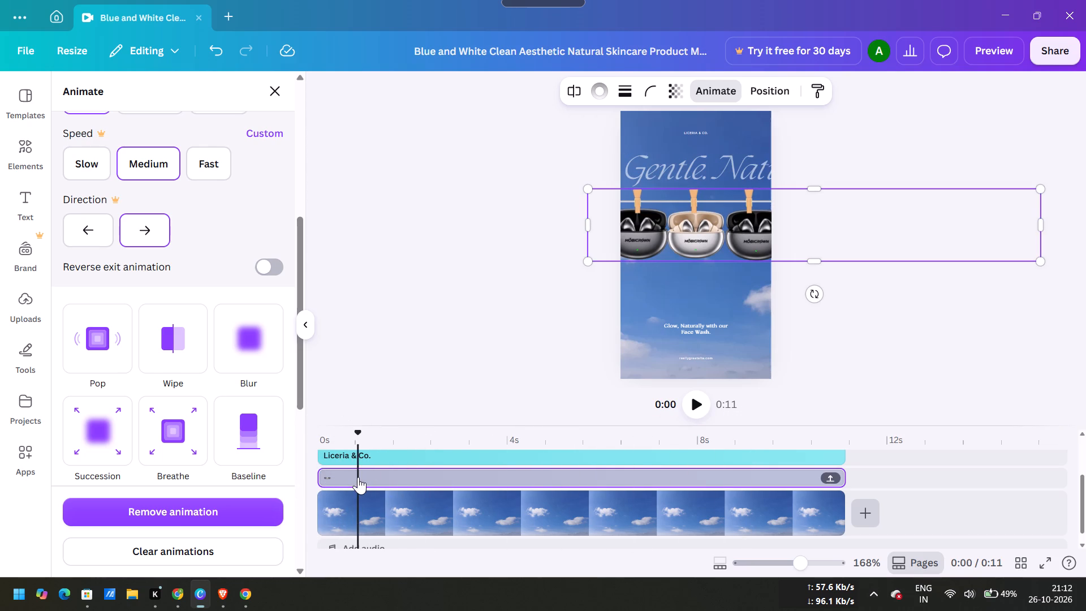
Reposition the earbuds-and-clothesline group slightly lower beneath the headline, with three cases spanning the page width.
{"action": "scroll", "coordinate": [358, 477], "scroll_direction": "up", "scroll_amount": 4}
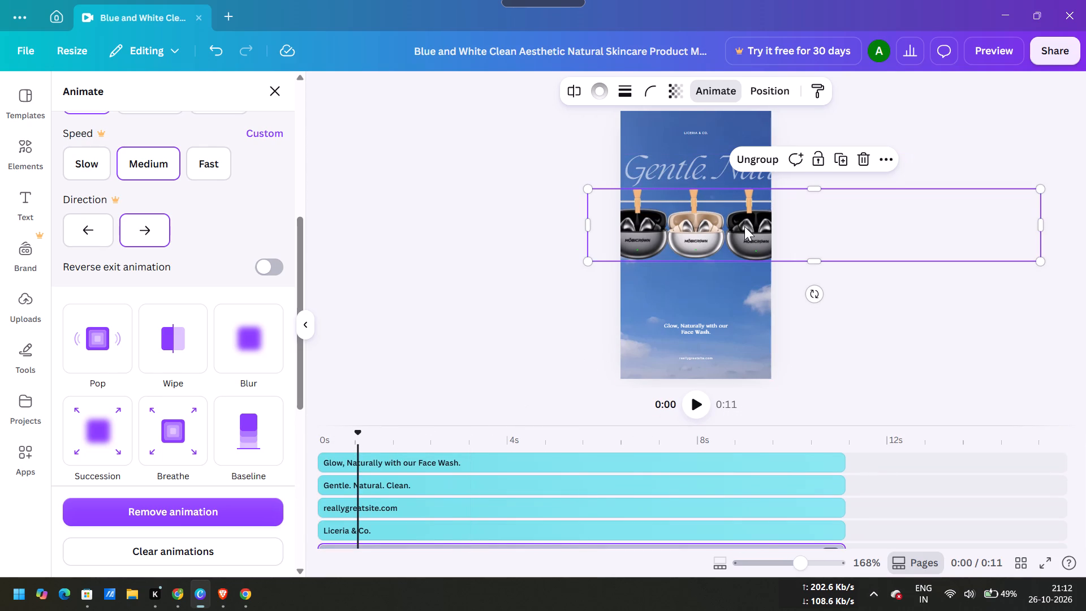
{"action": "left_click_drag", "start_coordinate": [745, 225], "coordinate": [622, 222]}
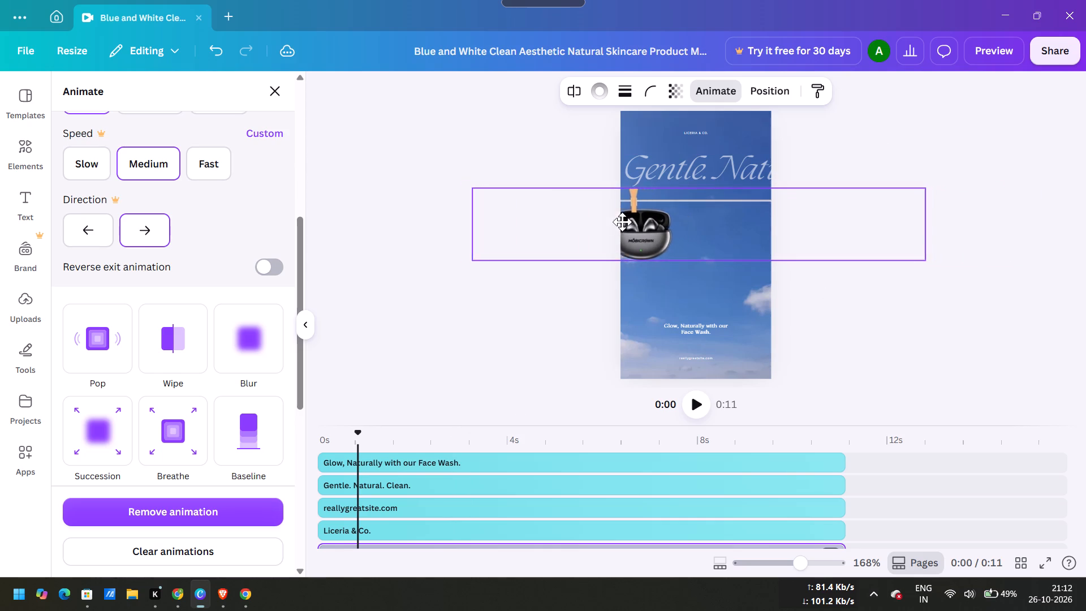
{"action": "left_click_drag", "start_coordinate": [622, 222], "coordinate": [462, 220]}
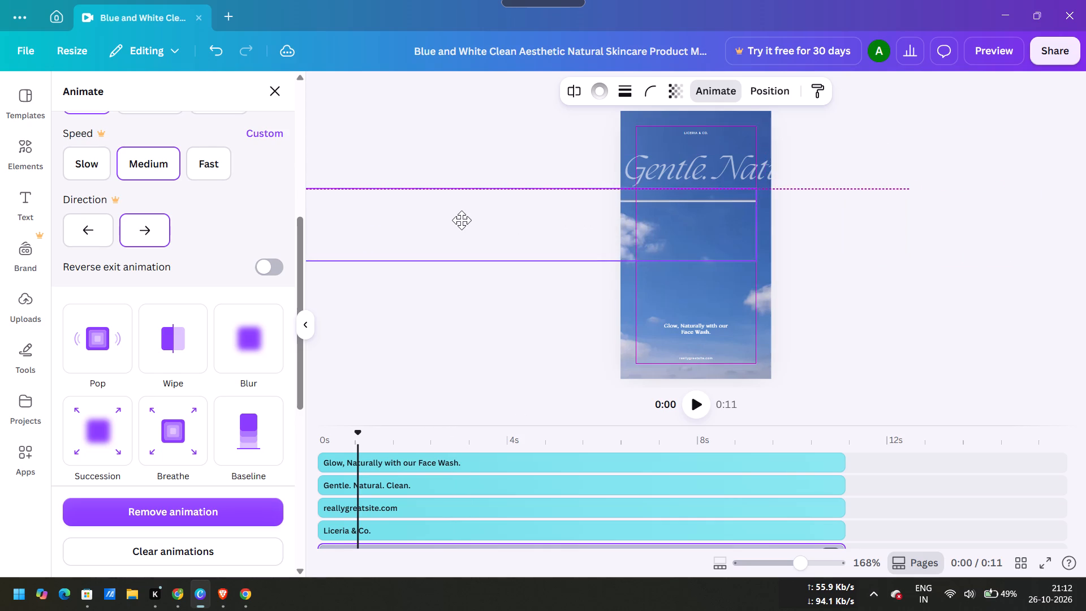
{"action": "left_click_drag", "start_coordinate": [462, 220], "coordinate": [710, 225]}
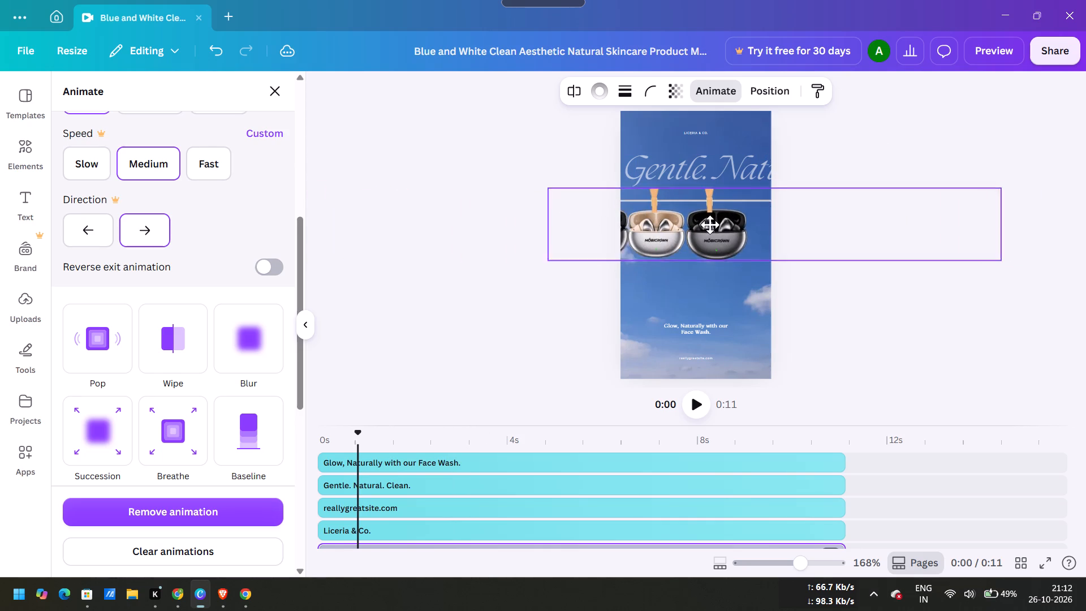
{"action": "left_click_drag", "start_coordinate": [710, 225], "coordinate": [751, 230]}
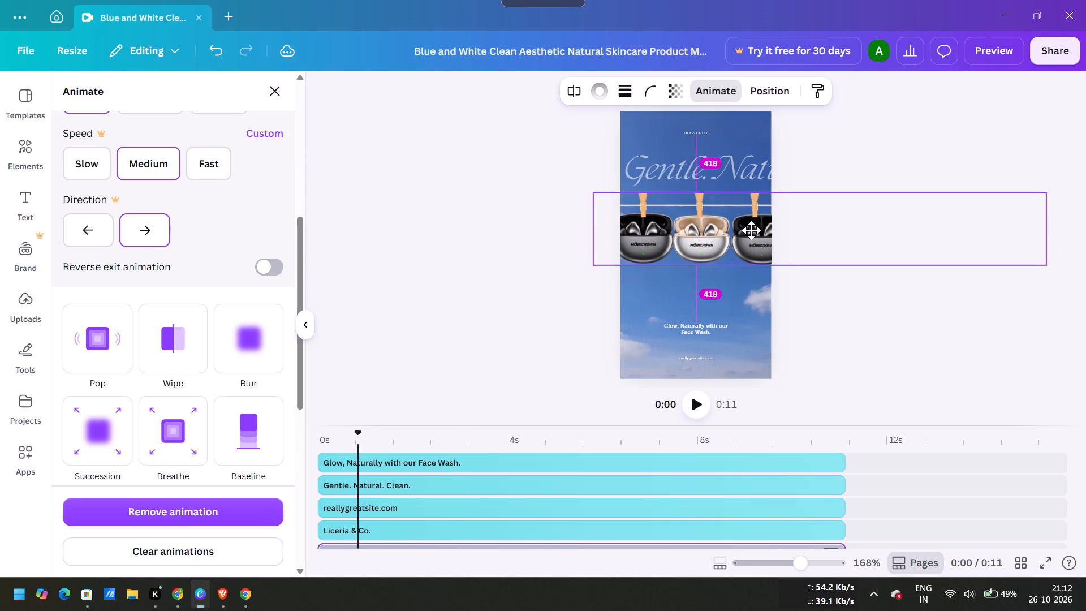
{"action": "left_click_drag", "start_coordinate": [751, 230], "coordinate": [751, 233]}
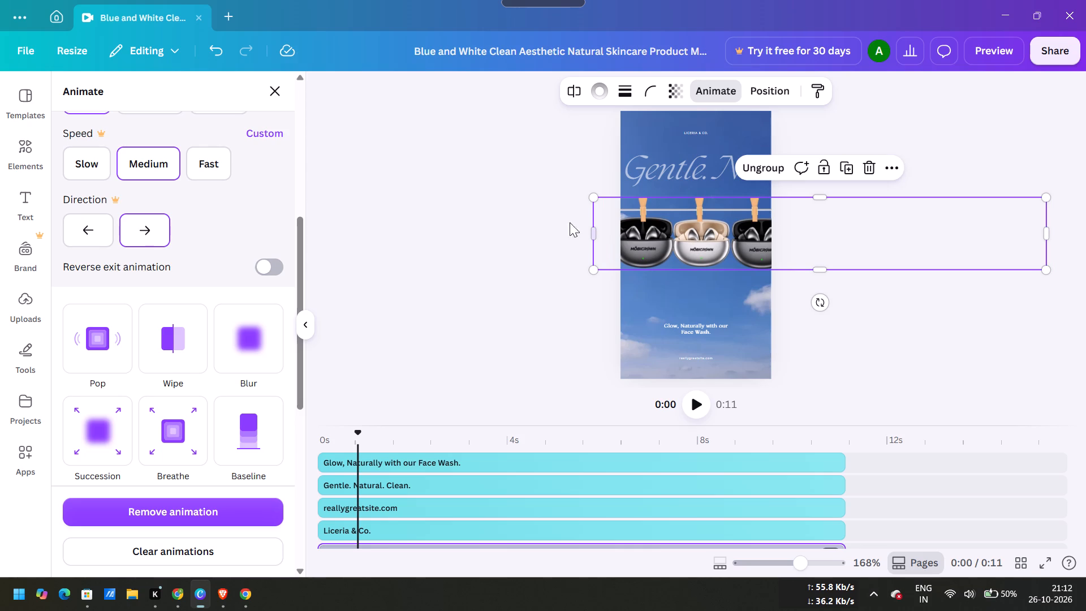
Clear the animations from the earbuds-and-clothesline group.
{"action": "left_click", "coordinate": [324, 447]}
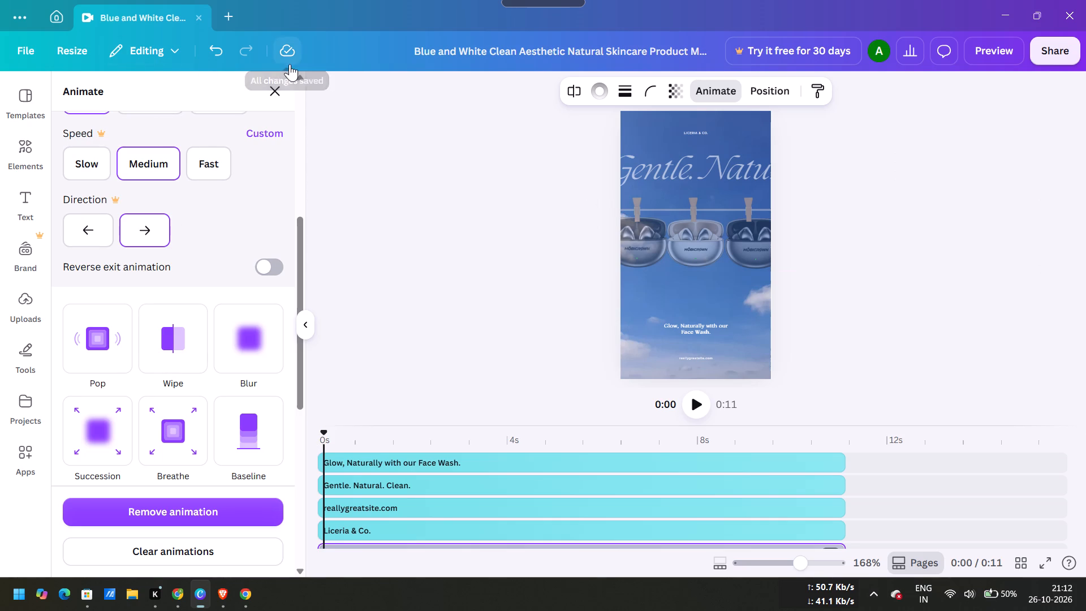
{"action": "left_click", "coordinate": [156, 49]}
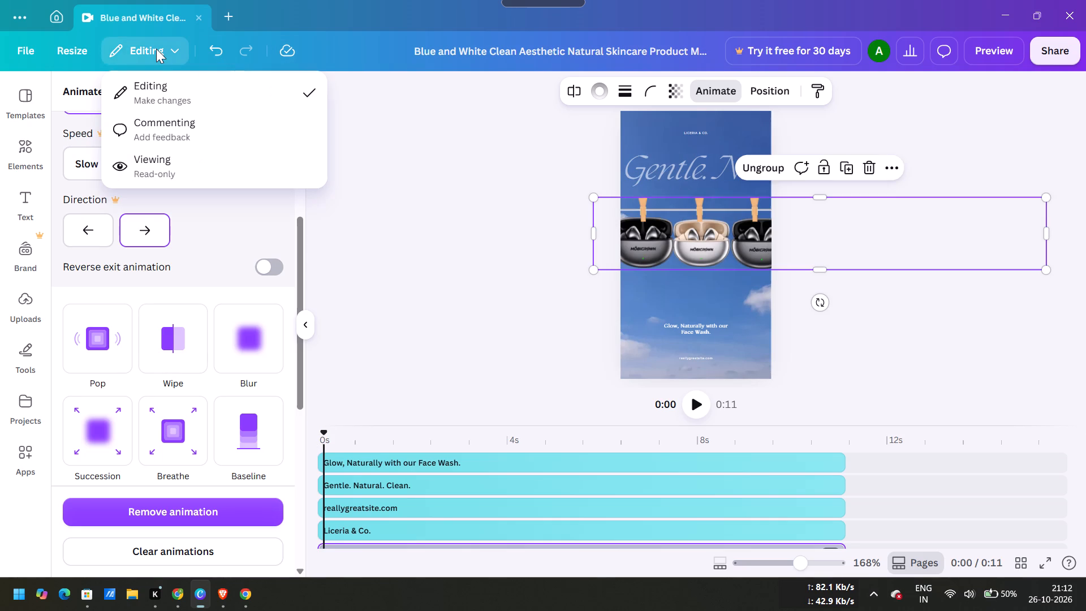
{"action": "left_click", "coordinate": [152, 274]}
{"action": "scroll", "coordinate": [152, 274], "scroll_direction": "down", "scroll_amount": 4}
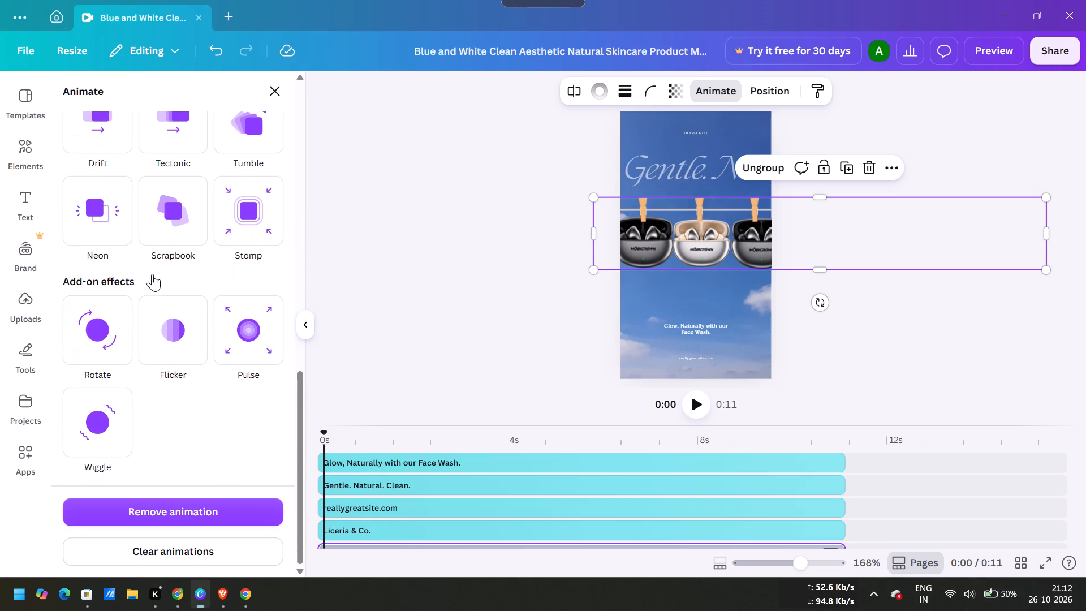
{"action": "scroll", "coordinate": [152, 274], "scroll_direction": "down", "scroll_amount": 6}
{"action": "left_click", "coordinate": [199, 557]}
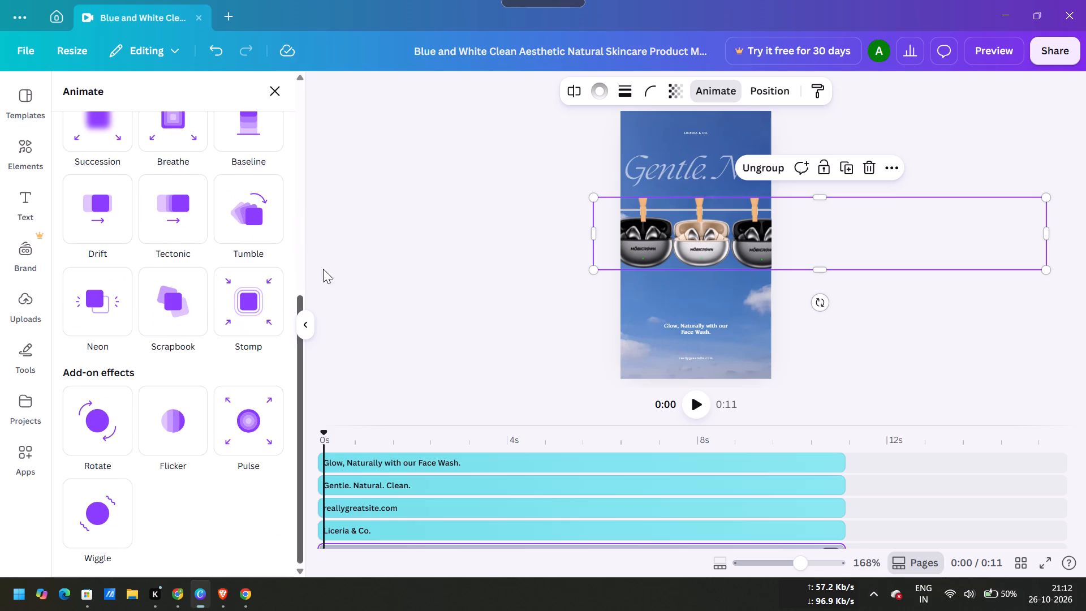
Check the opening of the video at the timeline's start and browse the animations and add-on effects for the group.
{"action": "scroll", "coordinate": [166, 330], "scroll_direction": "up", "scroll_amount": 6}
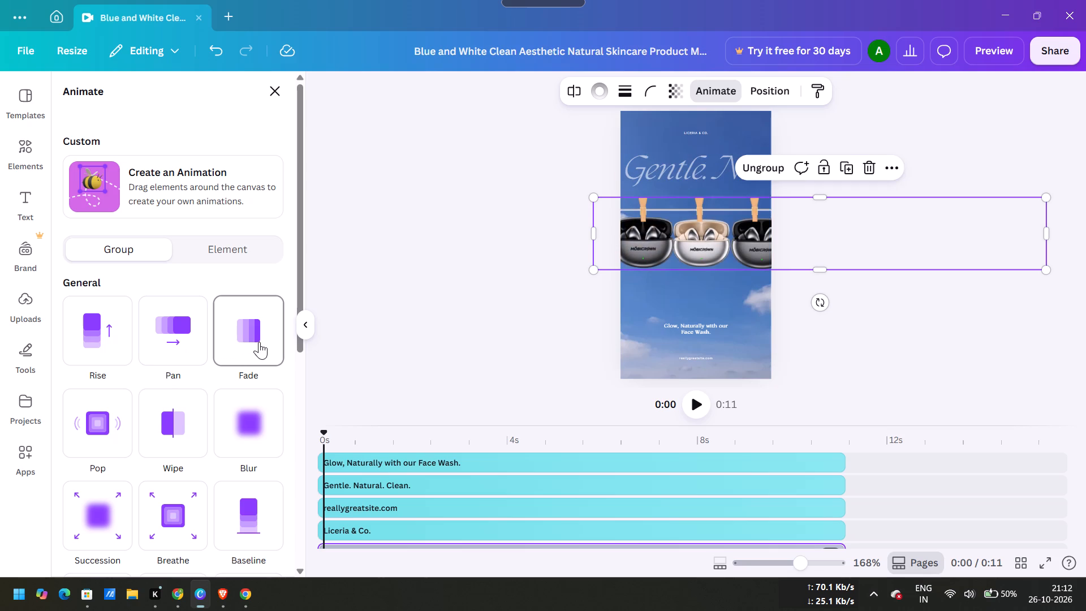
{"action": "left_click", "coordinate": [335, 440]}
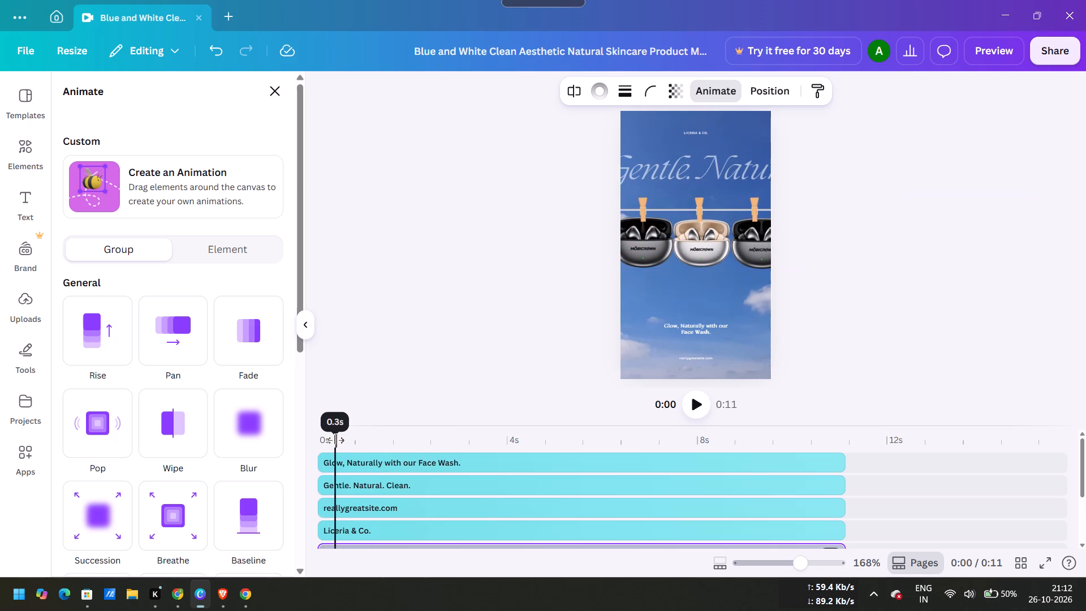
{"action": "left_click_drag", "start_coordinate": [335, 440], "coordinate": [265, 489]}
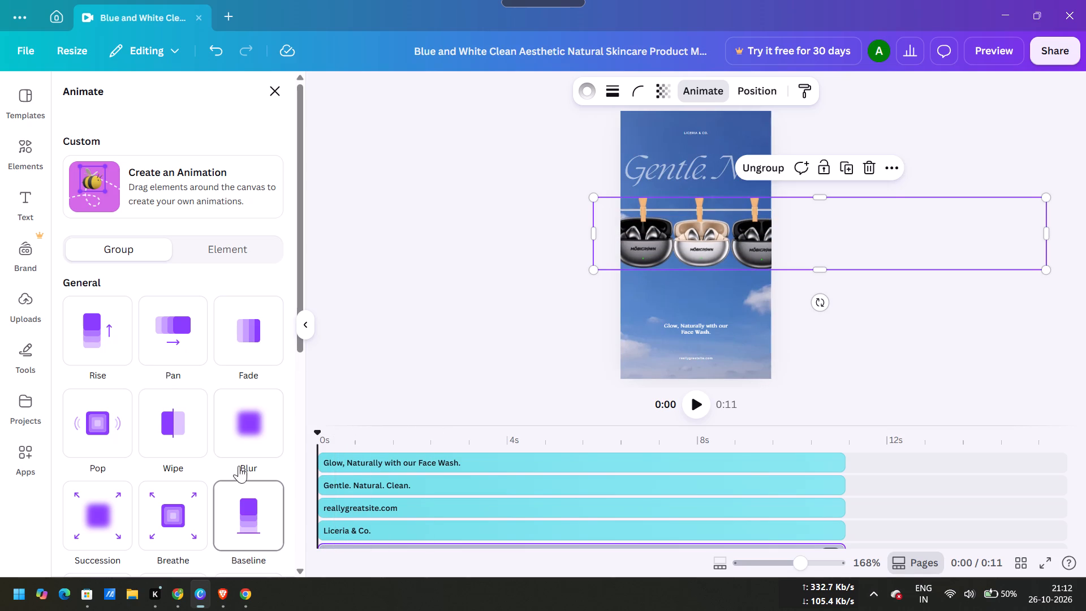
{"action": "scroll", "coordinate": [166, 368], "scroll_direction": "down", "scroll_amount": 5}
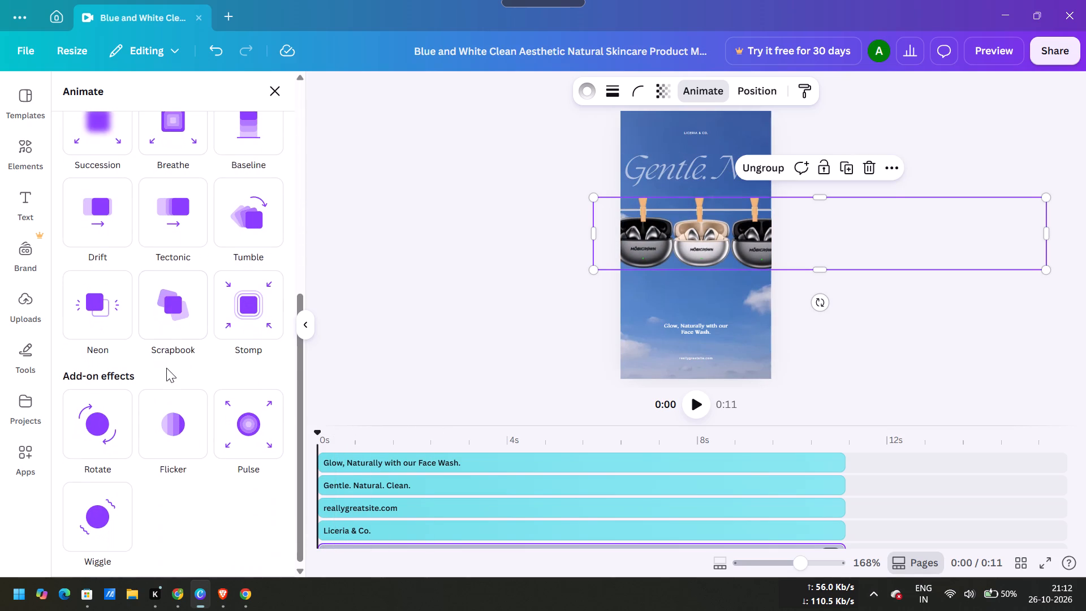
{"action": "left_click", "coordinate": [0, 533]}
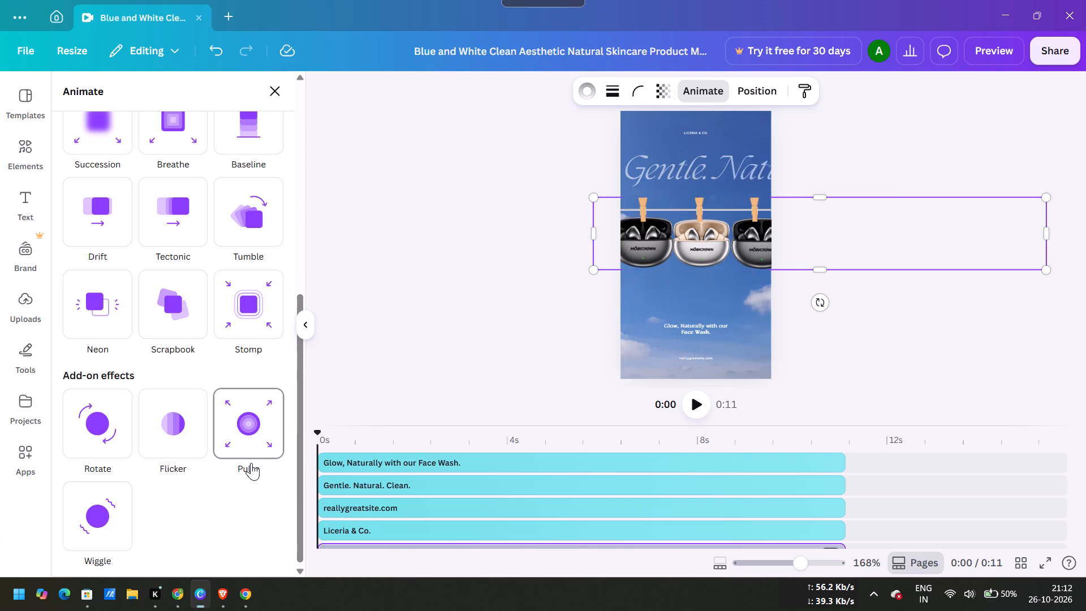
Scrub the timeline from the start to the video's end and back to preview the headline moving above the earbuds group.
{"action": "right_click", "coordinate": [316, 438]}
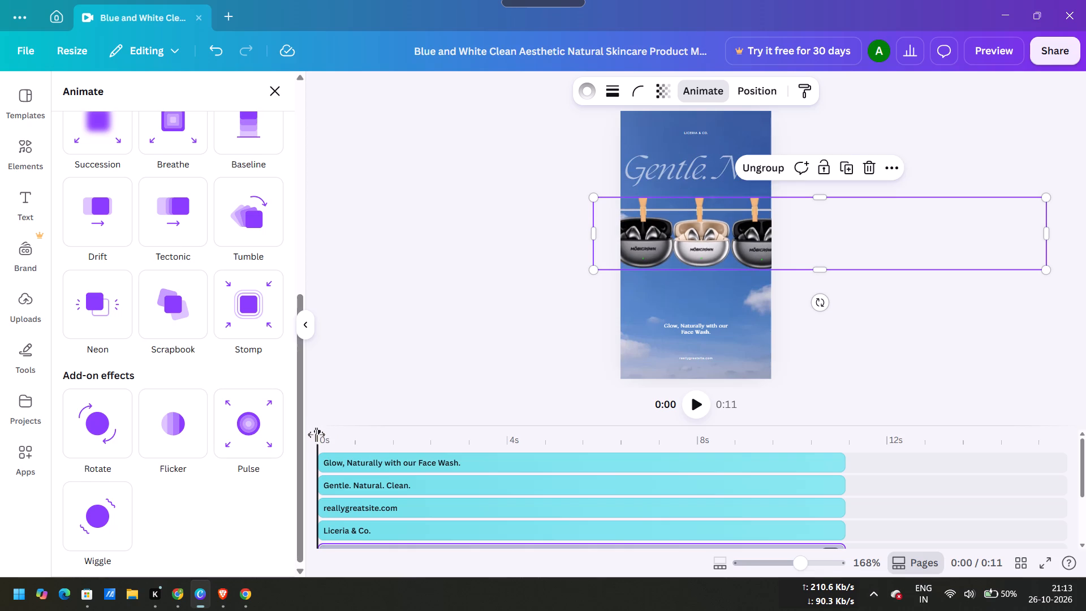
{"action": "right_click", "coordinate": [316, 434]}
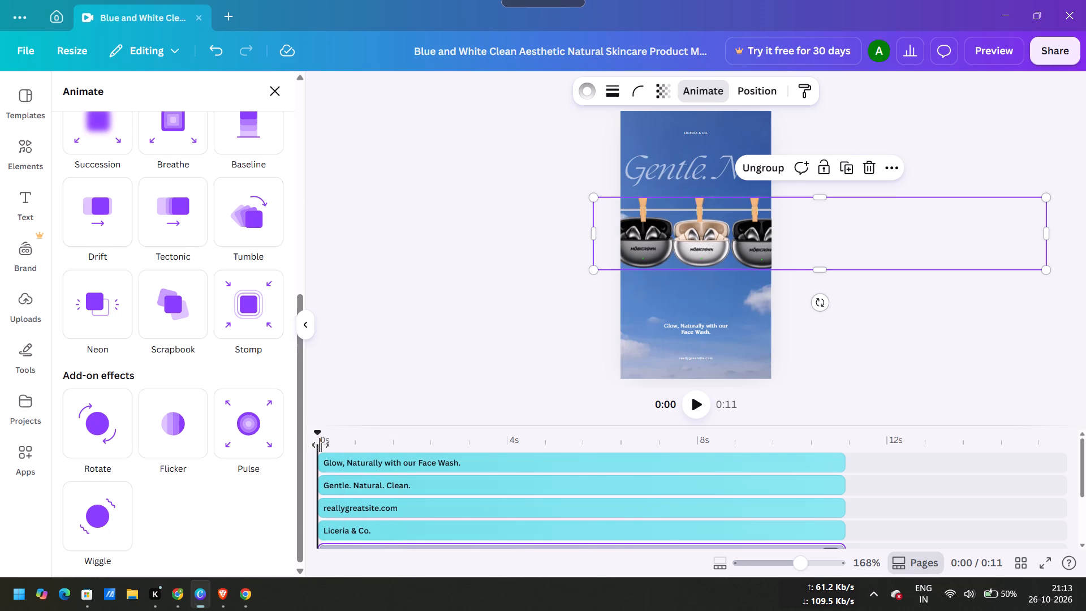
{"action": "left_click", "coordinate": [320, 445]}
{"action": "left_click_drag", "start_coordinate": [320, 445], "coordinate": [428, 450]}
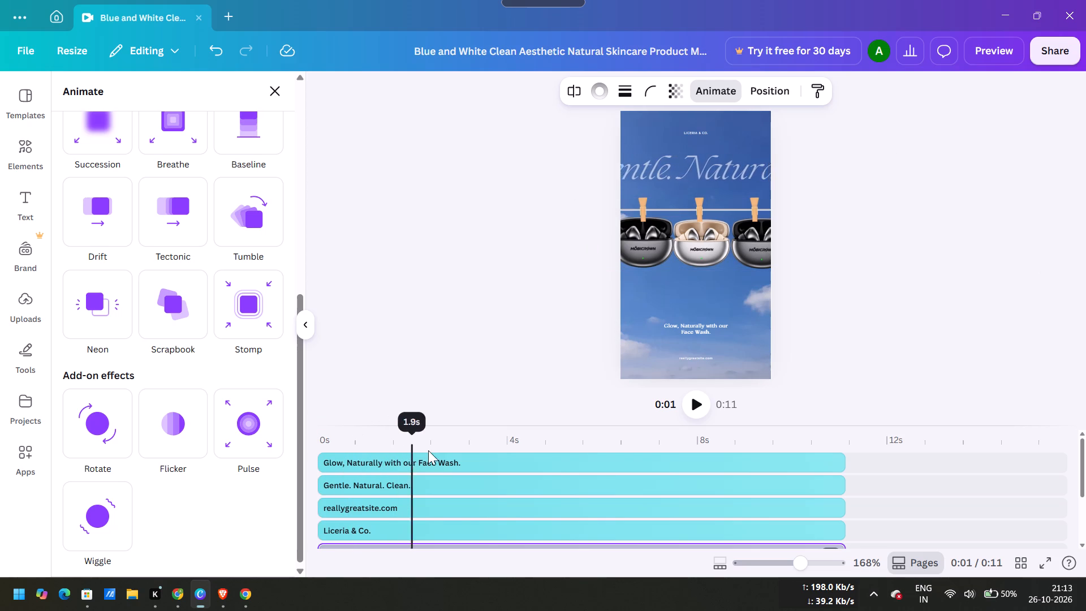
{"action": "left_click_drag", "start_coordinate": [428, 450], "coordinate": [478, 450]}
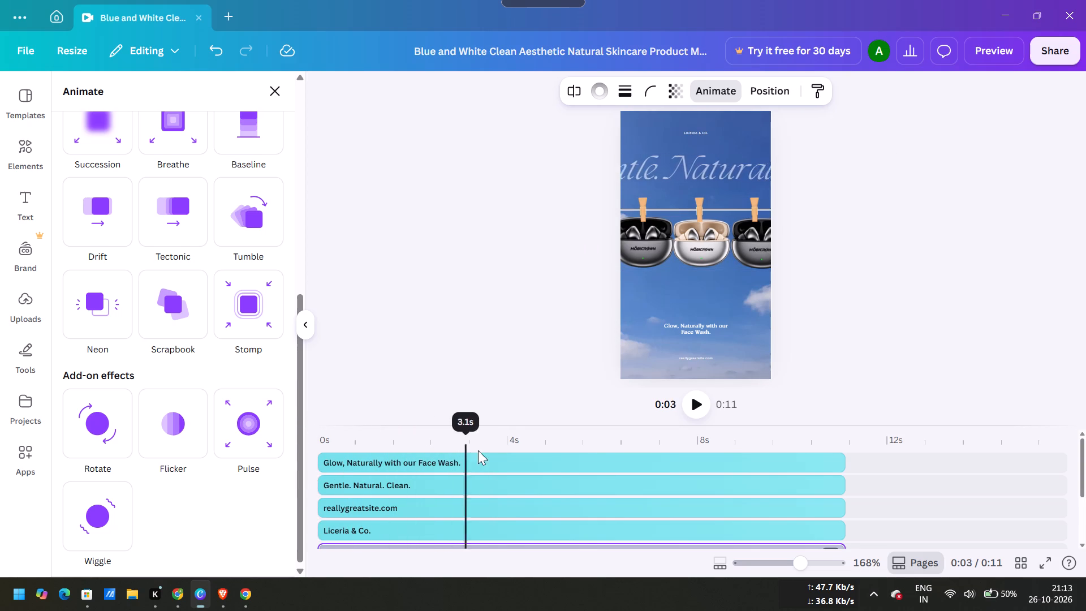
{"action": "left_click_drag", "start_coordinate": [478, 450], "coordinate": [847, 411]}
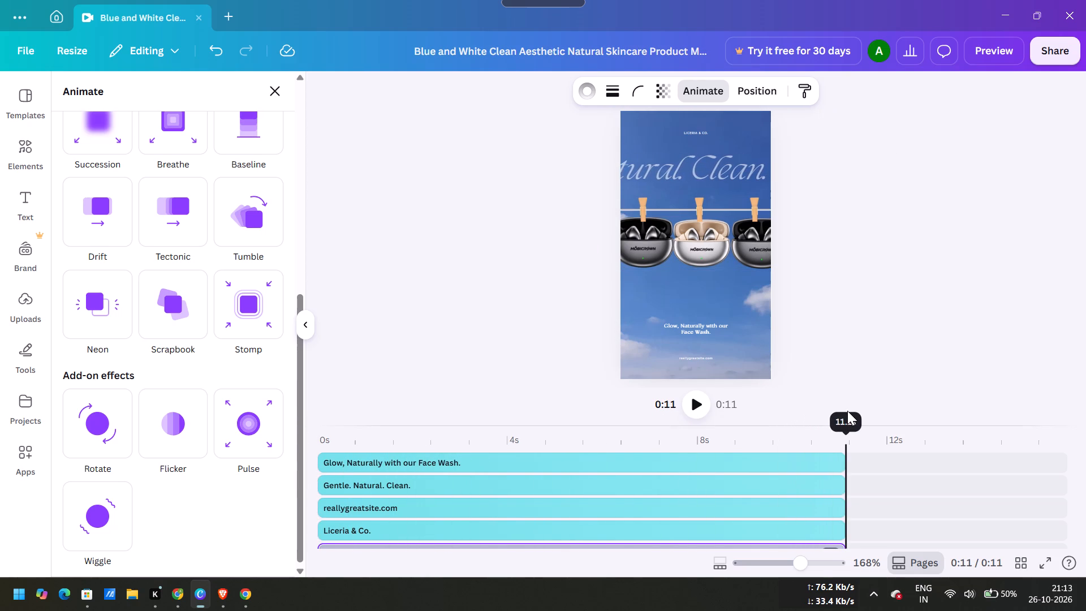
{"action": "left_click_drag", "start_coordinate": [847, 411], "coordinate": [269, 402]}
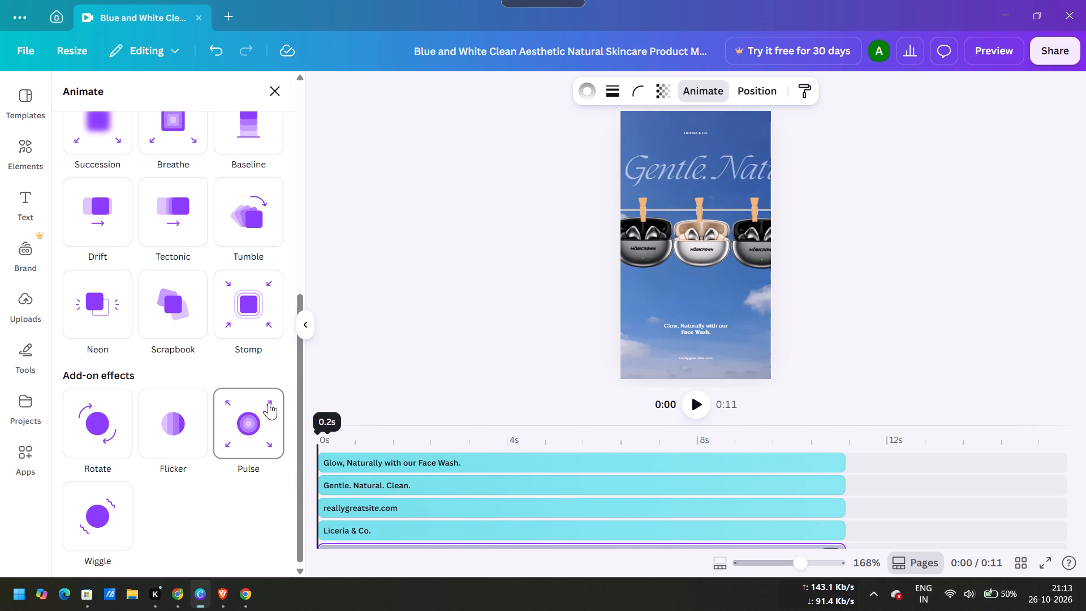
{"action": "left_click_drag", "start_coordinate": [269, 402], "coordinate": [331, 429]}
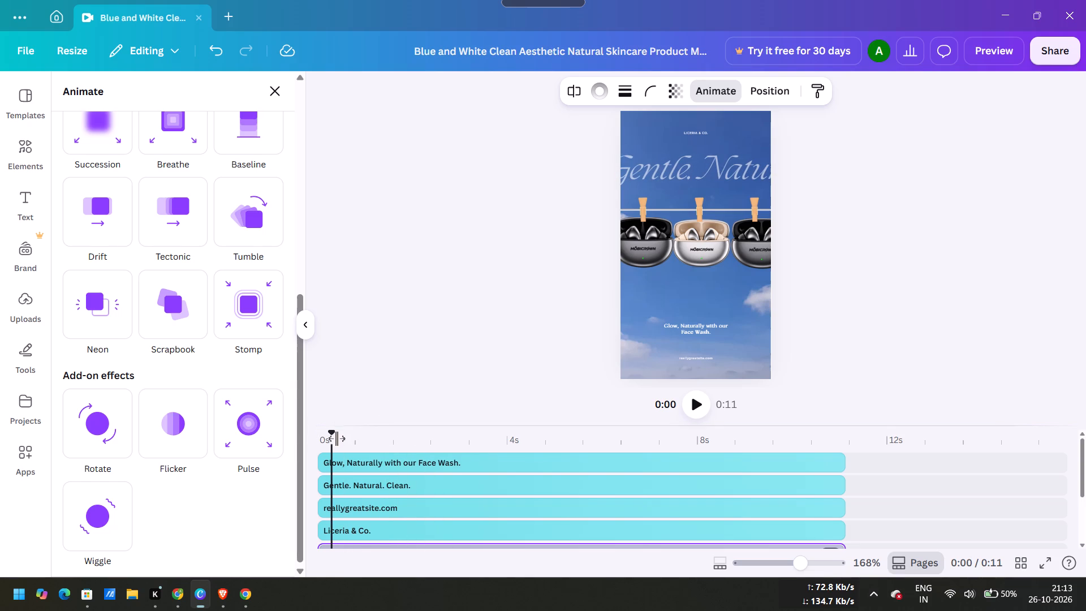
{"action": "left_click_drag", "start_coordinate": [337, 438], "coordinate": [323, 445]}
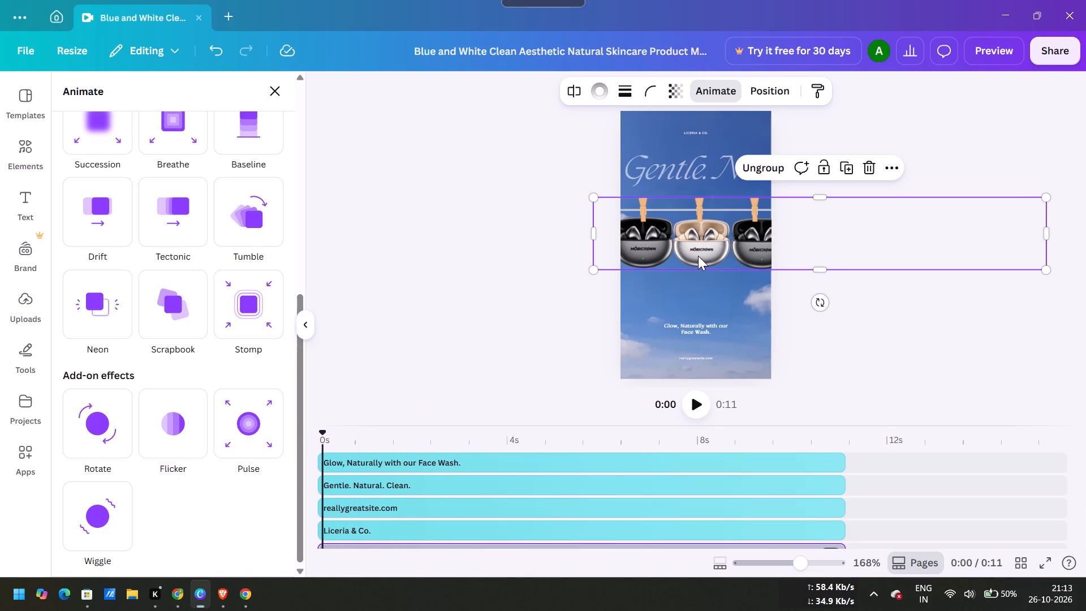
Copy the earbuds-and-clothesline group and create a new custom-size design of 2560 × 1440 px.
{"action": "key", "text": "ctrl+c"}
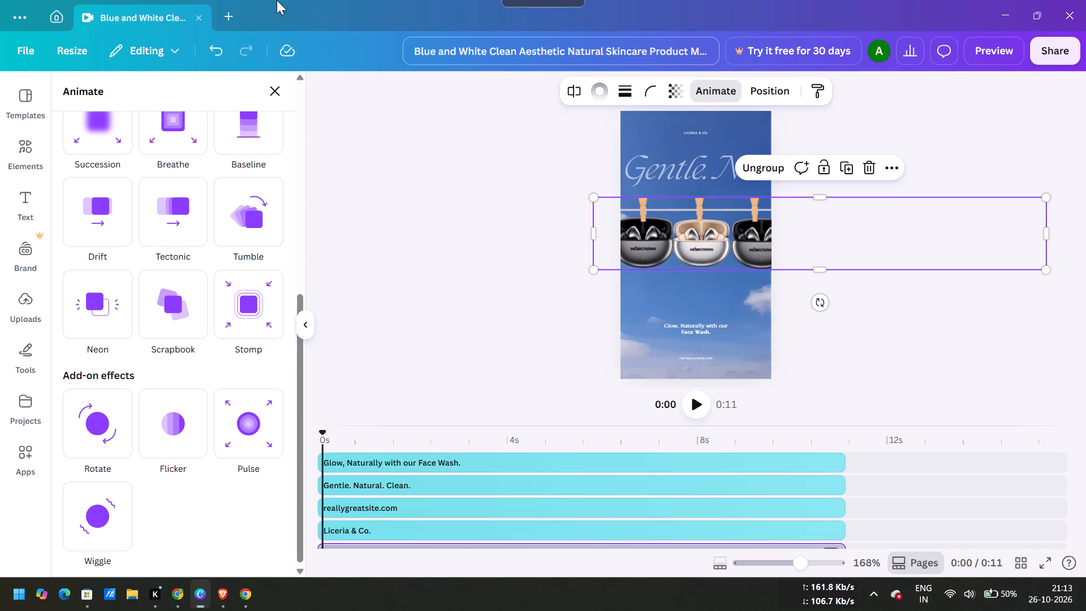
{"action": "left_click", "coordinate": [225, 14]}
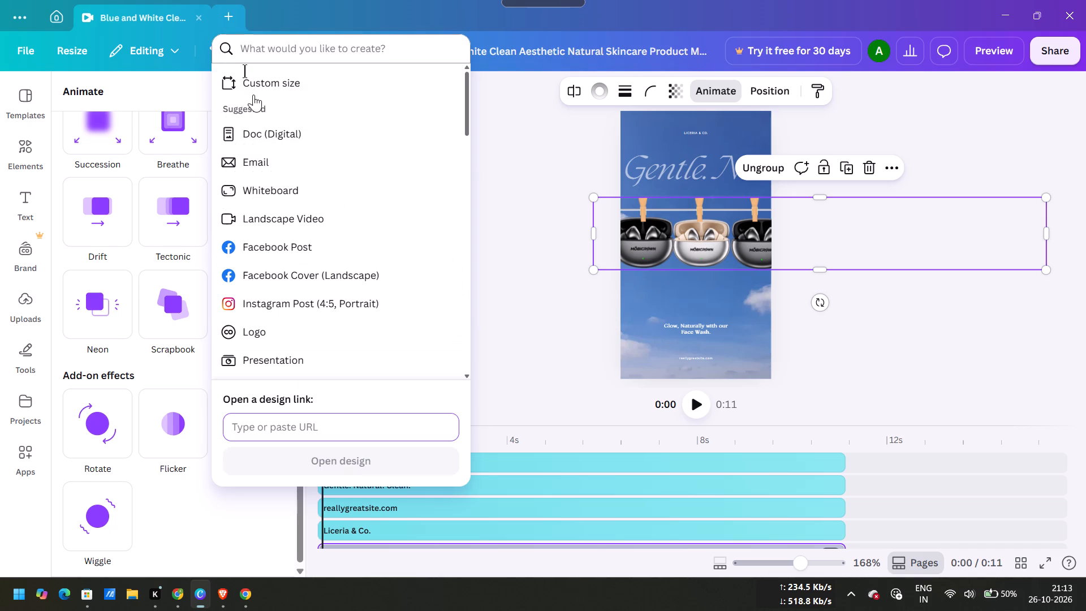
{"action": "scroll", "coordinate": [247, 236], "scroll_direction": "down", "scroll_amount": 4}
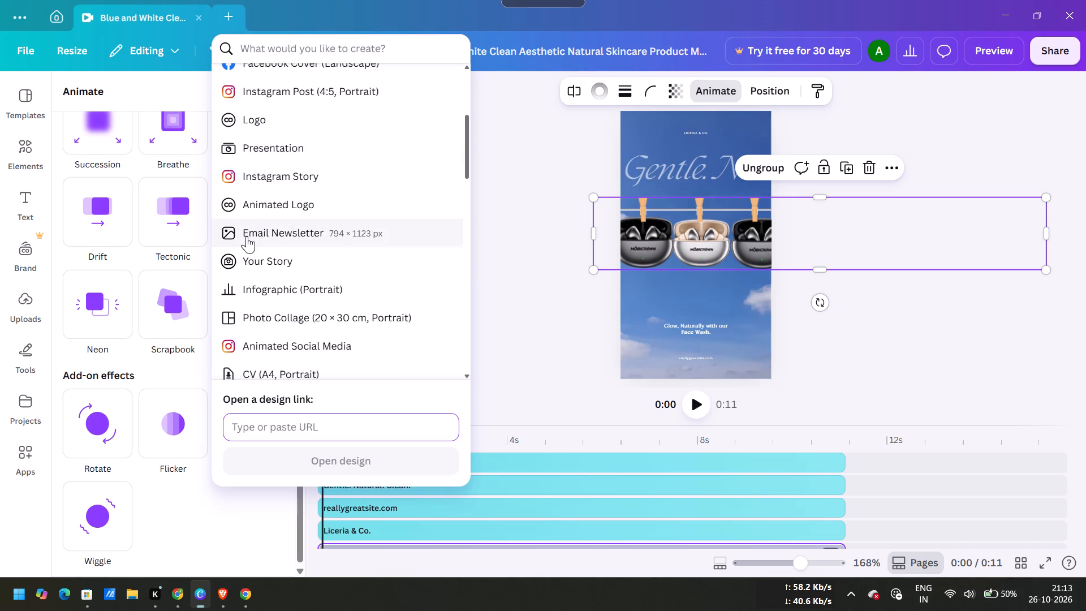
{"action": "scroll", "coordinate": [247, 236], "scroll_direction": "down", "scroll_amount": 3}
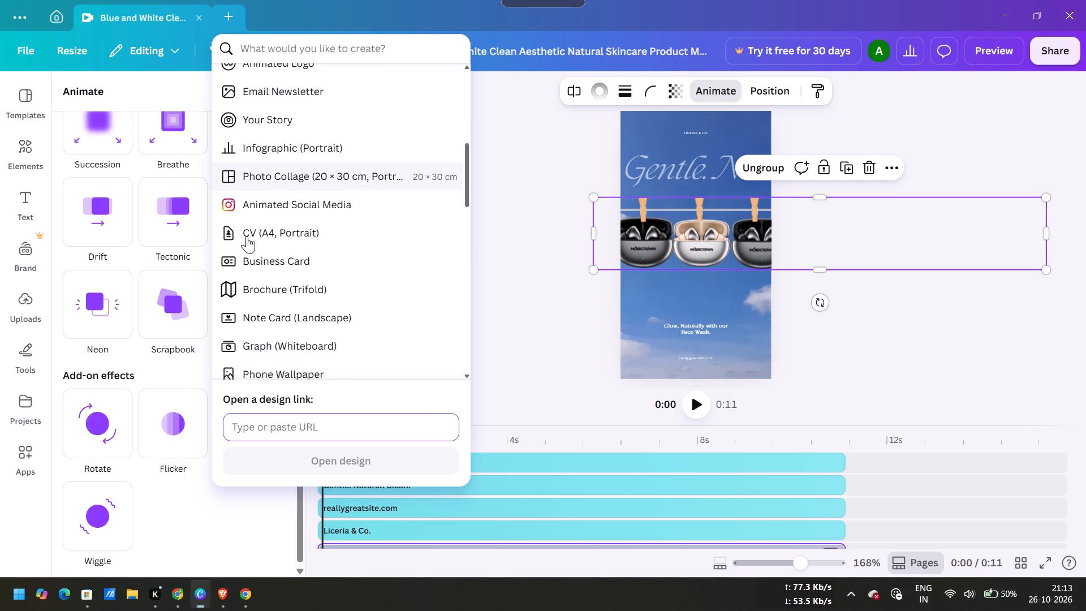
{"action": "scroll", "coordinate": [247, 236], "scroll_direction": "down", "scroll_amount": 5}
{"action": "scroll", "coordinate": [247, 236], "scroll_direction": "up", "scroll_amount": 8}
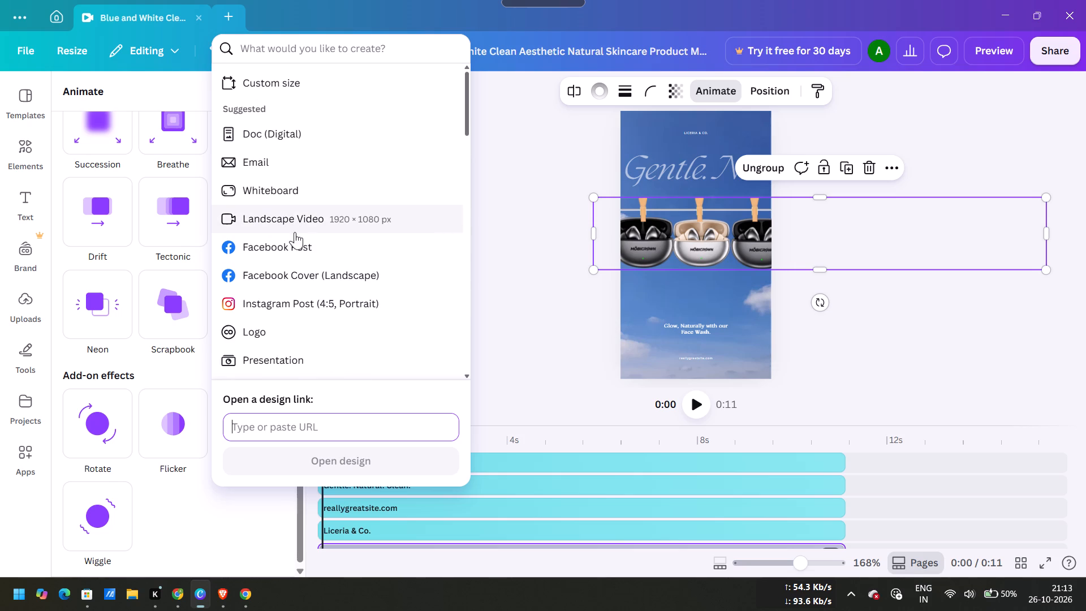
{"action": "left_click", "coordinate": [361, 76]}
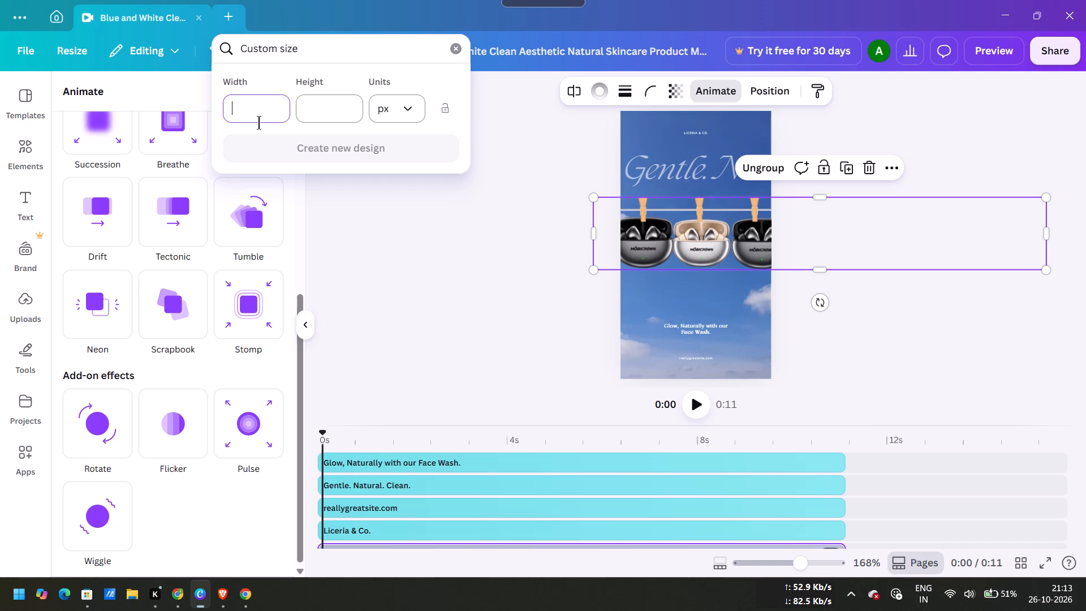
{"action": "key", "text": "2"}
{"action": "type", "text": "560"}
{"action": "left_click", "coordinate": [310, 98]}
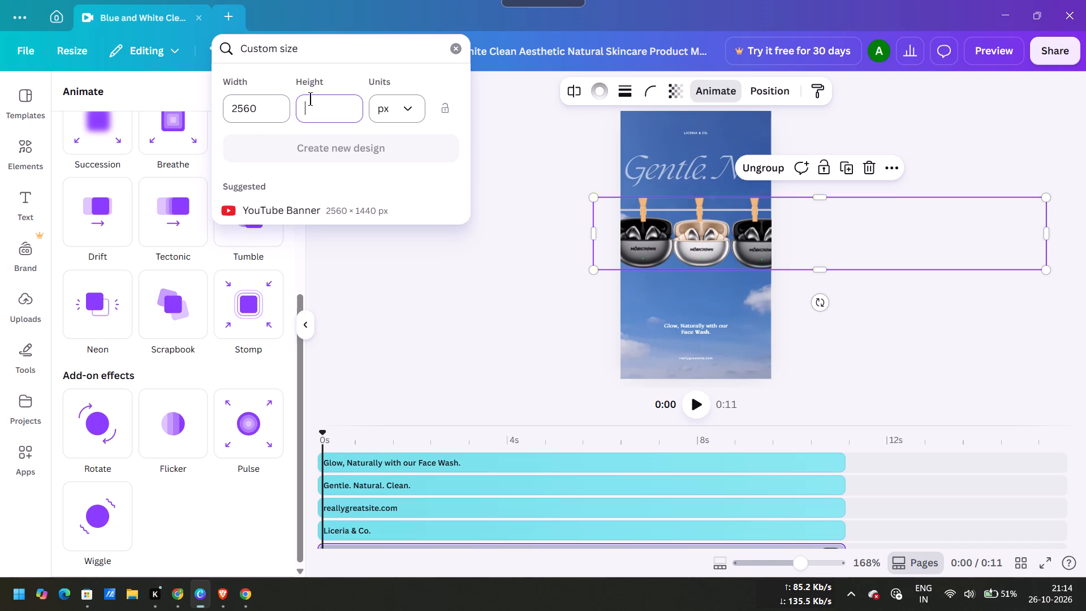
{"action": "type", "text": "144"}
{"action": "key", "text": "0"}
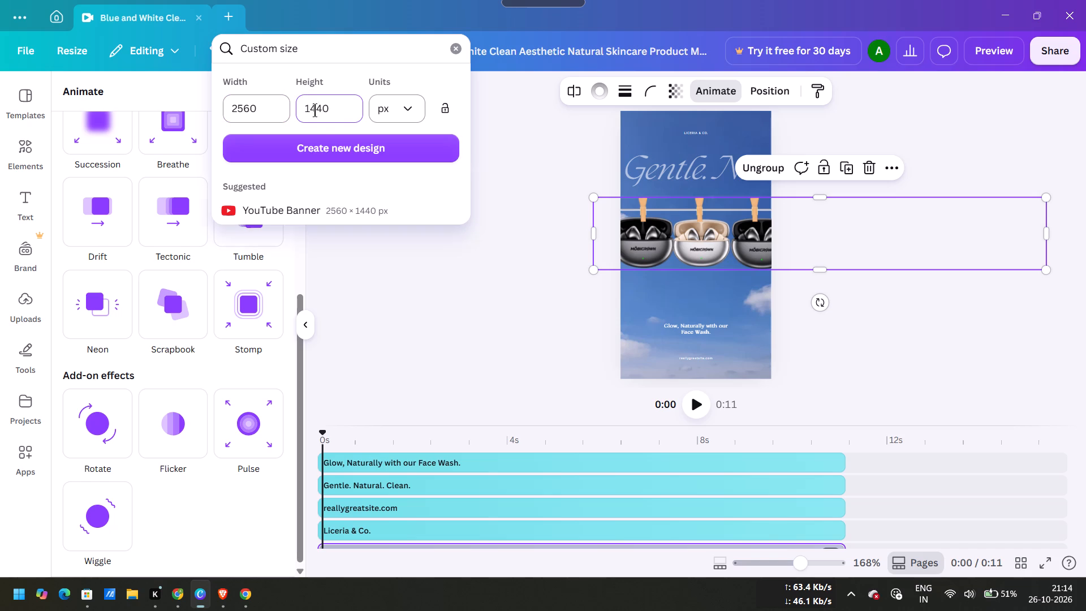
{"action": "left_click", "coordinate": [321, 142]}
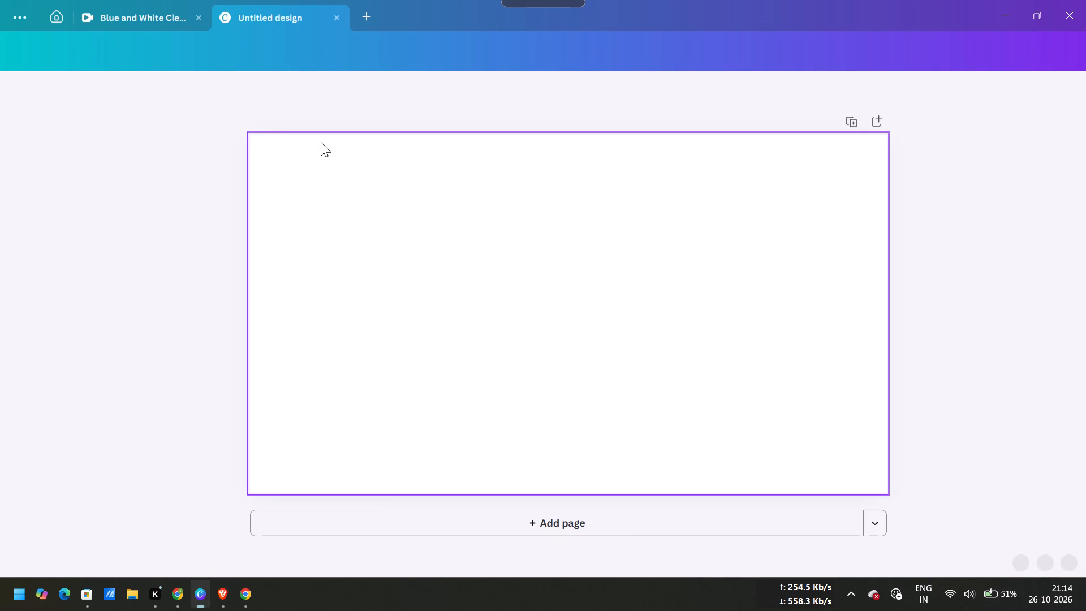
Paste the earbuds-and-clothesline group onto the blank page and move it down to about the page's mid-height.
{"action": "left_click", "coordinate": [579, 304]}
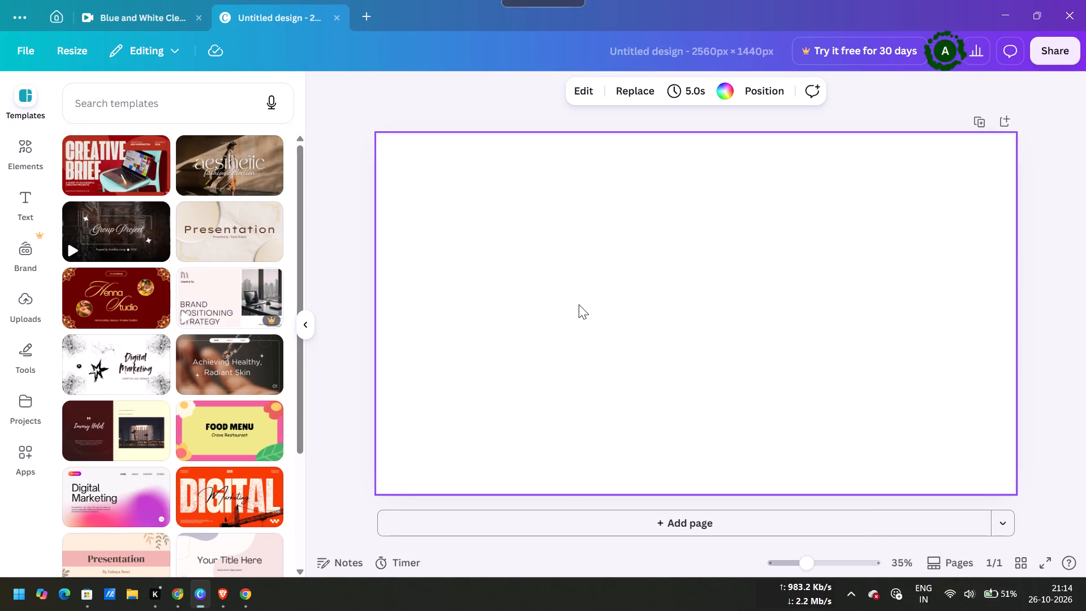
{"action": "key", "text": "ctrl+v"}
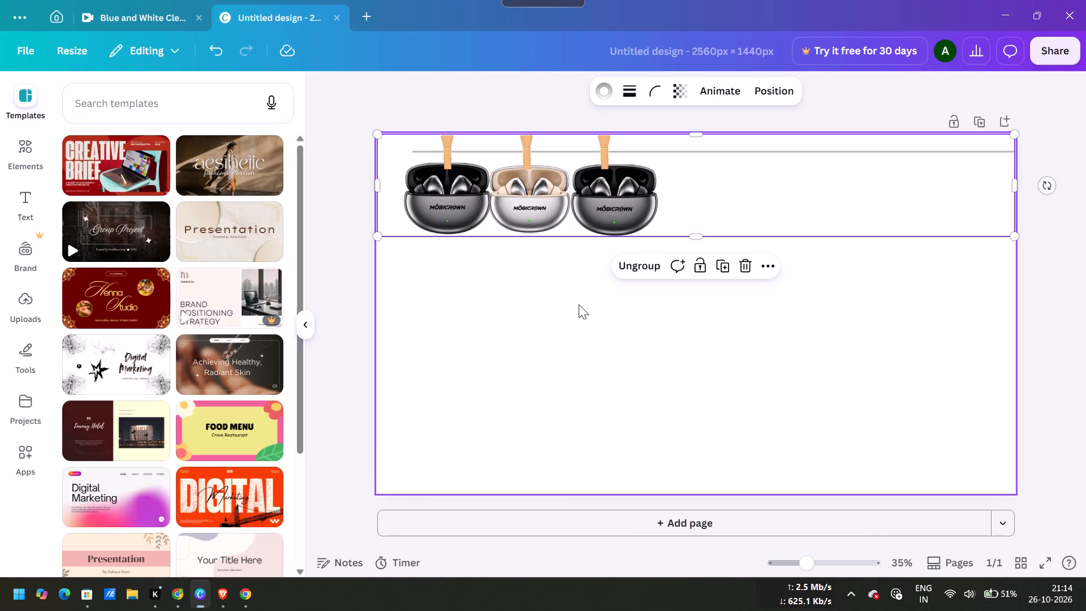
{"action": "left_click_drag", "start_coordinate": [580, 209], "coordinate": [633, 317]}
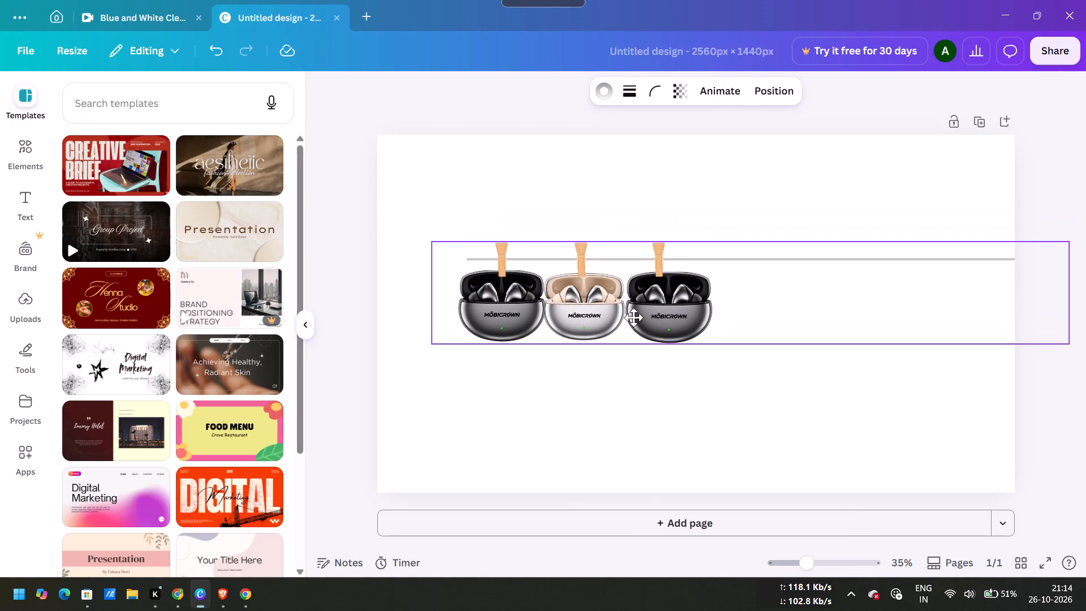
{"action": "left_click_drag", "start_coordinate": [633, 317], "coordinate": [600, 317]}
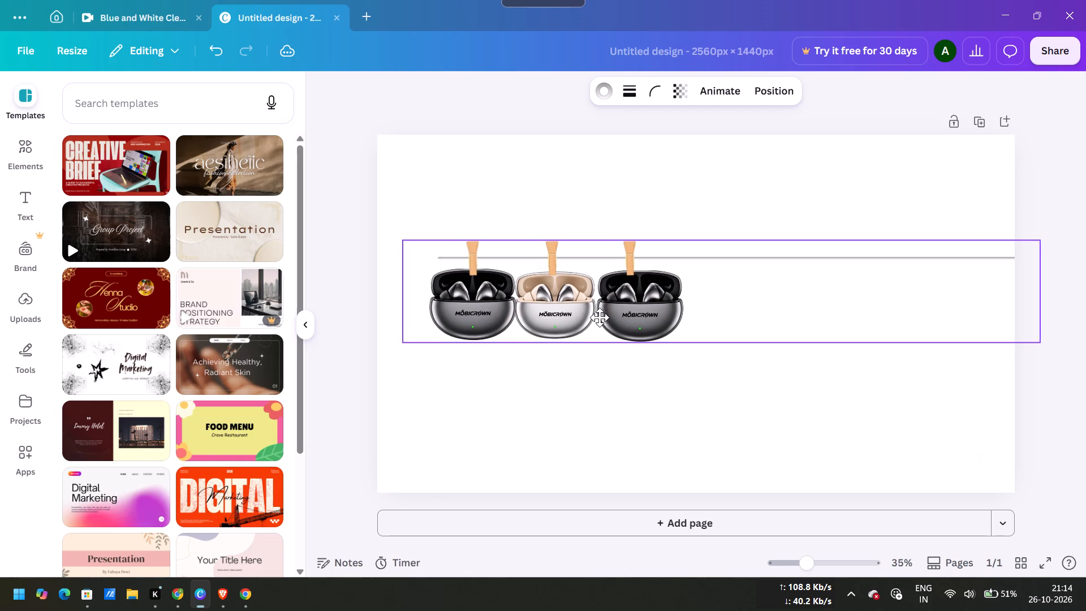
{"action": "left_click_drag", "start_coordinate": [600, 317], "coordinate": [597, 317]}
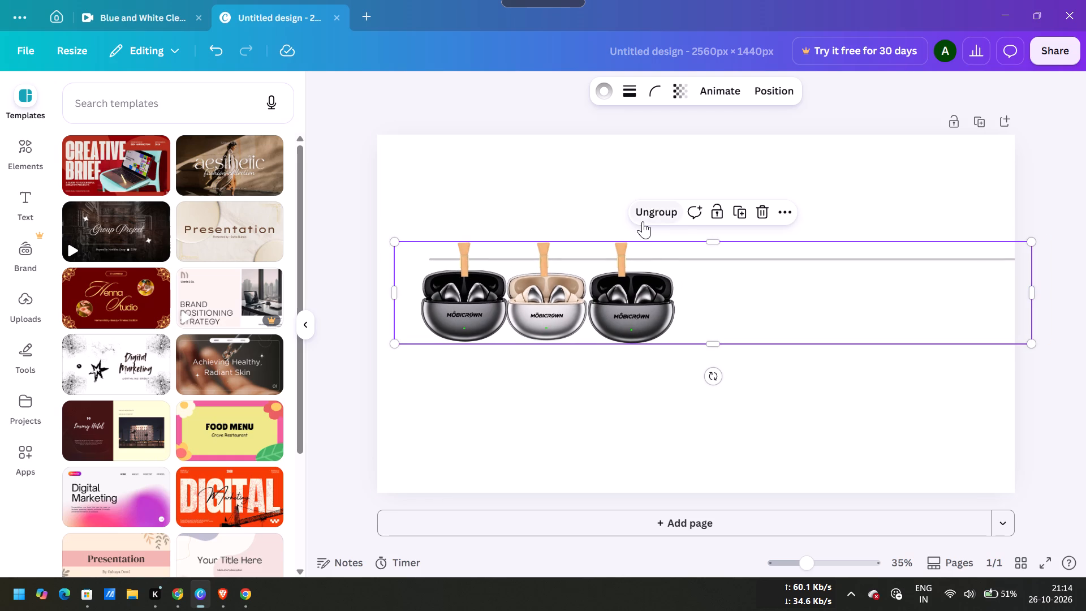
Ungroup the earbuds-and-clothesline group and shift all its pieces together slightly left to fit the page width.
{"action": "left_click", "coordinate": [643, 221]}
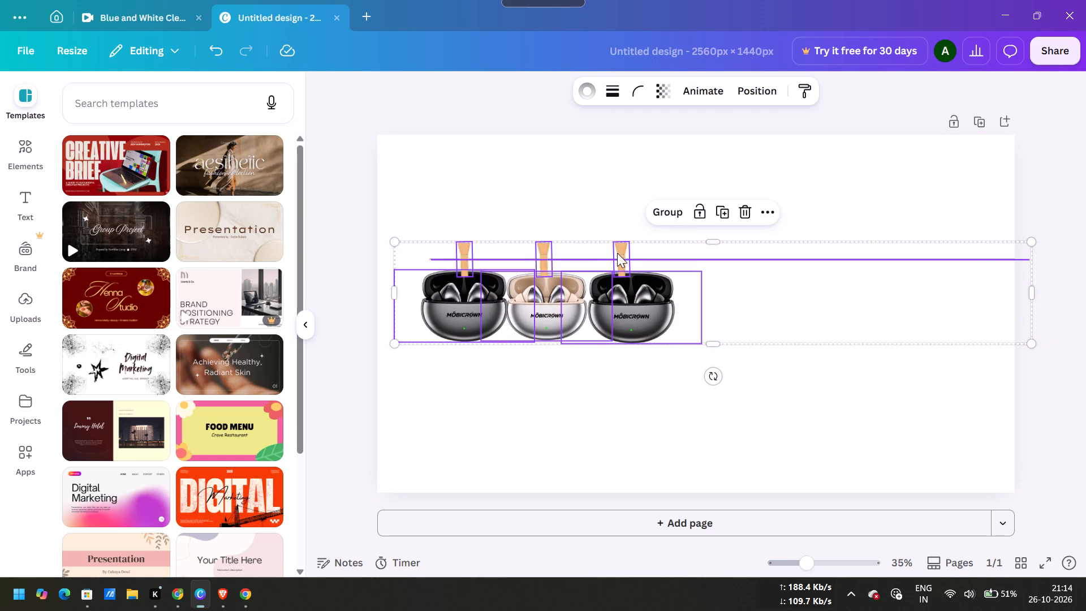
{"action": "left_click_drag", "start_coordinate": [617, 253], "coordinate": [606, 251]}
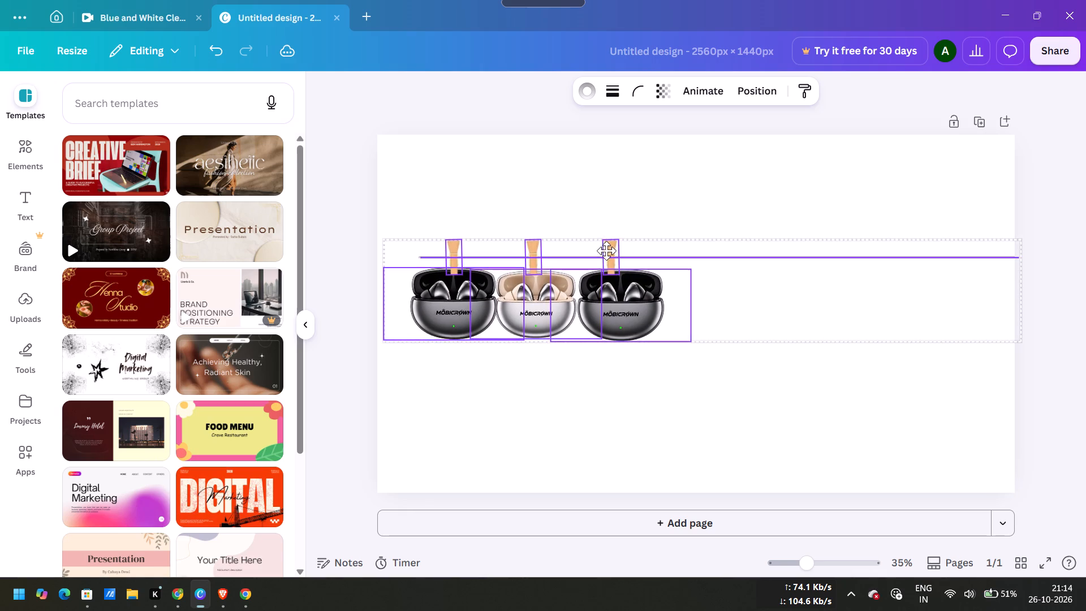
{"action": "left_click_drag", "start_coordinate": [606, 251], "coordinate": [605, 249]}
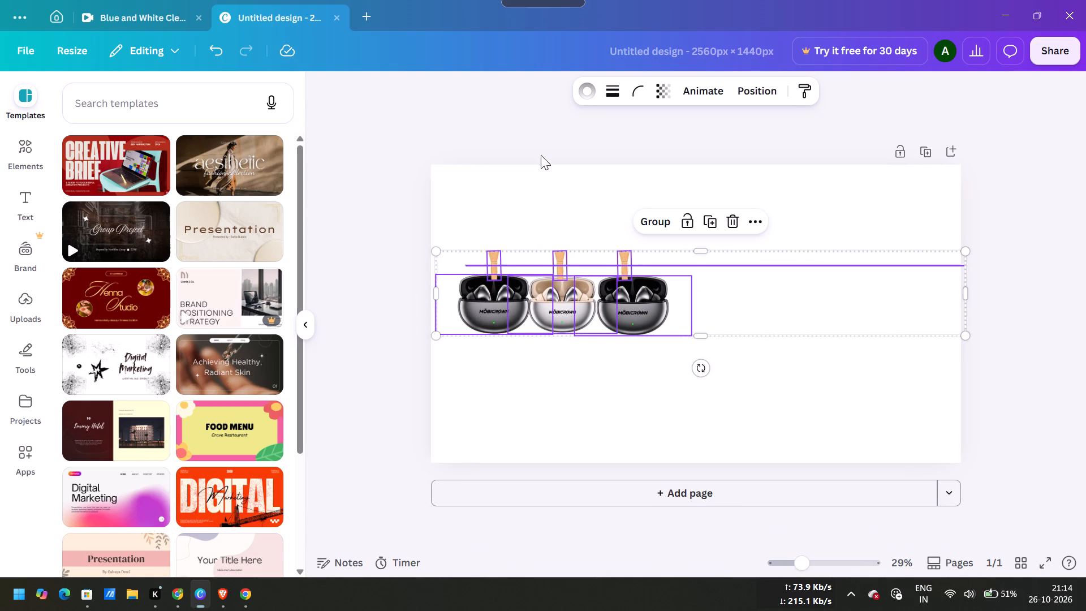
{"action": "left_click", "coordinate": [555, 192]}
Move the third clothespin slightly right so it sits nearly centred above the third earbuds case.
{"action": "left_click", "coordinate": [647, 308]}
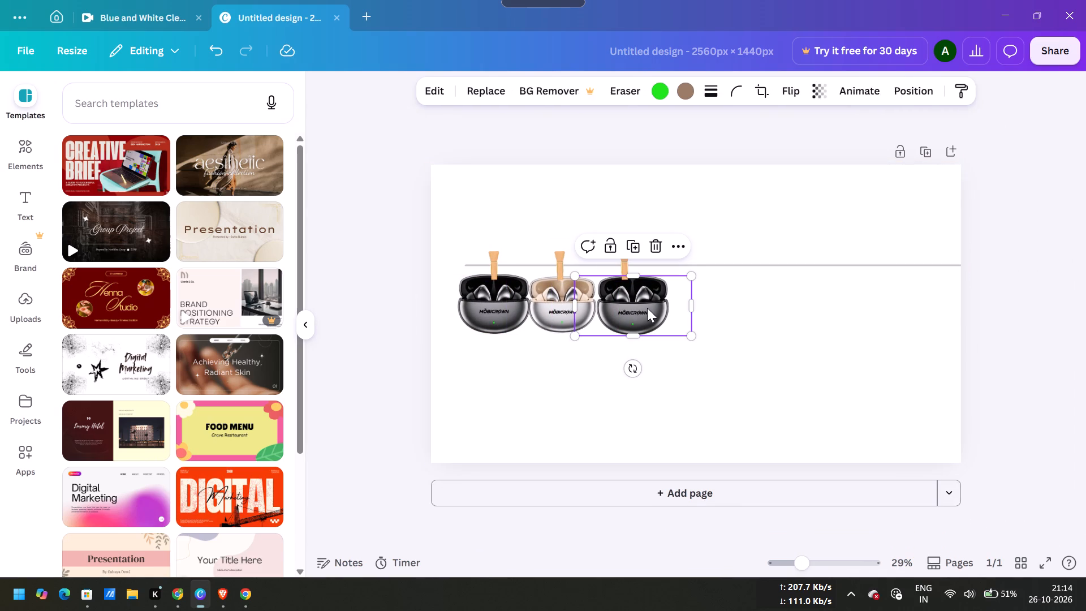
{"action": "left_click", "coordinate": [624, 264]}
{"action": "left_click_drag", "start_coordinate": [624, 264], "coordinate": [629, 265]}
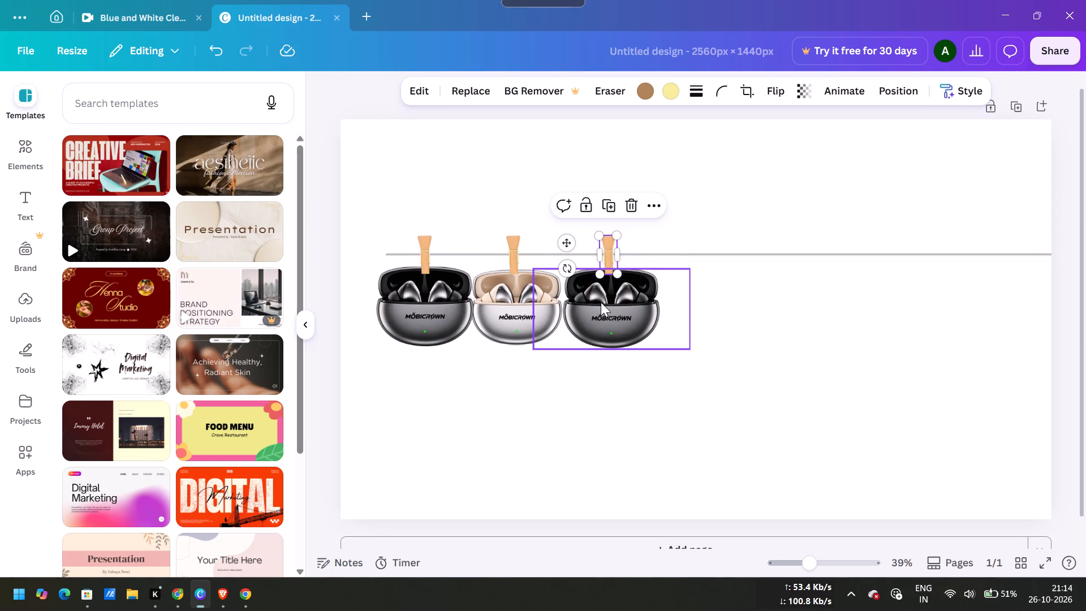
Shrink the third earbuds case slightly, comparing it over the middle case, and place it back under the third clothespin.
{"action": "left_click", "coordinate": [501, 329]}
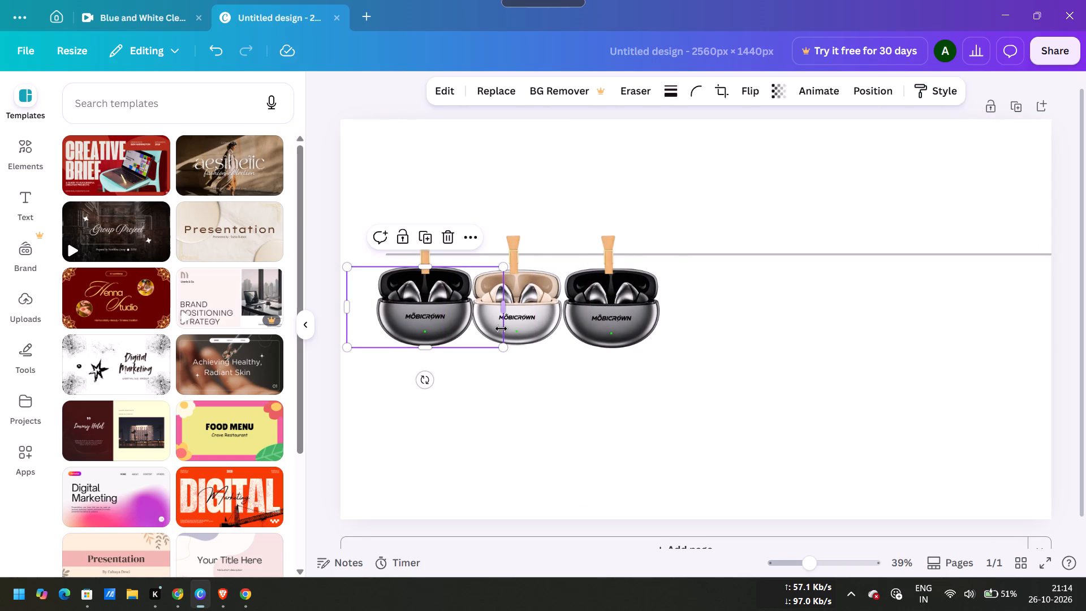
{"action": "left_click", "coordinate": [591, 313]}
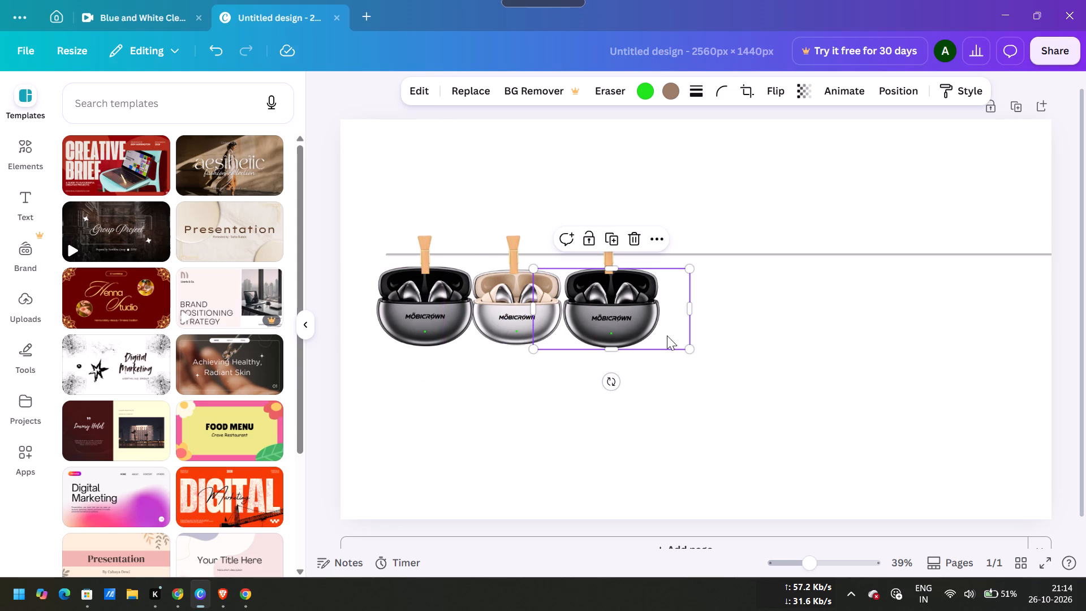
{"action": "left_click", "coordinate": [689, 352]}
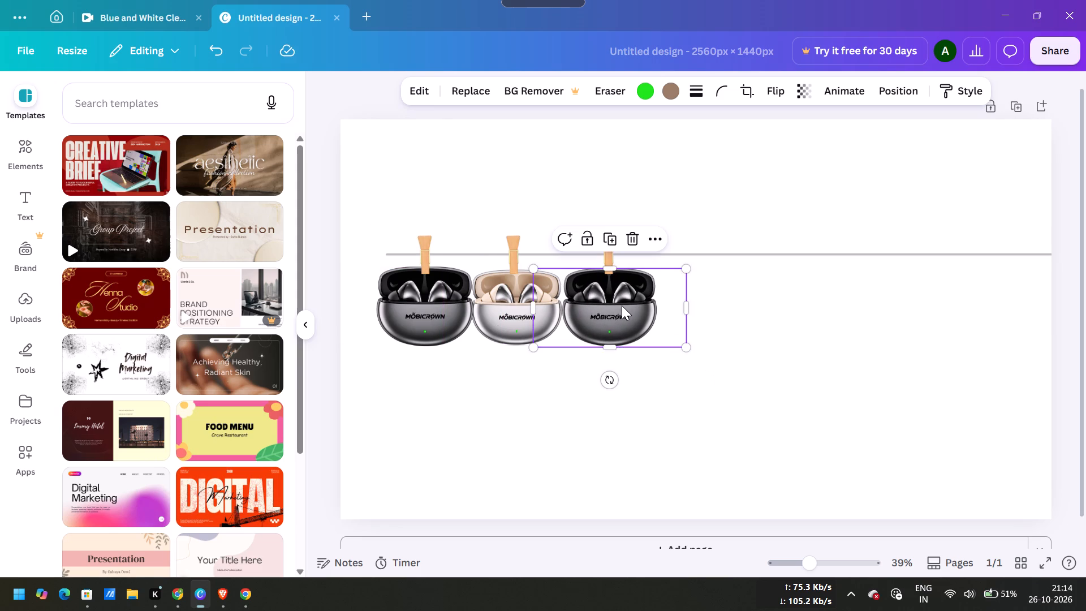
{"action": "left_click_drag", "start_coordinate": [622, 305], "coordinate": [530, 306]}
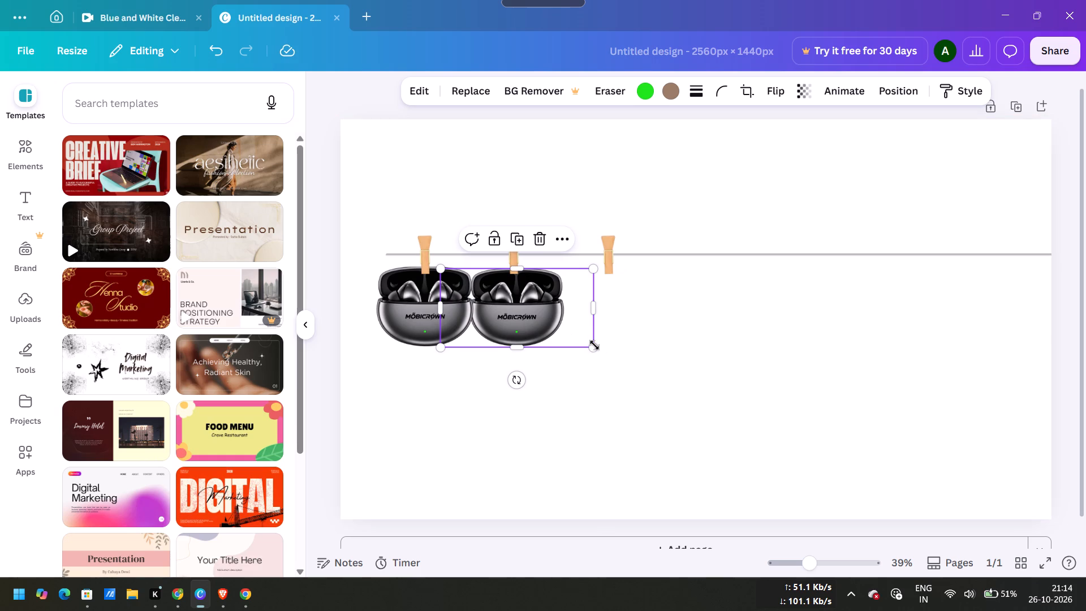
{"action": "left_click_drag", "start_coordinate": [591, 344], "coordinate": [583, 343]}
{"action": "left_click_drag", "start_coordinate": [510, 315], "coordinate": [567, 316]}
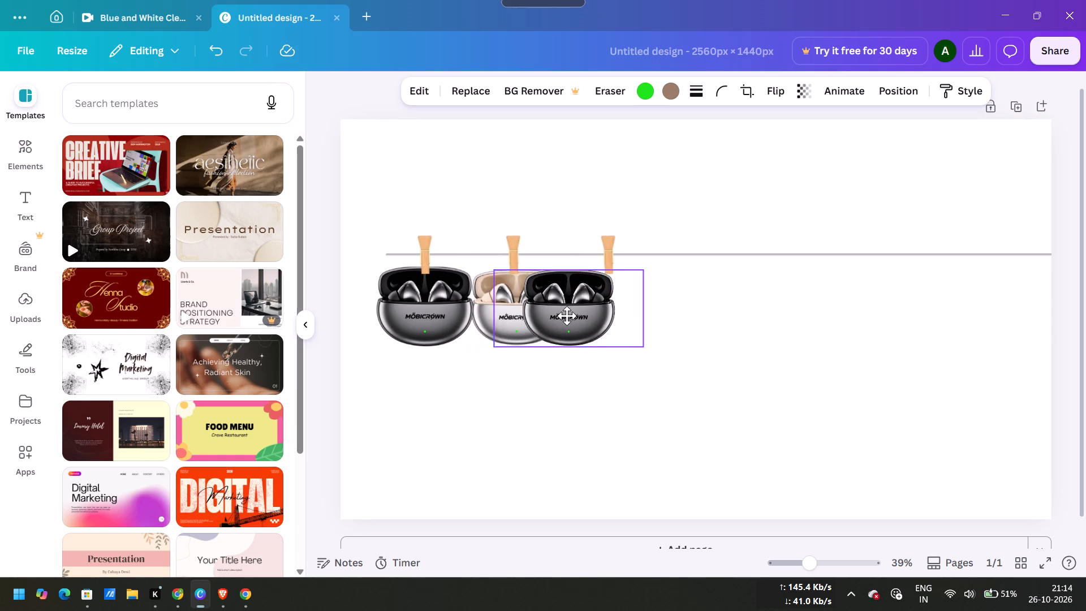
{"action": "left_click_drag", "start_coordinate": [567, 316], "coordinate": [602, 316]}
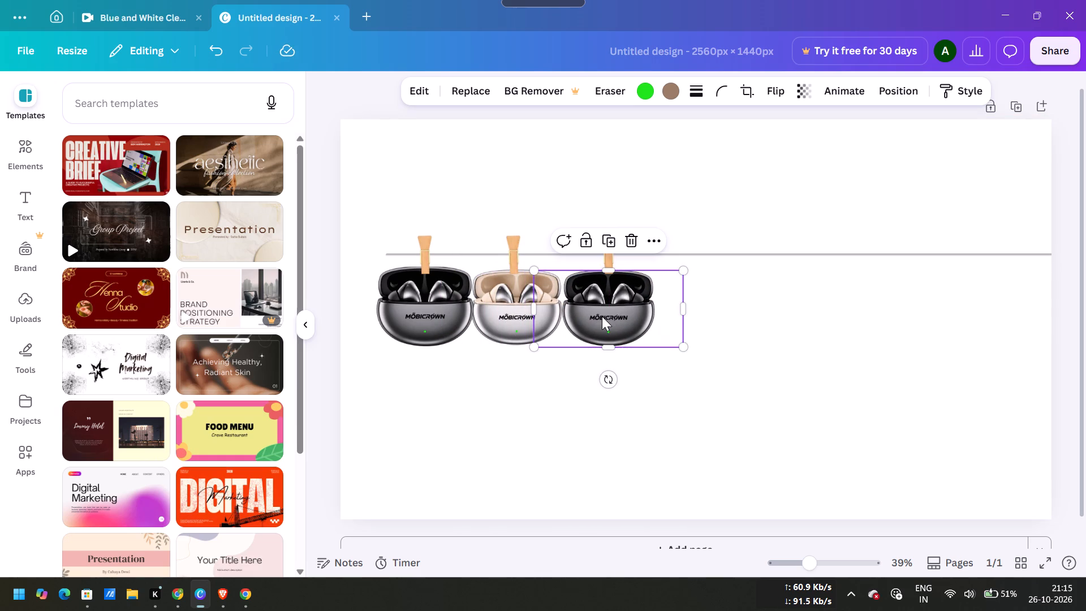
{"action": "left_click", "coordinate": [602, 316]}
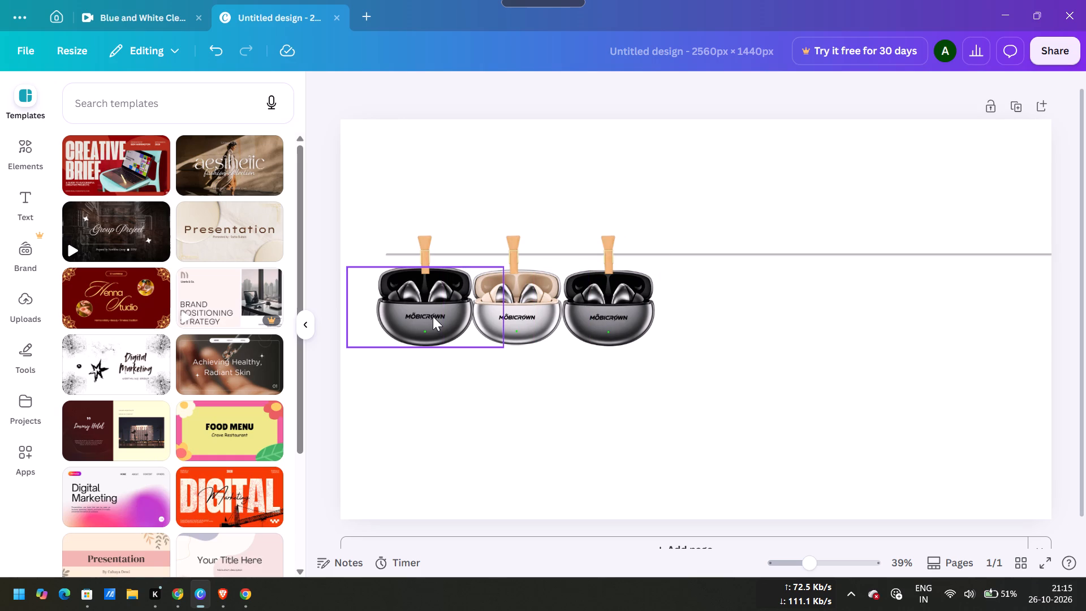
Shrink the first earbuds case slightly, comparing it over the third case, and place it back centred under the first clothespin.
{"action": "left_click", "coordinate": [433, 316]}
{"action": "left_click", "coordinate": [433, 316]}
{"action": "left_click_drag", "start_coordinate": [433, 316], "coordinate": [626, 329]}
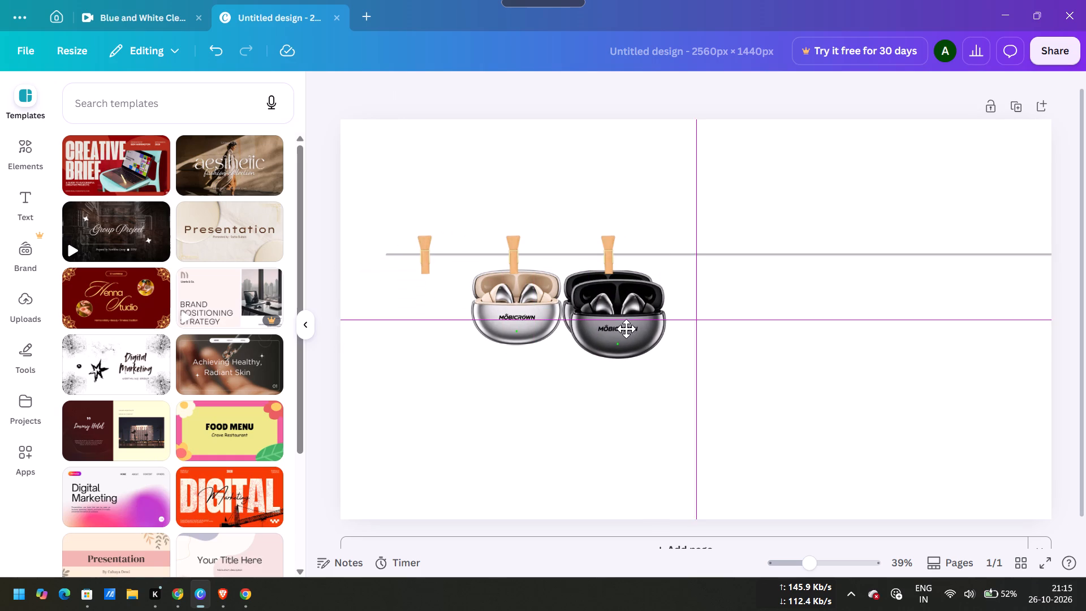
{"action": "left_click_drag", "start_coordinate": [626, 329], "coordinate": [616, 321]}
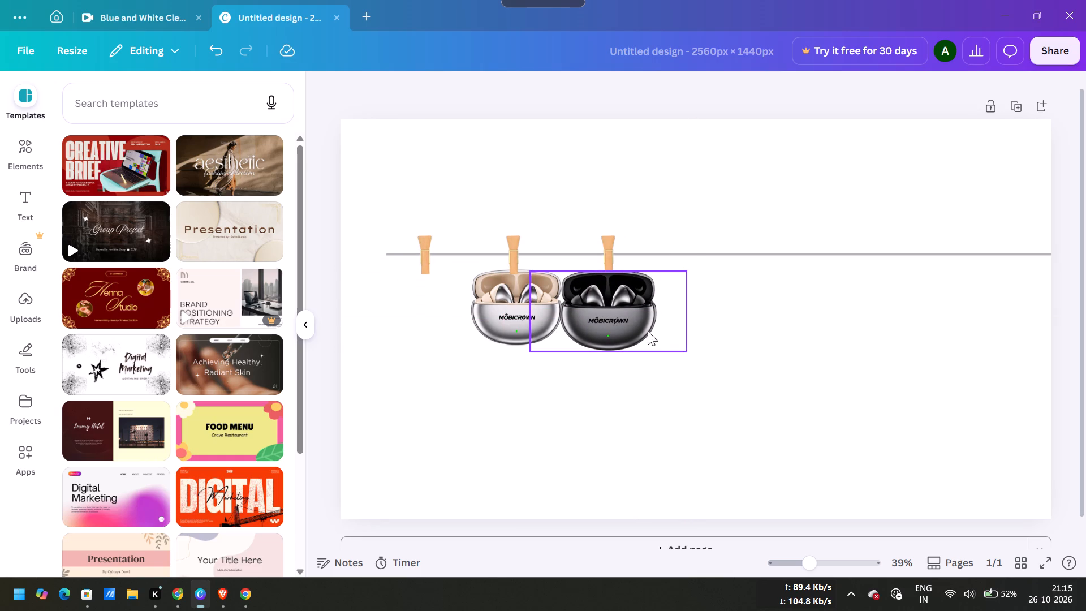
{"action": "left_click", "coordinate": [685, 348]}
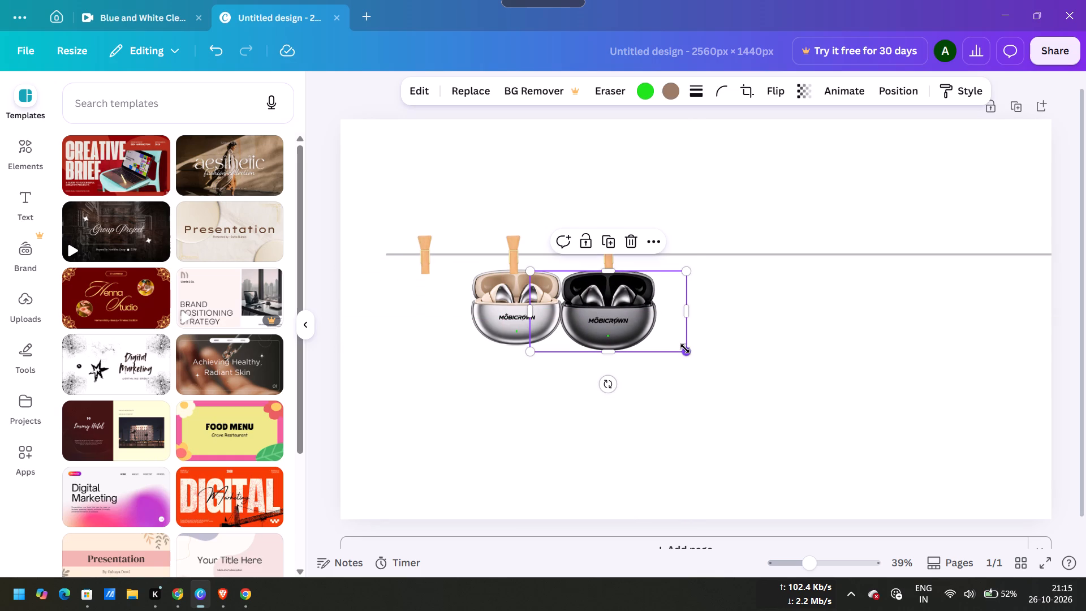
{"action": "left_click_drag", "start_coordinate": [689, 351], "coordinate": [687, 331]}
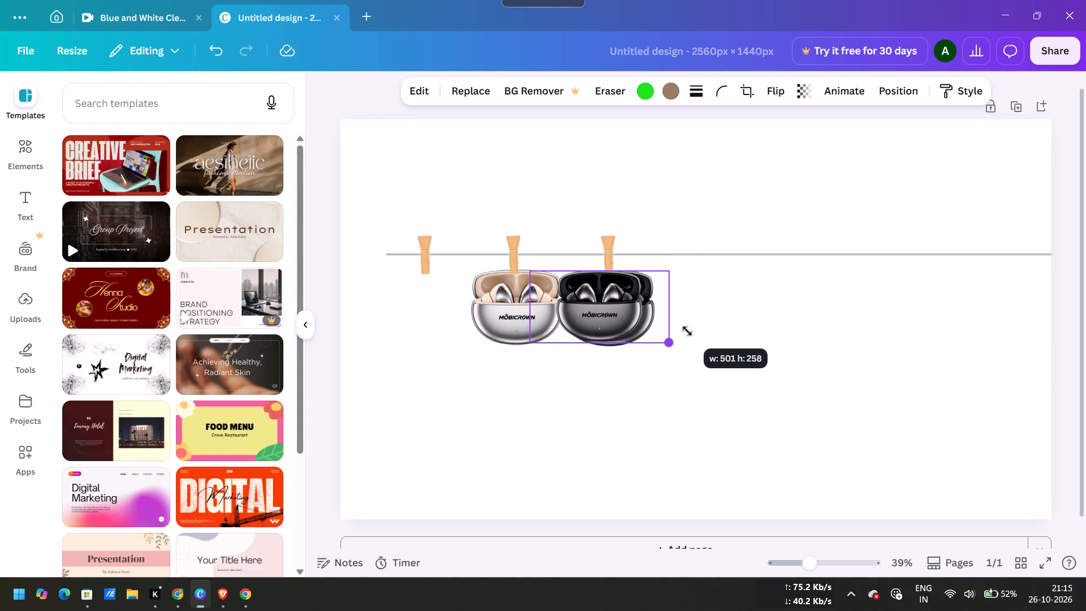
{"action": "left_click_drag", "start_coordinate": [687, 331], "coordinate": [691, 337]}
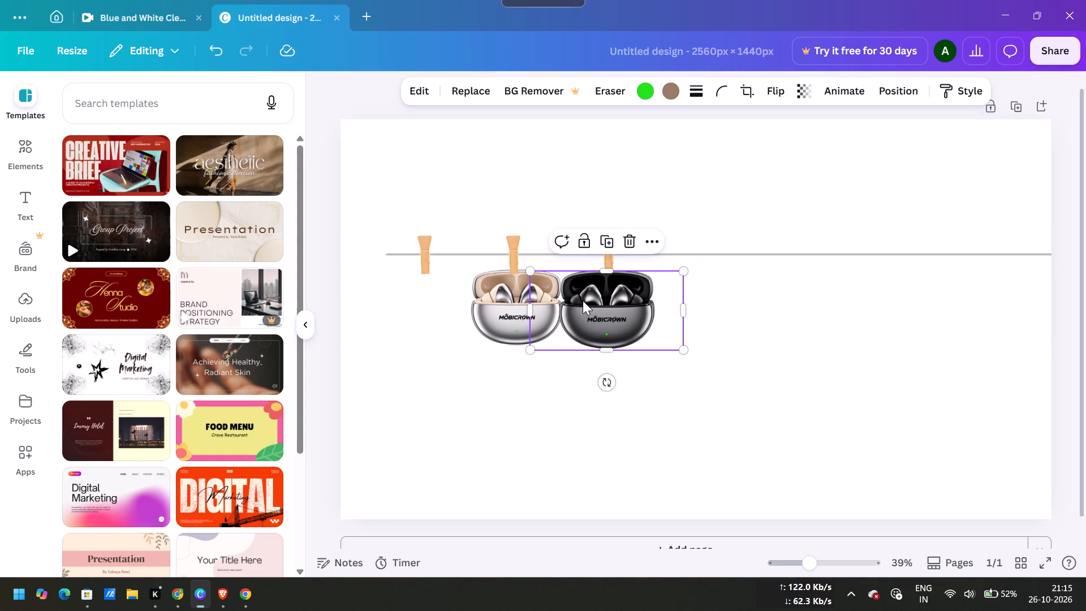
{"action": "left_click_drag", "start_coordinate": [577, 298], "coordinate": [395, 302]}
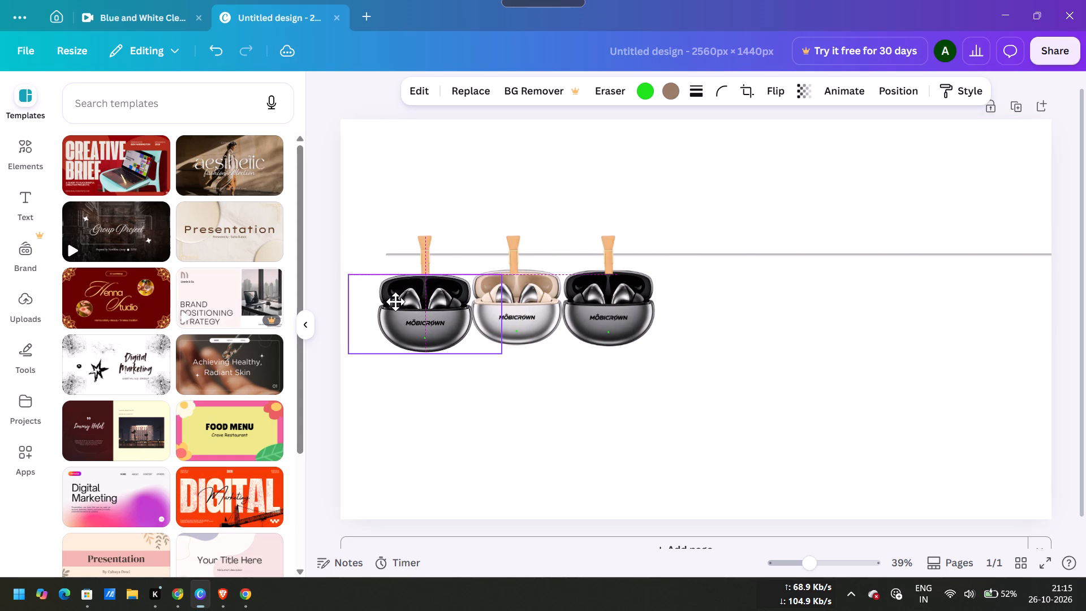
{"action": "left_click_drag", "start_coordinate": [395, 302], "coordinate": [391, 296]}
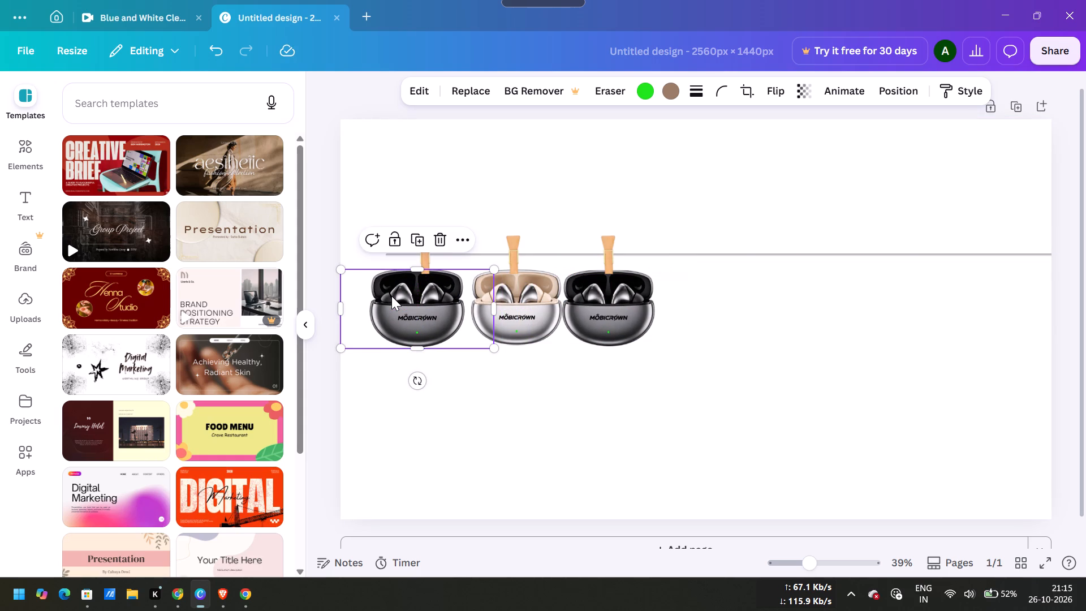
{"action": "left_click_drag", "start_coordinate": [408, 296], "coordinate": [420, 296]}
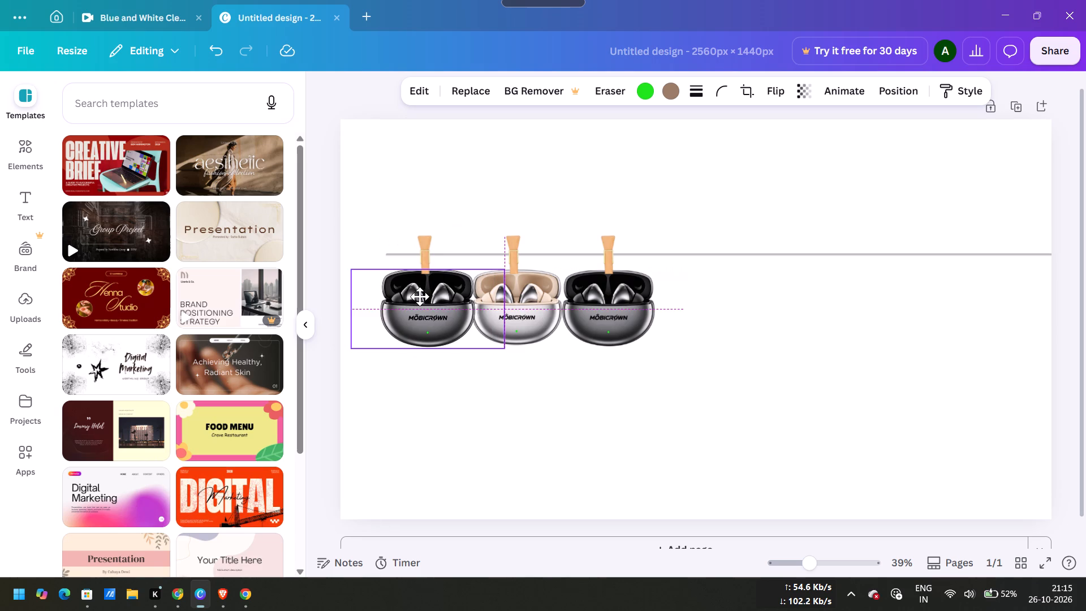
{"action": "left_click_drag", "start_coordinate": [420, 296], "coordinate": [417, 296]}
{"action": "left_click", "coordinate": [417, 296]}
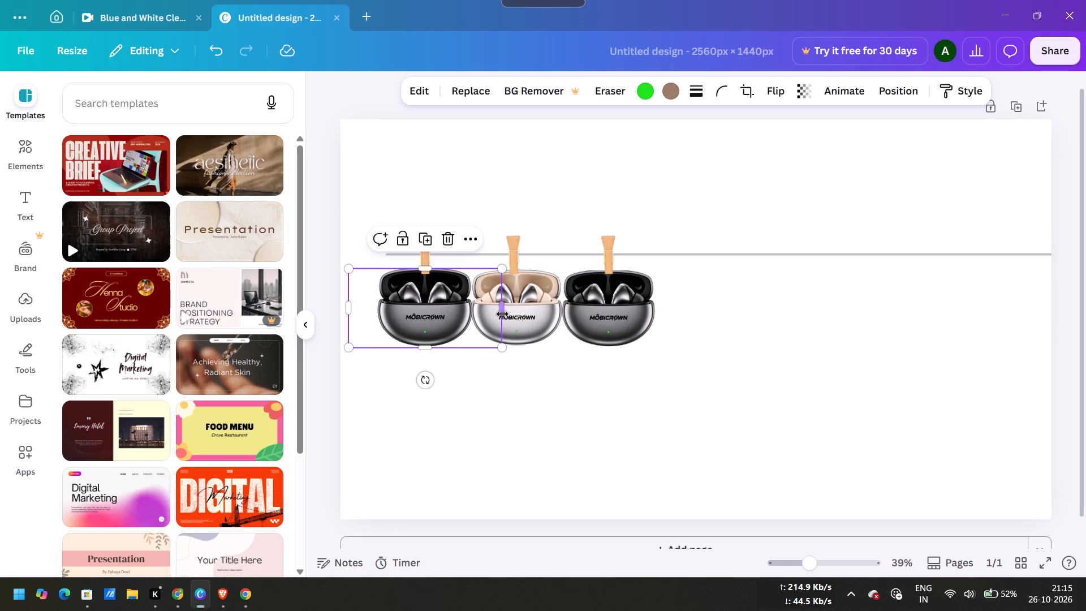
Duplicate the second clothespin and place the copy on the clothesline, just past the third earbuds case.
{"action": "left_click", "coordinate": [527, 313]}
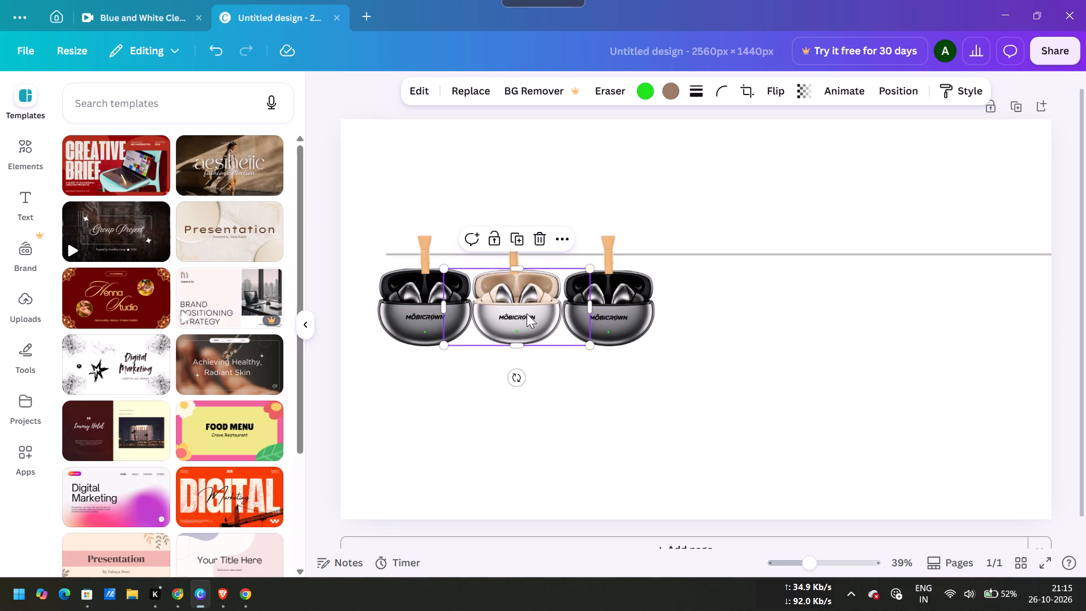
{"action": "left_click", "coordinate": [516, 259]}
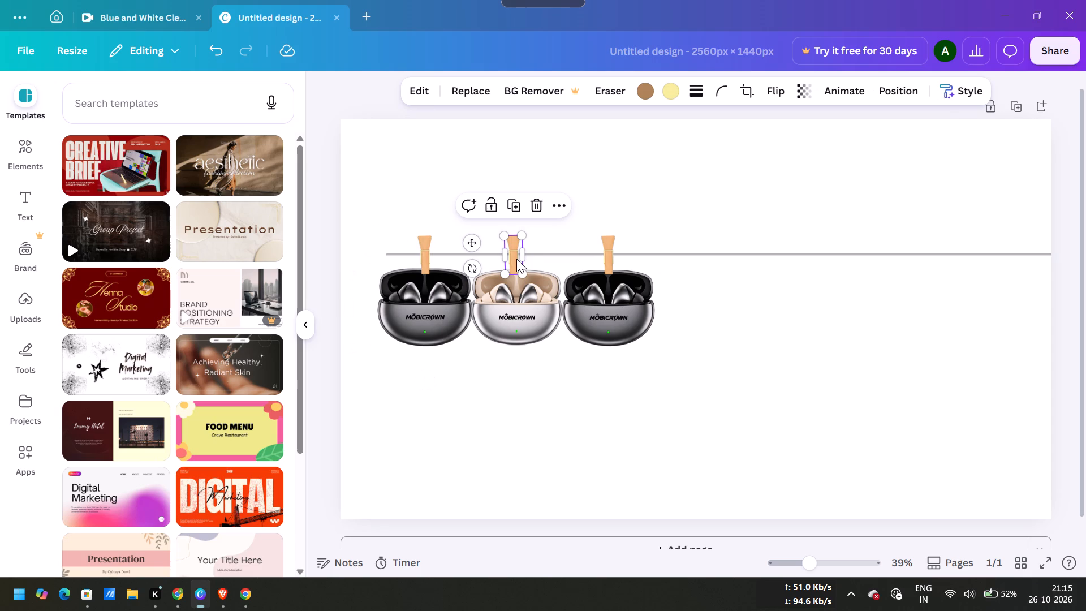
{"action": "left_click", "coordinate": [515, 206]}
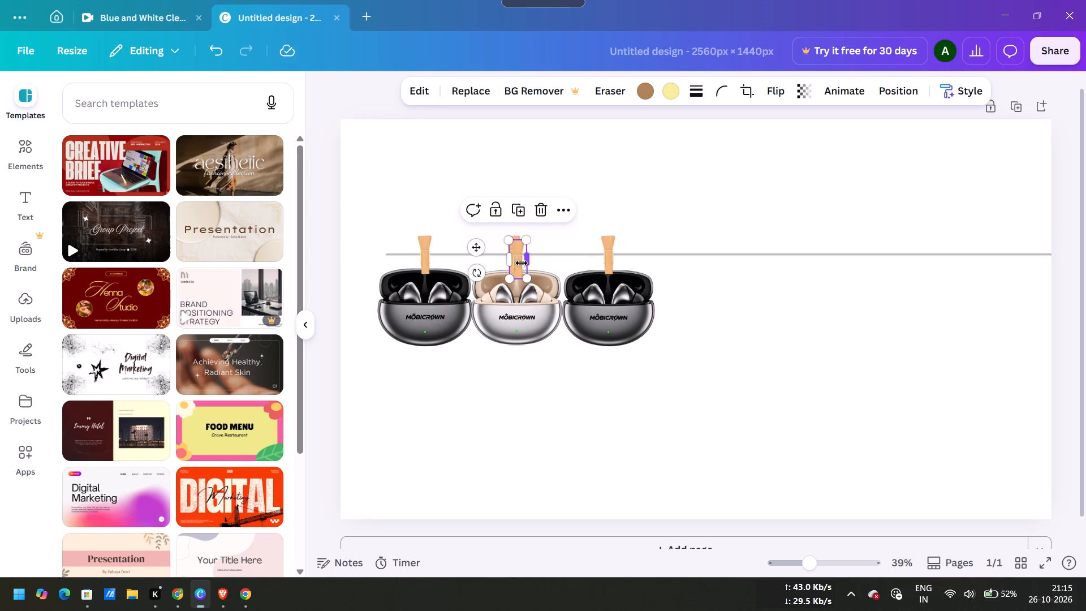
{"action": "left_click_drag", "start_coordinate": [515, 268], "coordinate": [662, 263]}
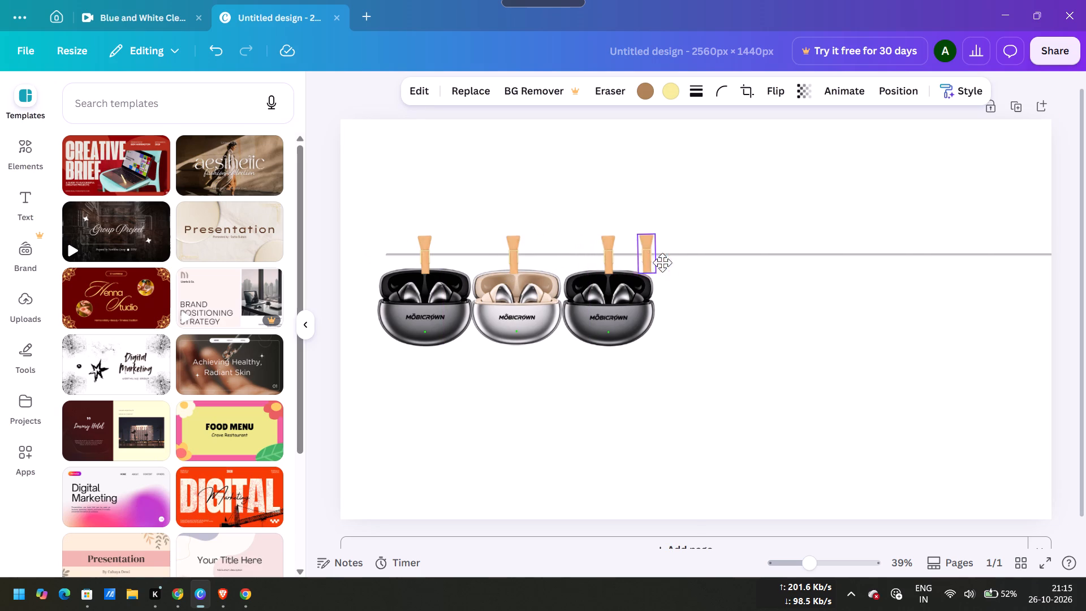
{"action": "left_click_drag", "start_coordinate": [662, 263], "coordinate": [691, 263]}
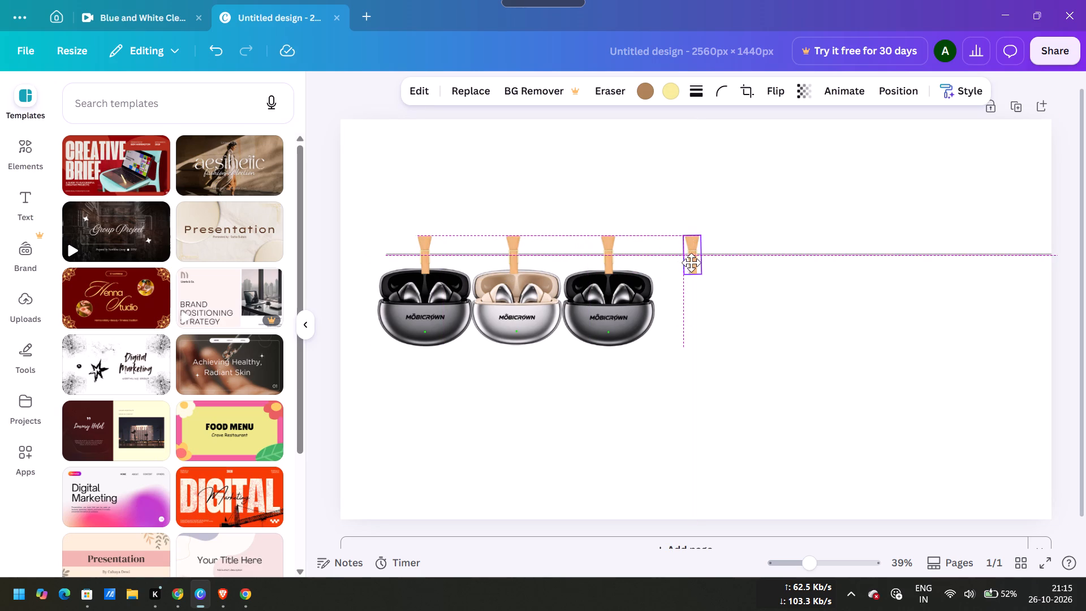
{"action": "left_click_drag", "start_coordinate": [691, 263], "coordinate": [688, 261]}
Duplicate the beige earbuds case and place the copy beside the third case, level with the row, as the fourth case.
{"action": "left_click", "coordinate": [504, 312]}
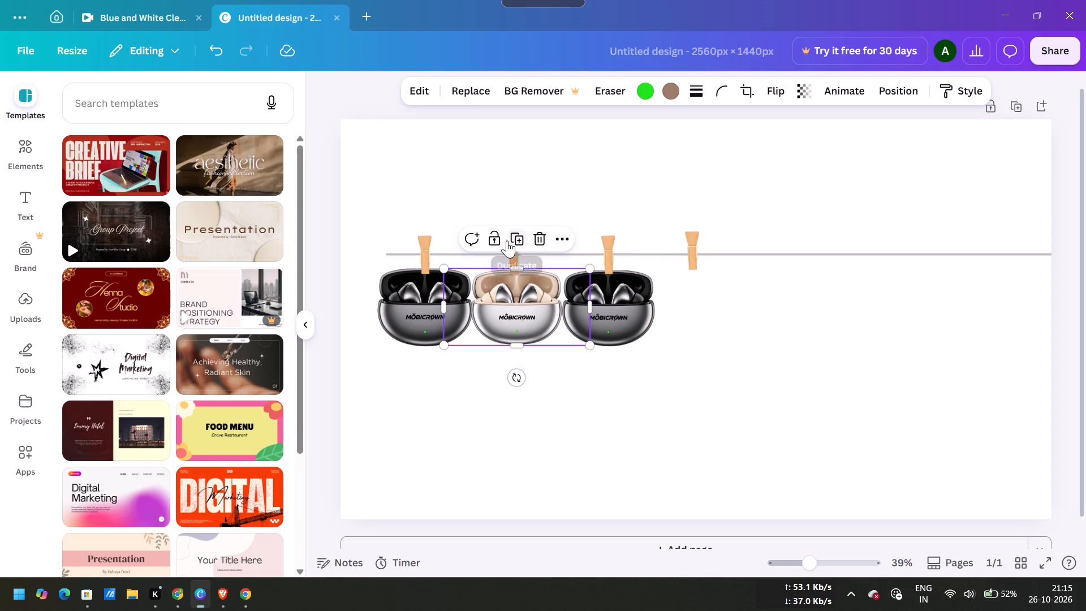
{"action": "left_click", "coordinate": [514, 239]}
{"action": "left_click_drag", "start_coordinate": [521, 304], "coordinate": [531, 304]}
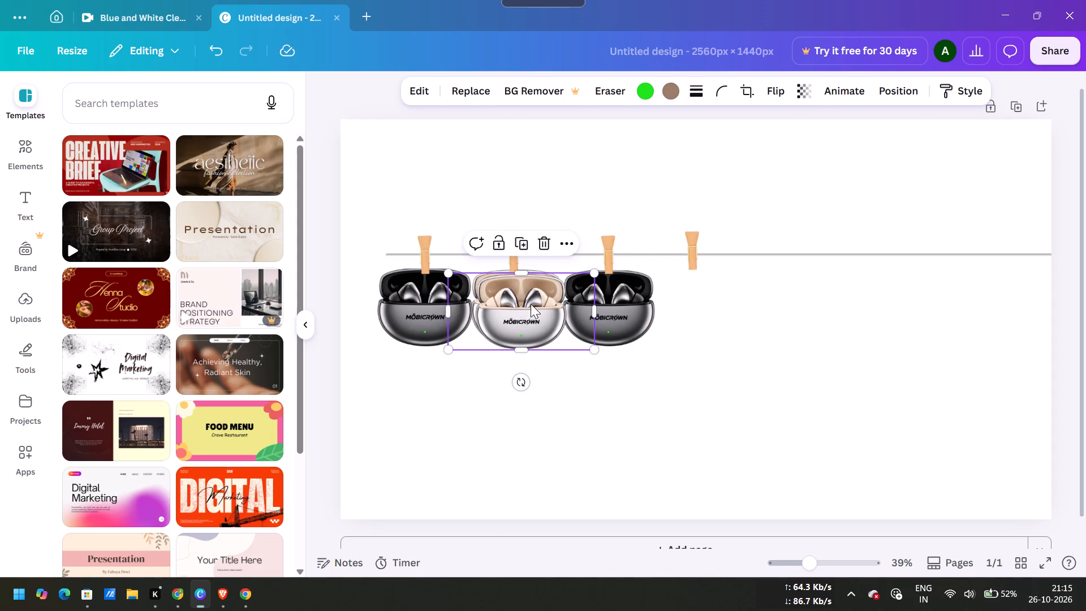
{"action": "left_click_drag", "start_coordinate": [531, 304], "coordinate": [701, 299]}
Move the fourth clothespin to centre it above the fourth earbuds case, level with the other clothespins.
{"action": "left_click", "coordinate": [690, 256]}
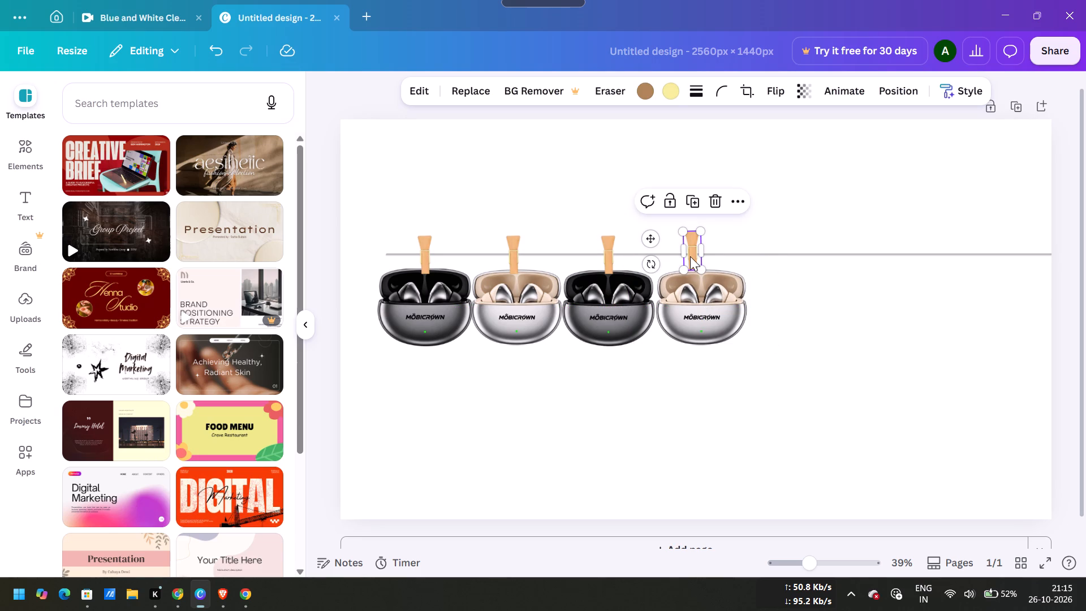
{"action": "left_click_drag", "start_coordinate": [690, 256], "coordinate": [700, 261]}
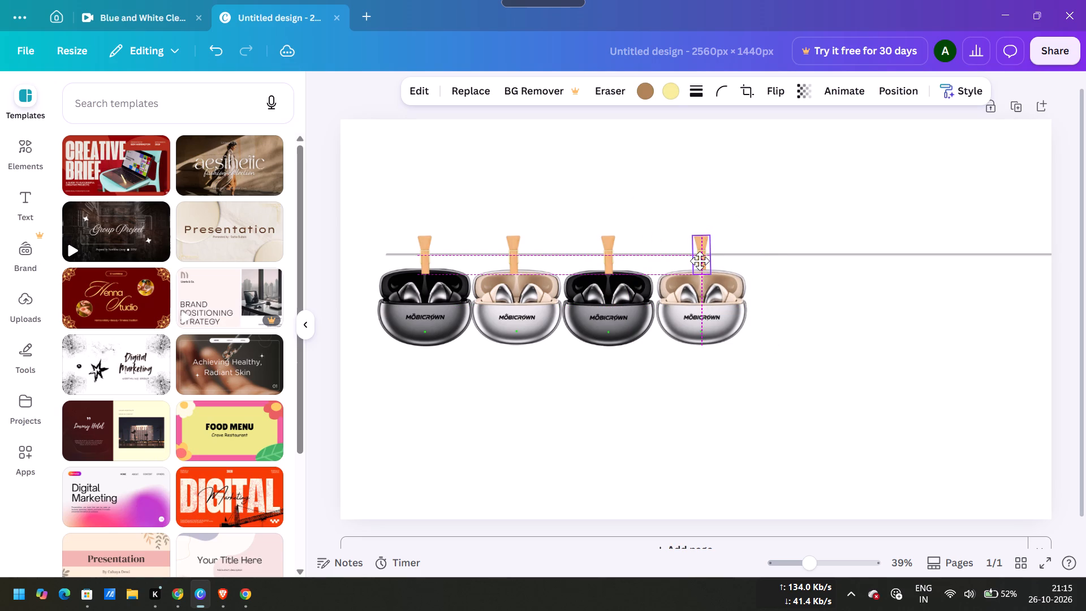
{"action": "left_click_drag", "start_coordinate": [700, 261], "coordinate": [697, 261]}
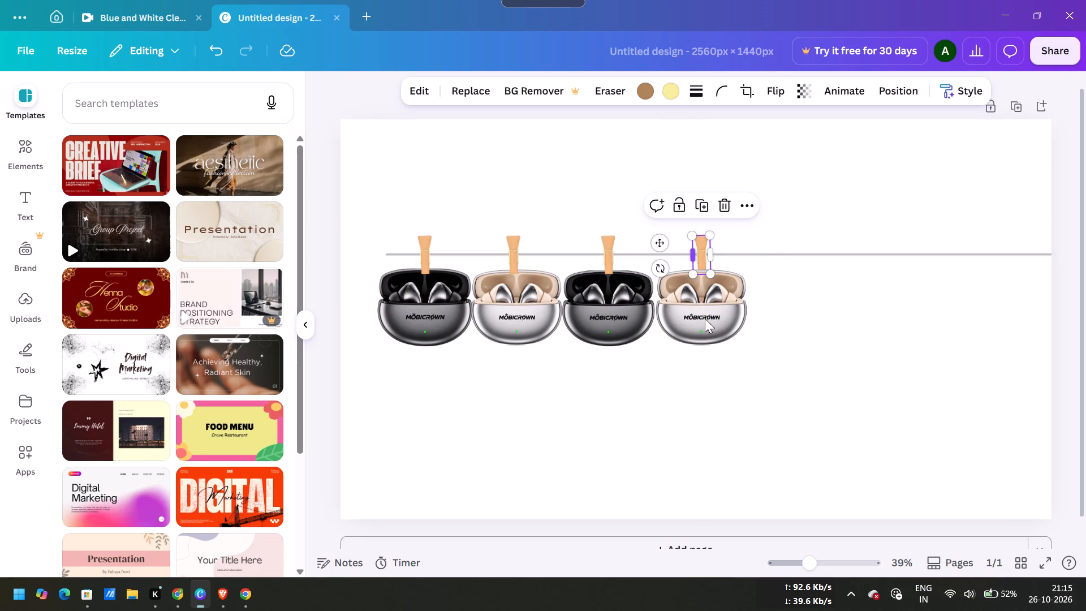
{"action": "left_click", "coordinate": [705, 325]}
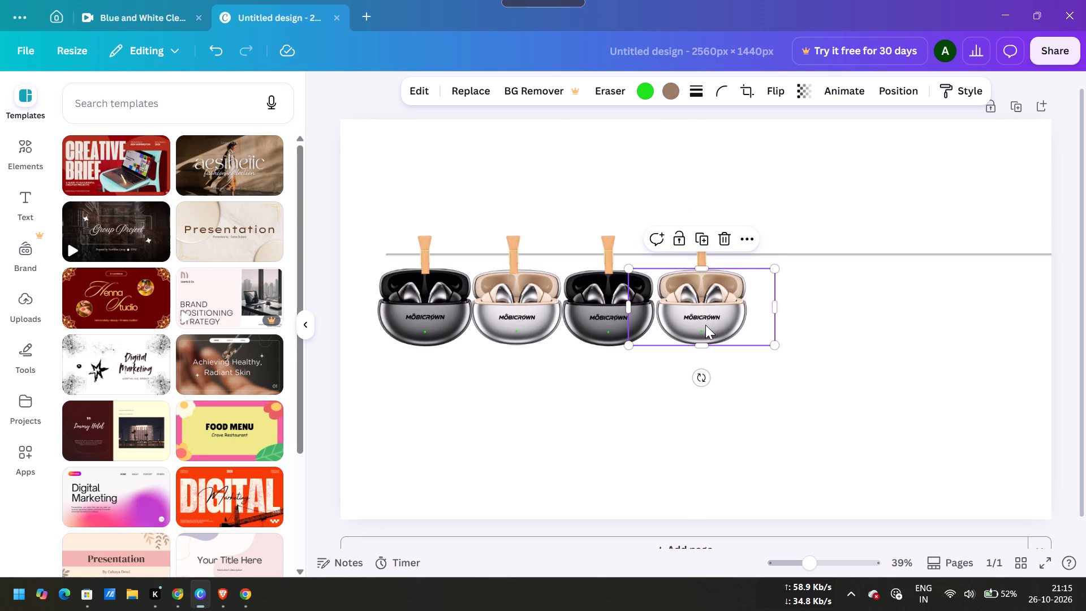
{"action": "left_click", "coordinate": [558, 119]}
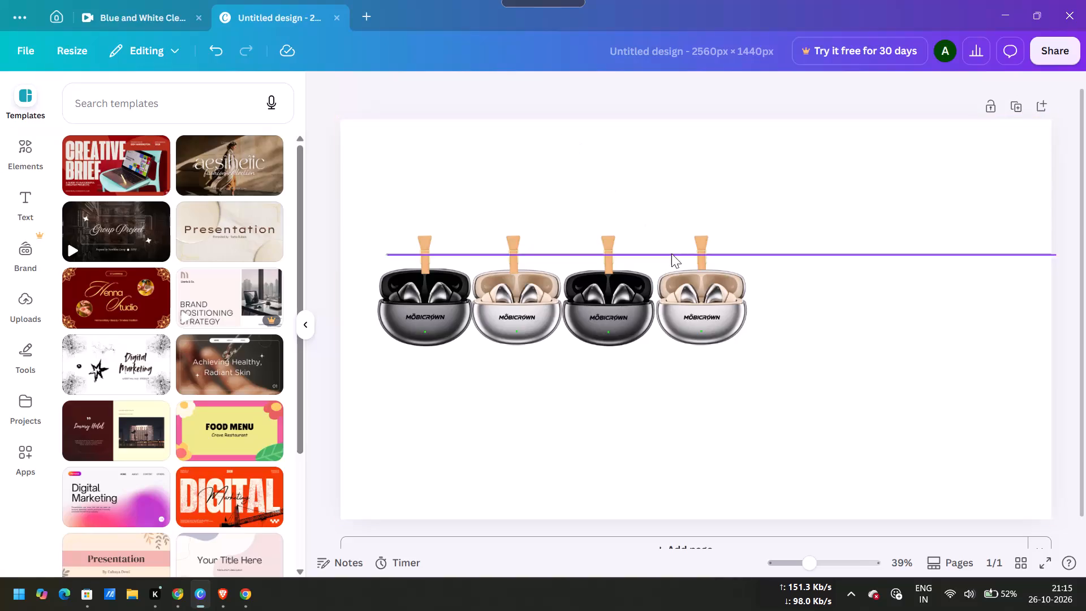
Send the fourth earbuds case to the back of the layer order, behind its clothespin.
{"action": "left_click", "coordinate": [703, 313]}
{"action": "left_click", "coordinate": [703, 313]}
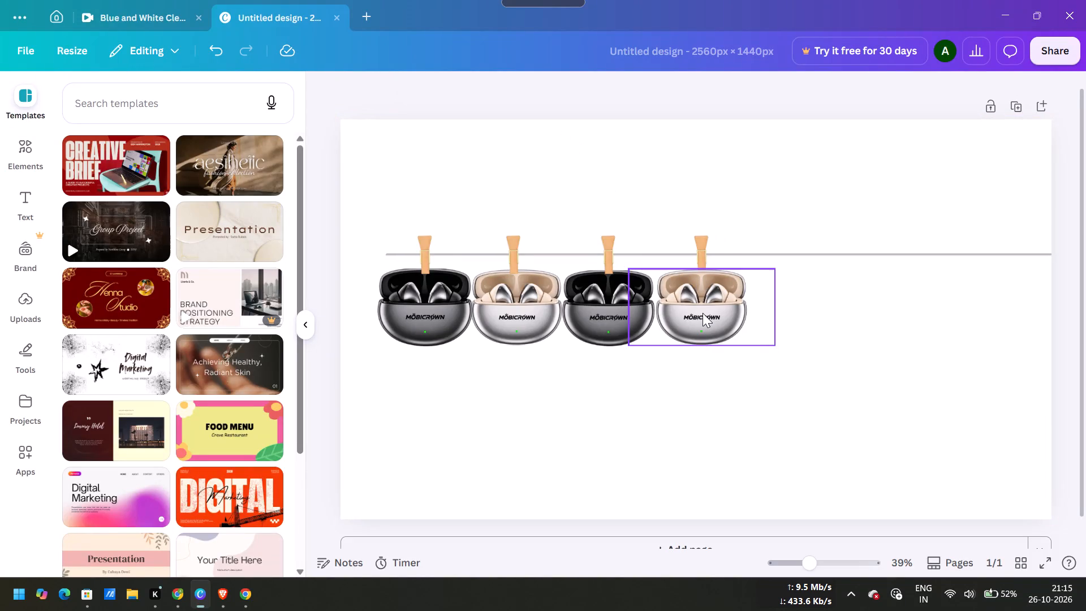
{"action": "left_click", "coordinate": [704, 300]}
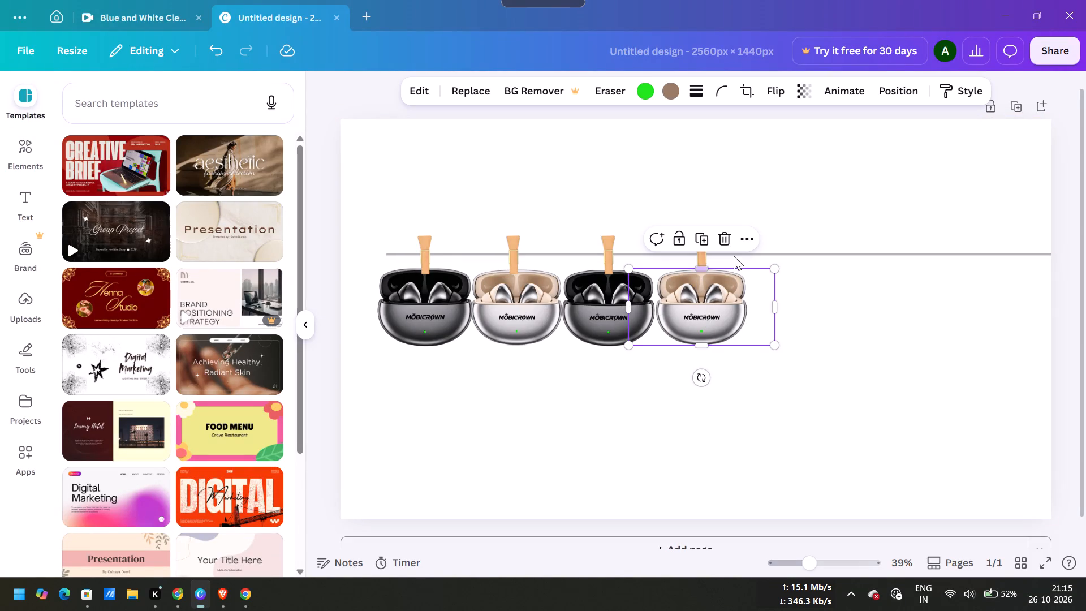
{"action": "left_click", "coordinate": [743, 239]}
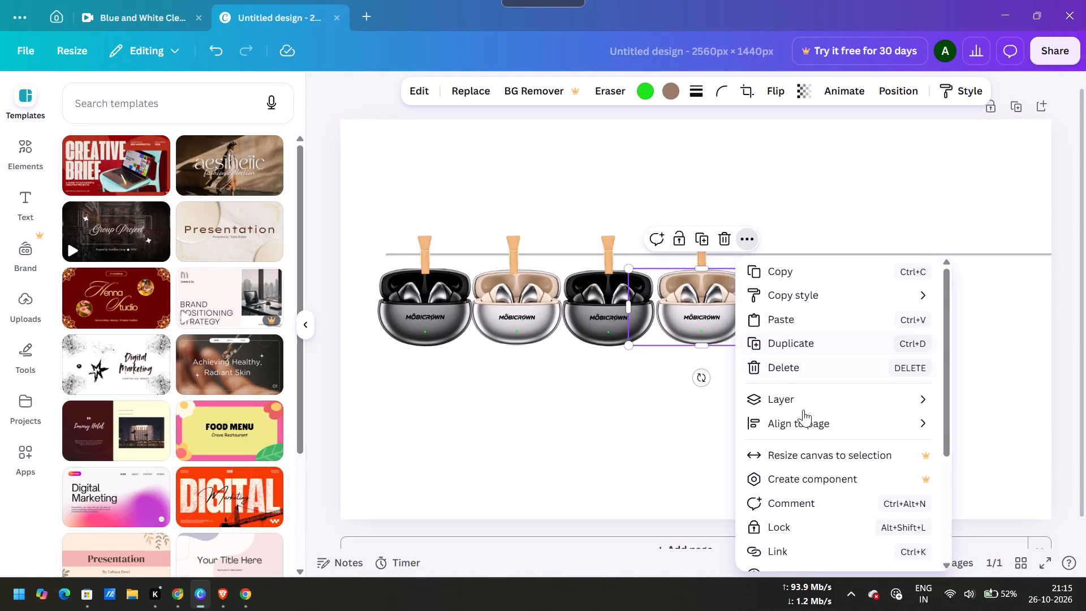
{"action": "left_click", "coordinate": [797, 398]}
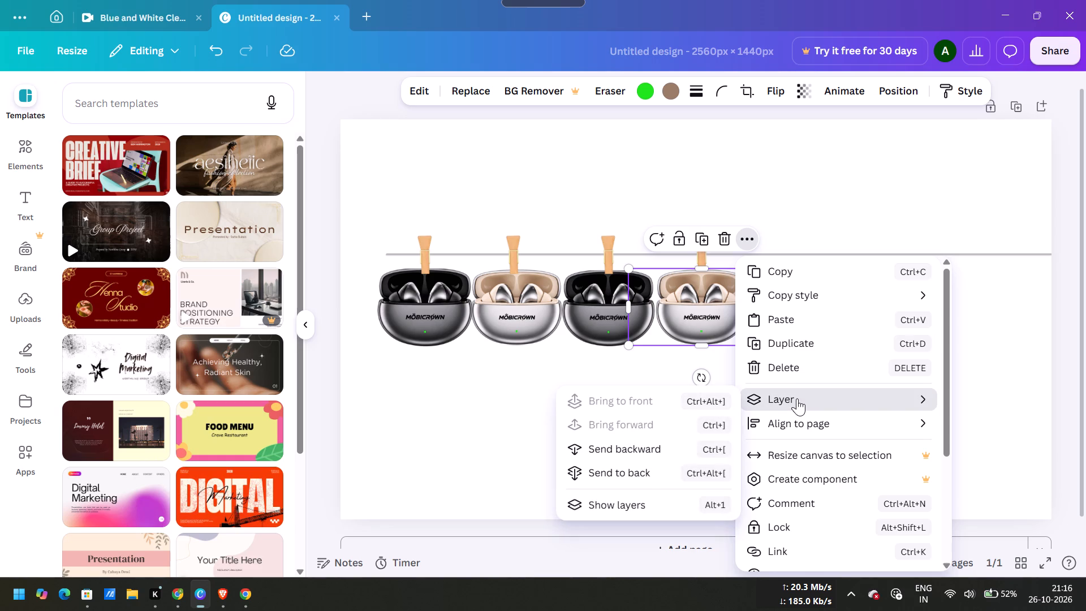
{"action": "left_click", "coordinate": [653, 468]}
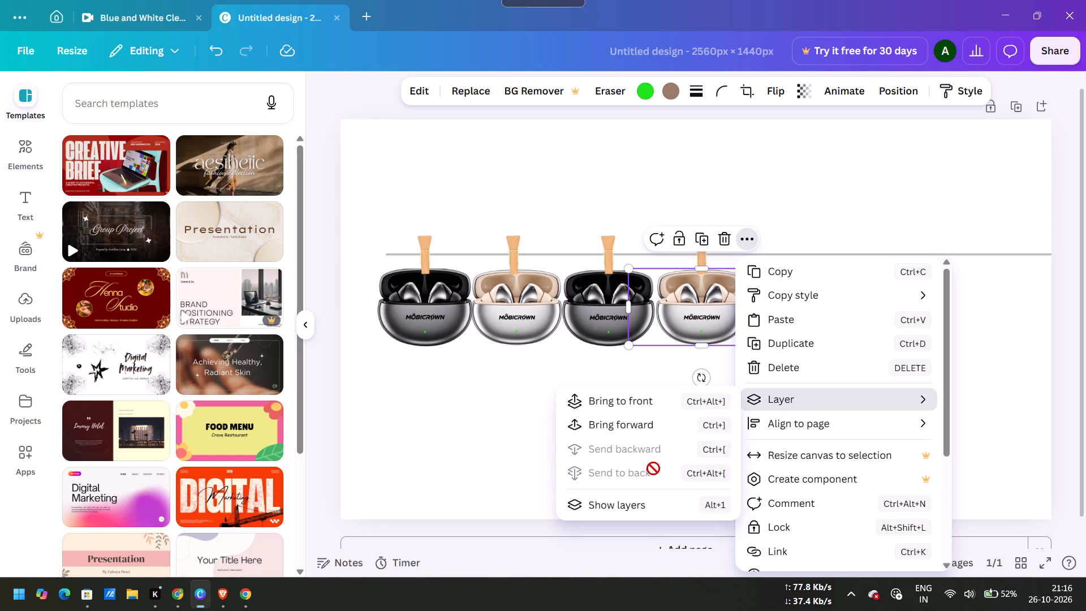
{"action": "left_click", "coordinate": [485, 422]}
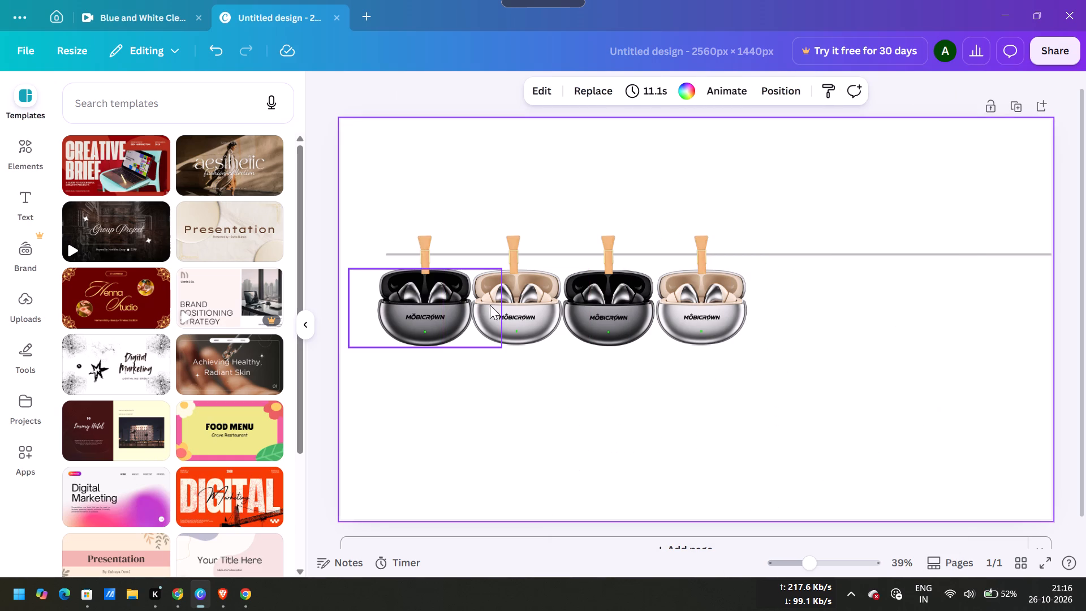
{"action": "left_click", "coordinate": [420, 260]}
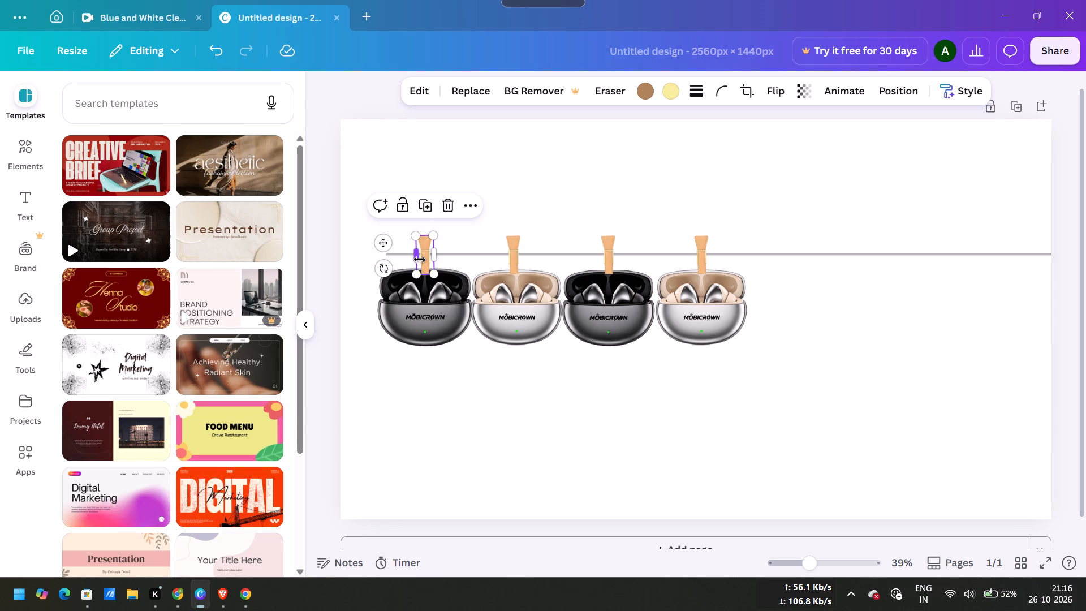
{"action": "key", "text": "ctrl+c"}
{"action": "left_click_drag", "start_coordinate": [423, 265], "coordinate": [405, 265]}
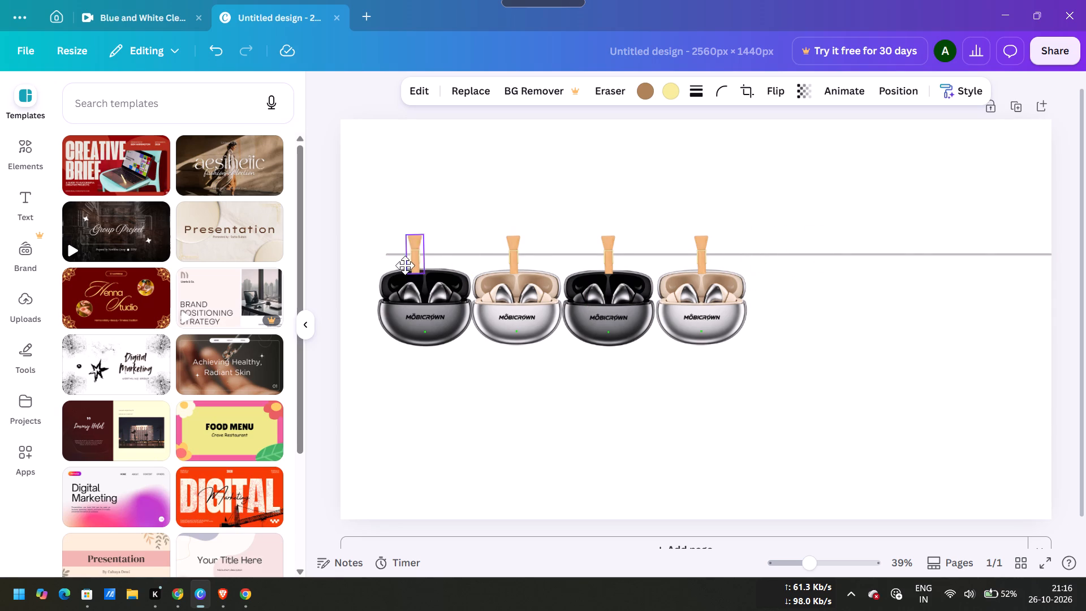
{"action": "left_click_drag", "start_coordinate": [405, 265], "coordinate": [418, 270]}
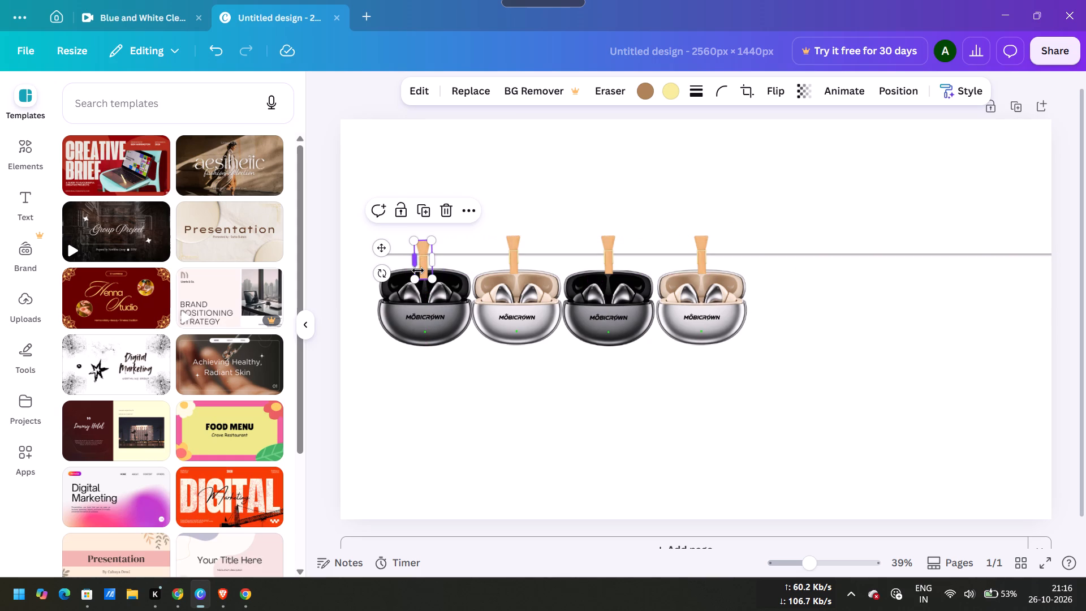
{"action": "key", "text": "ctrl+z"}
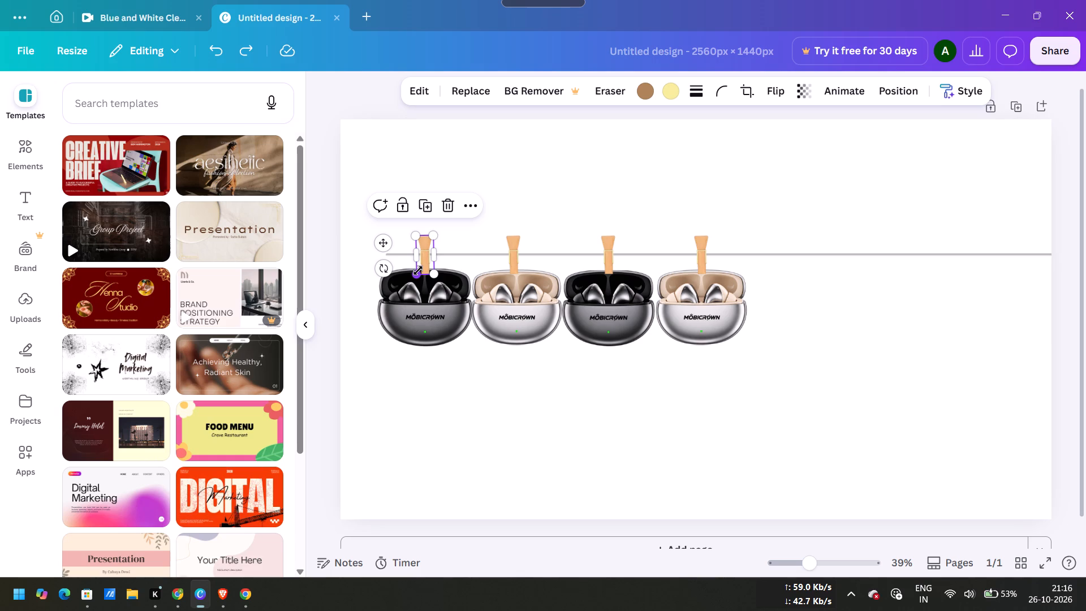
Duplicate the first clothespin and place the copy on the clothesline, just past the fourth earbuds case, as the fifth clothespin.
{"action": "left_click", "coordinate": [422, 212]}
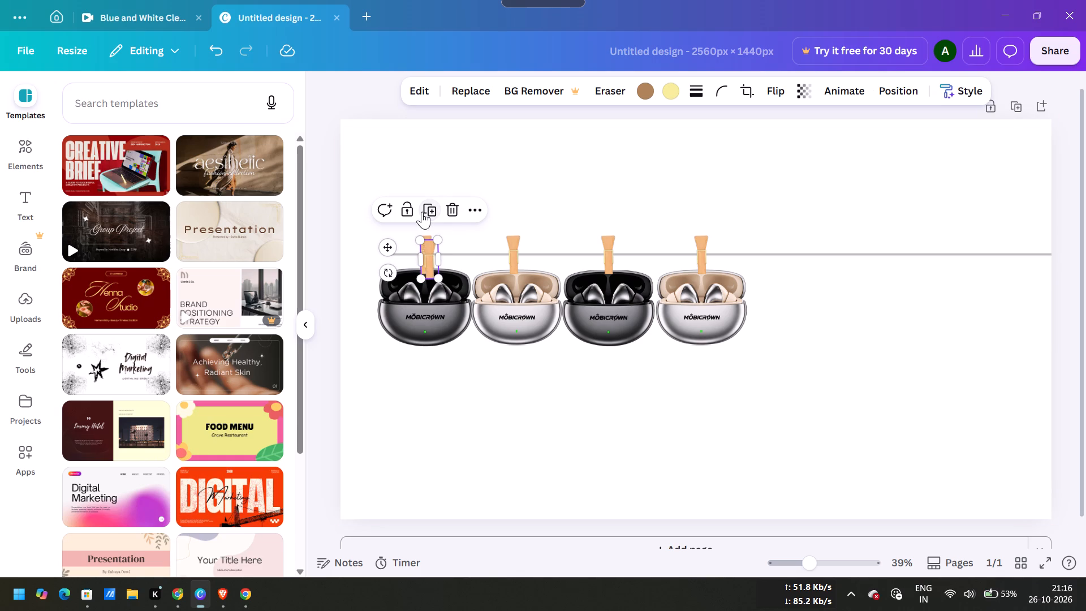
{"action": "left_click_drag", "start_coordinate": [428, 253], "coordinate": [525, 258]}
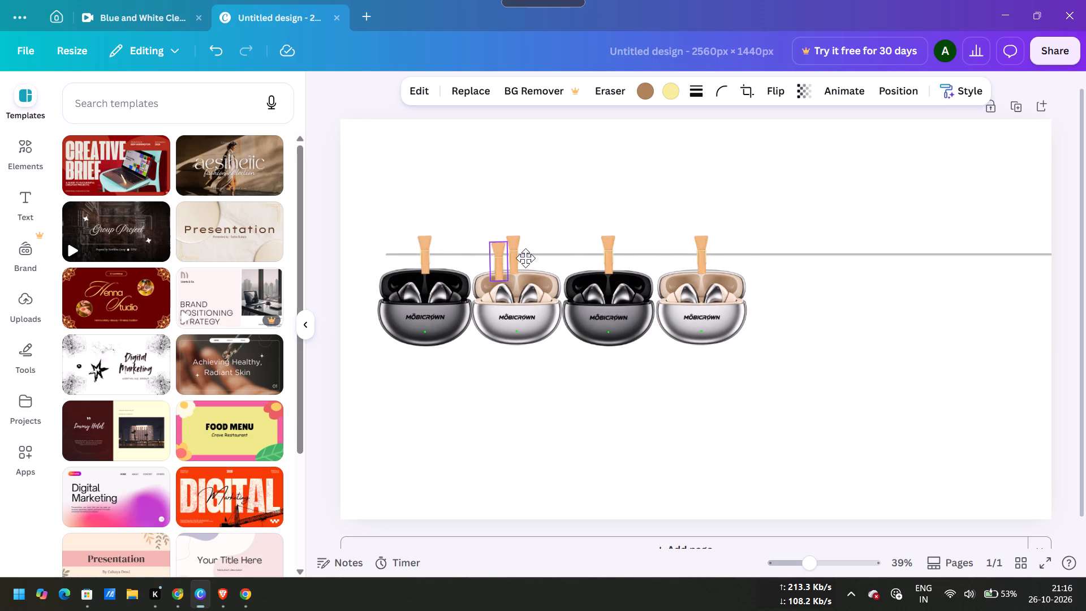
{"action": "left_click_drag", "start_coordinate": [525, 258], "coordinate": [773, 252]}
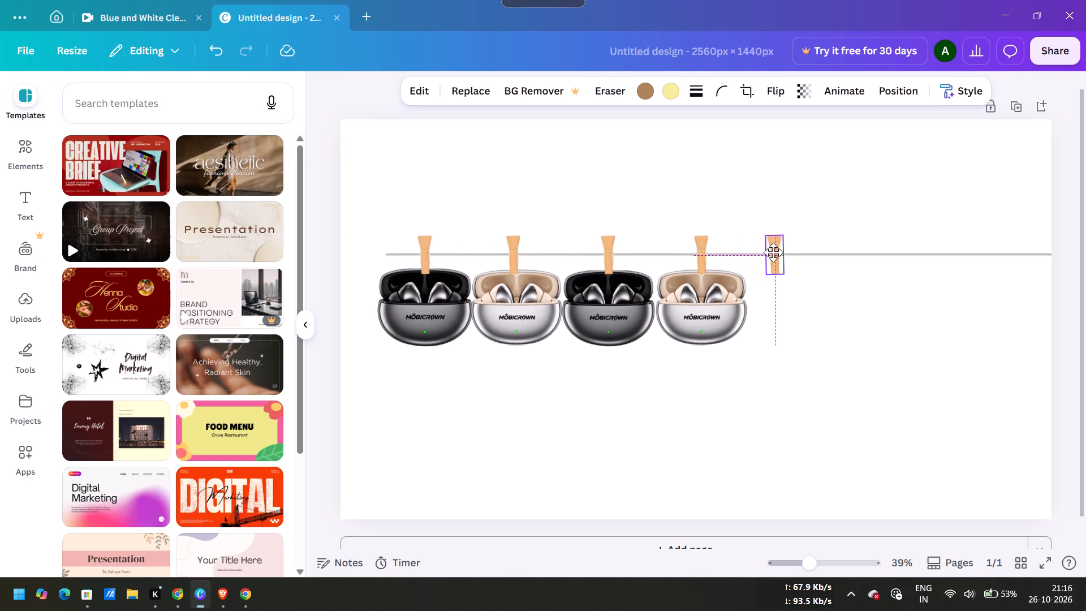
{"action": "left_click_drag", "start_coordinate": [773, 252], "coordinate": [781, 249]}
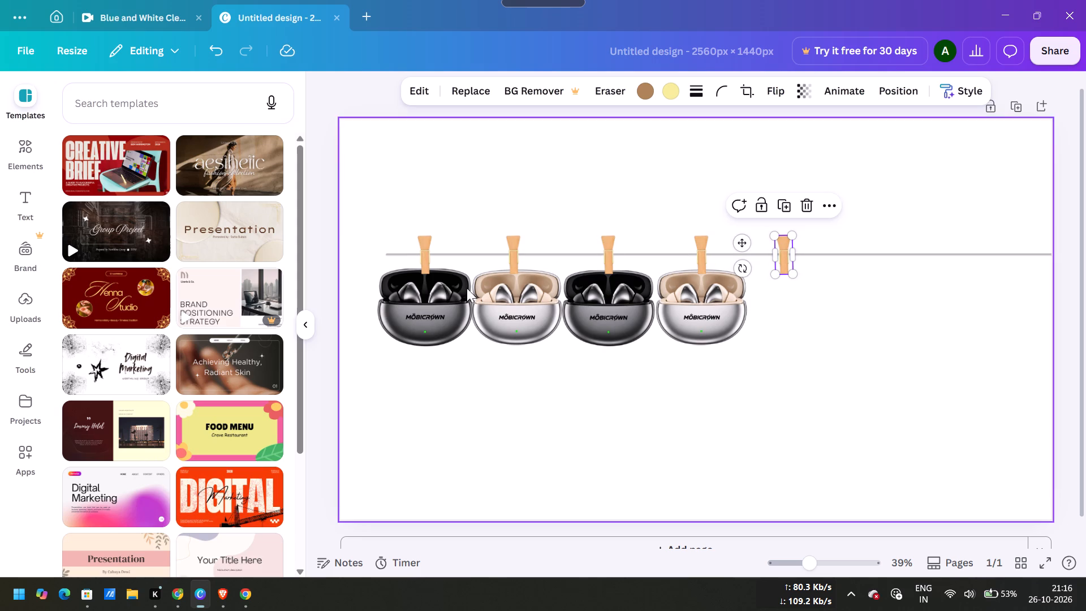
Duplicate the first black earbuds case and place the copy beside the fourth case as the fifth case in the row.
{"action": "left_click", "coordinate": [438, 299]}
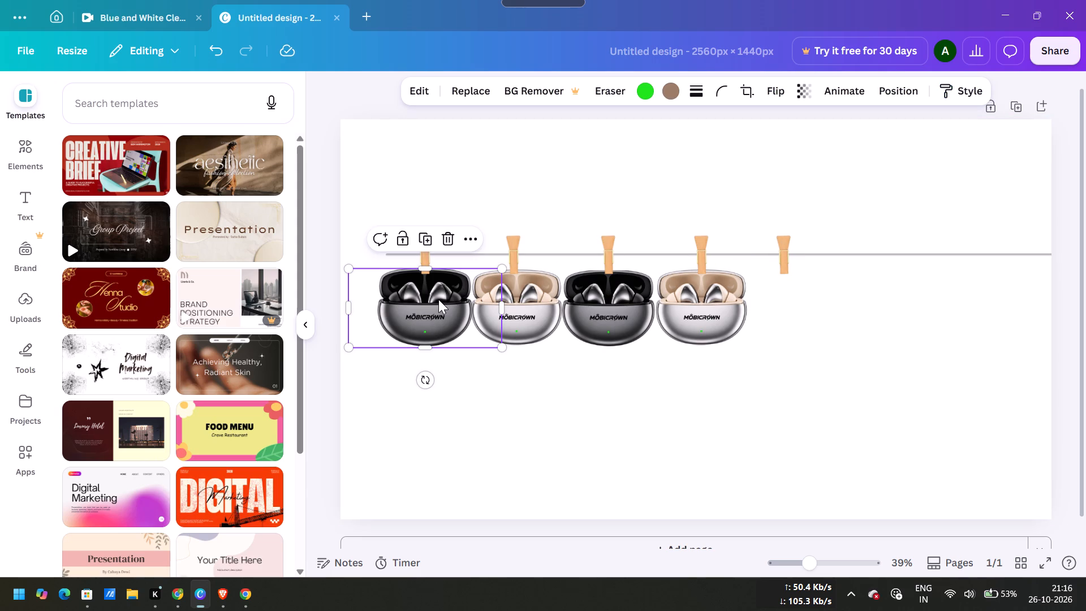
{"action": "left_click", "coordinate": [422, 247]}
{"action": "left_click_drag", "start_coordinate": [431, 303], "coordinate": [734, 307]}
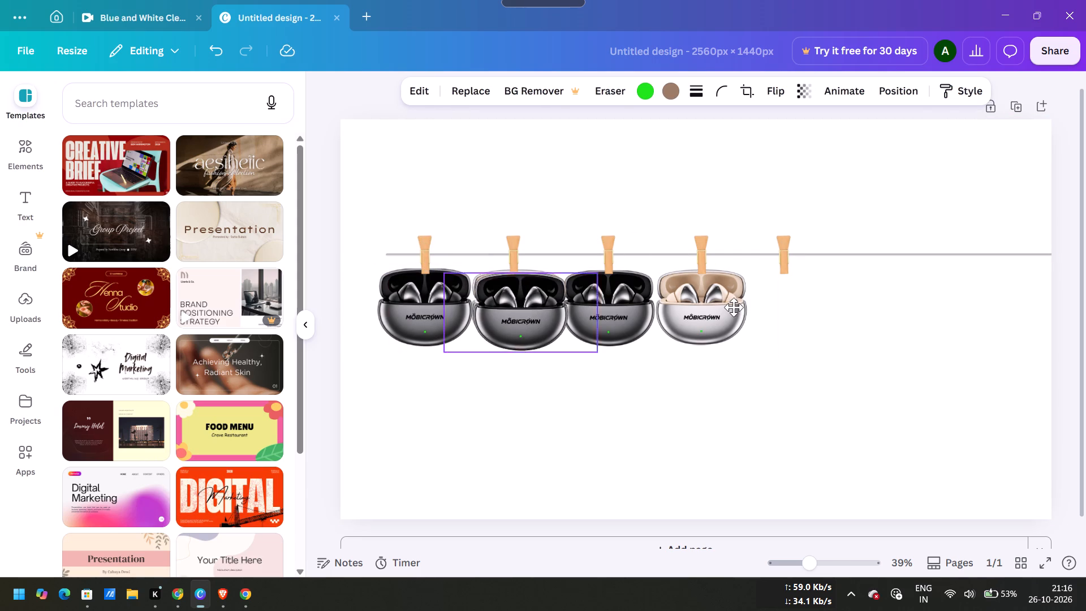
{"action": "left_click_drag", "start_coordinate": [734, 307], "coordinate": [792, 301]}
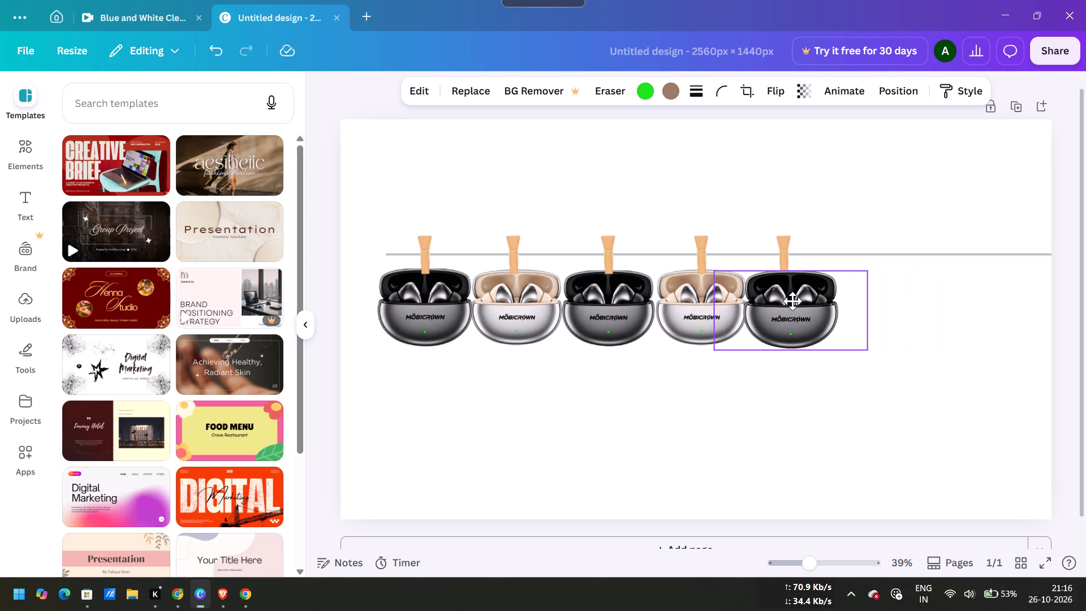
{"action": "left_click_drag", "start_coordinate": [792, 301], "coordinate": [796, 301]}
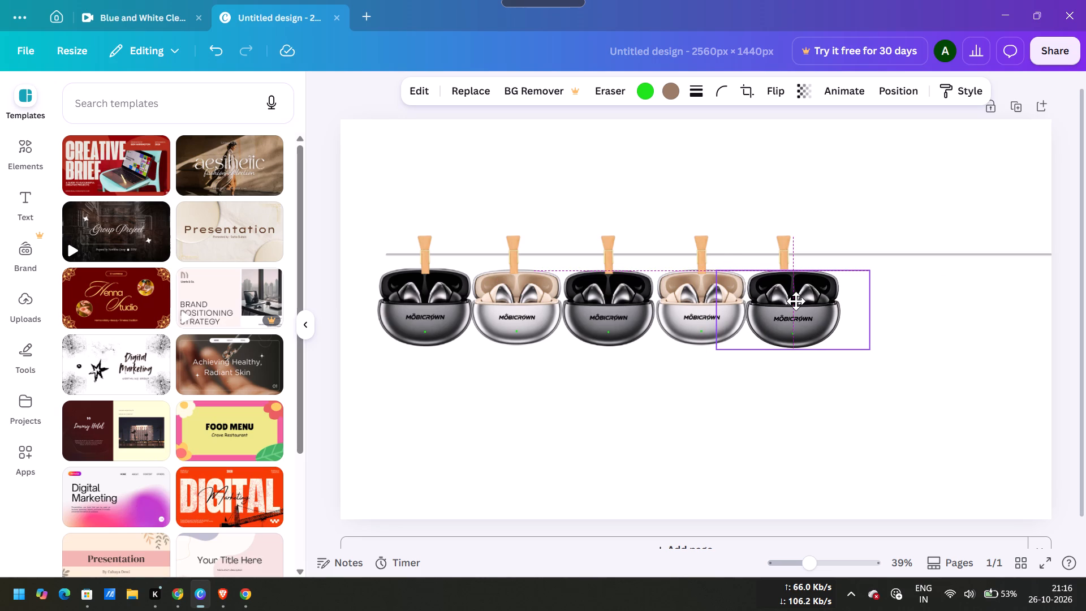
{"action": "left_click_drag", "start_coordinate": [796, 301], "coordinate": [794, 303]}
{"action": "left_click", "coordinate": [794, 303]}
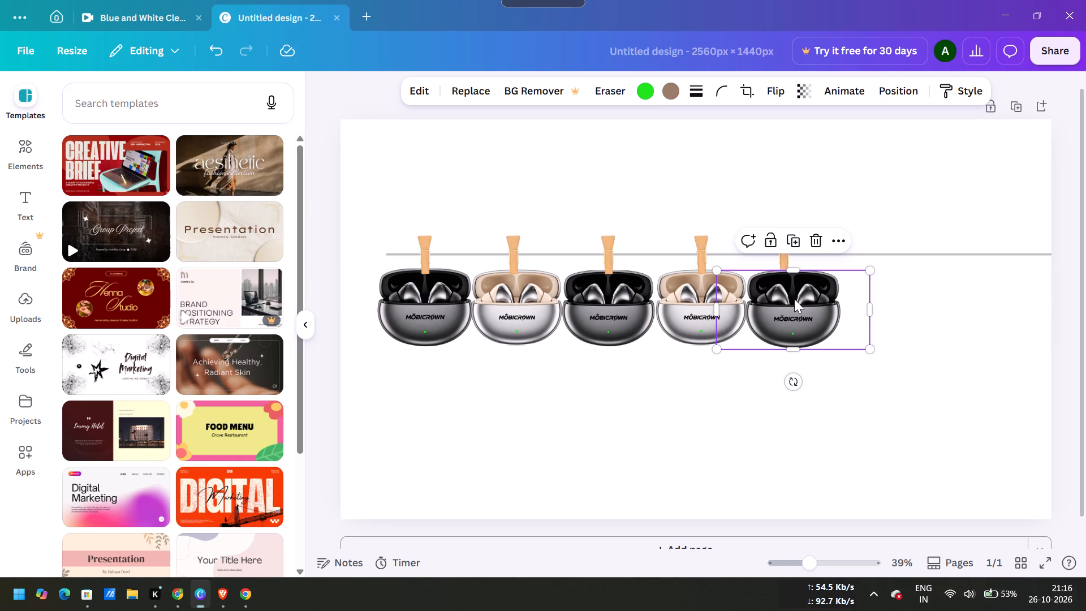
Send the fifth earbuds case to the back of the layer order, behind its clothespin.
{"action": "left_click", "coordinate": [828, 242]}
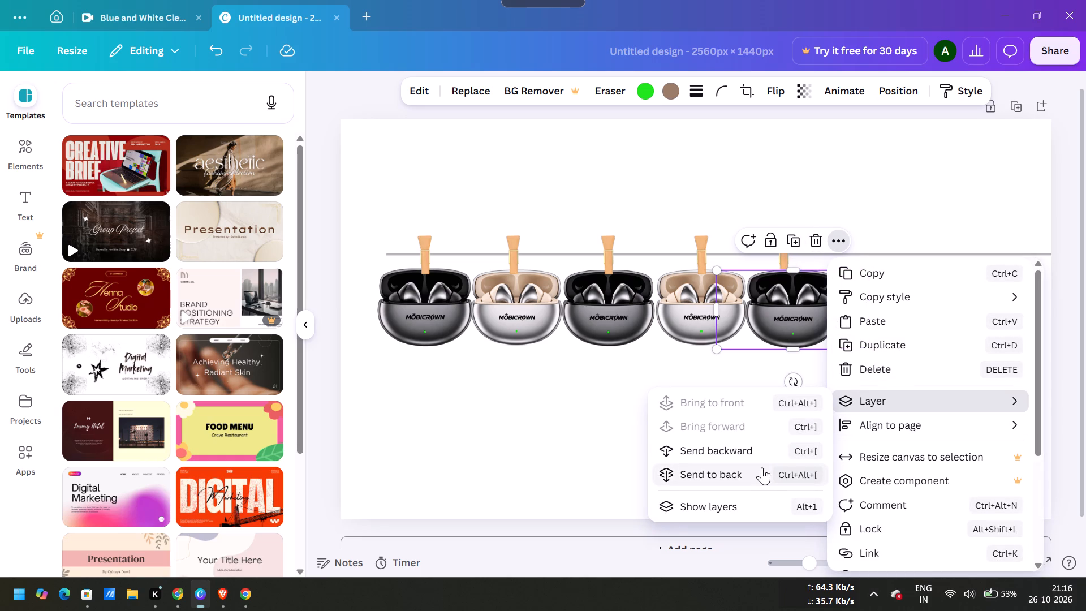
{"action": "left_click", "coordinate": [762, 467]}
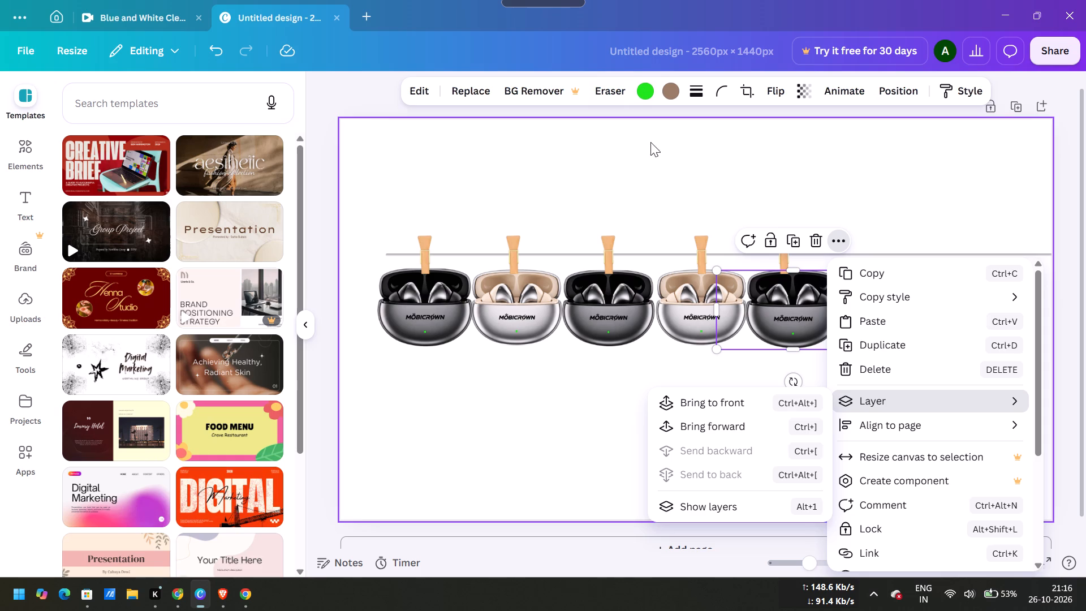
{"action": "left_click", "coordinate": [692, 191]}
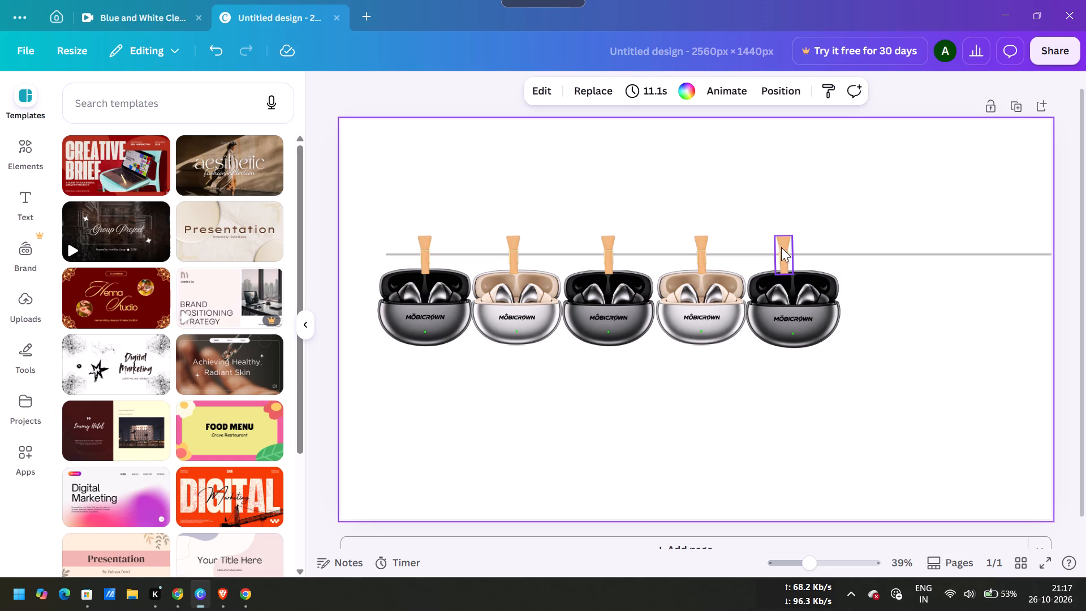
Move the fifth clothespin to centre it above the fifth earbuds case, level with the other clothespins.
{"action": "left_click", "coordinate": [783, 246]}
{"action": "left_click_drag", "start_coordinate": [785, 249], "coordinate": [788, 248]}
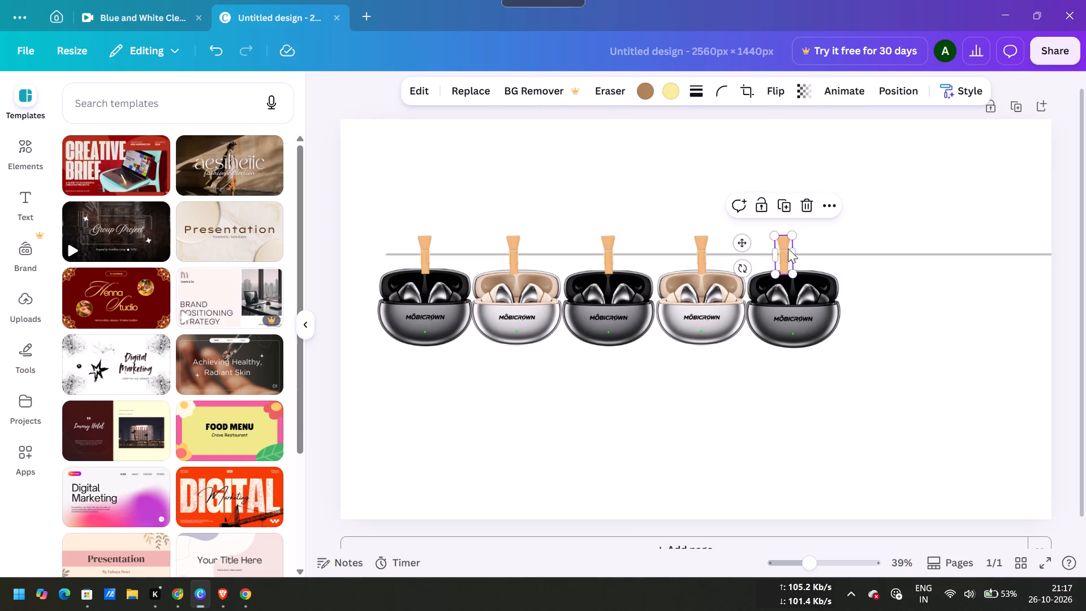
{"action": "left_click_drag", "start_coordinate": [788, 248], "coordinate": [795, 252]}
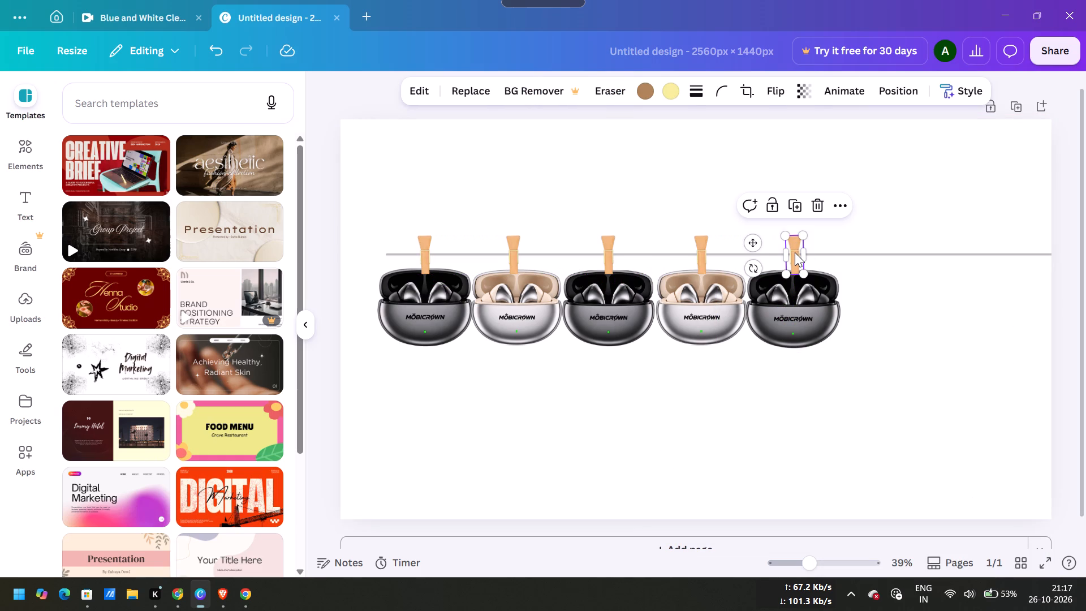
{"action": "left_click", "coordinate": [666, 399]}
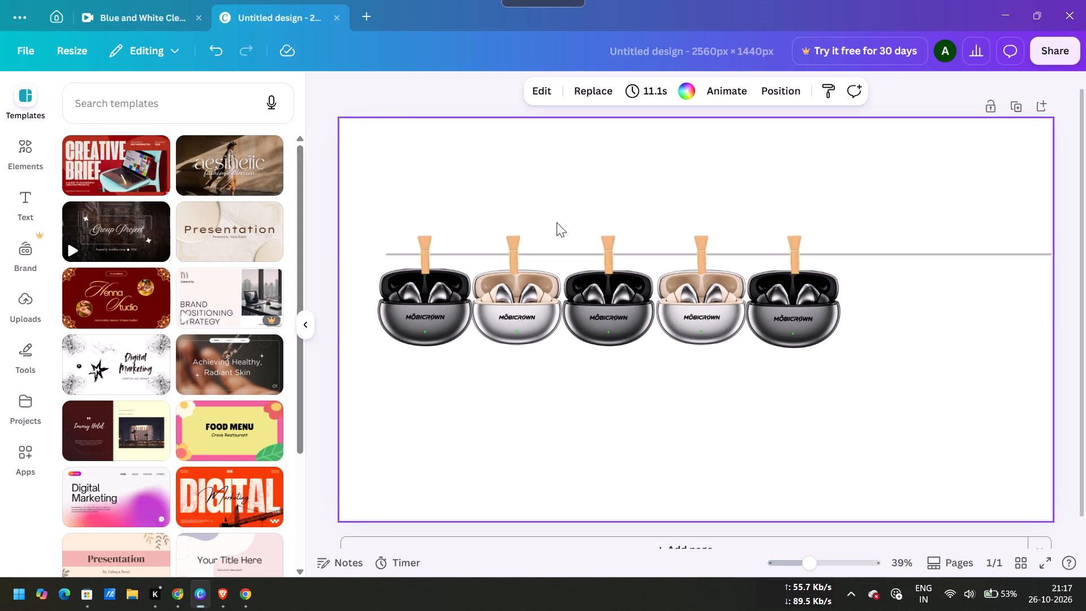
Duplicate the first three earbuds cases together with the second and third clothespins and the clothesline, and place the copies past the fifth clothespin.
{"action": "left_click_drag", "start_coordinate": [479, 222], "coordinate": [603, 348]}
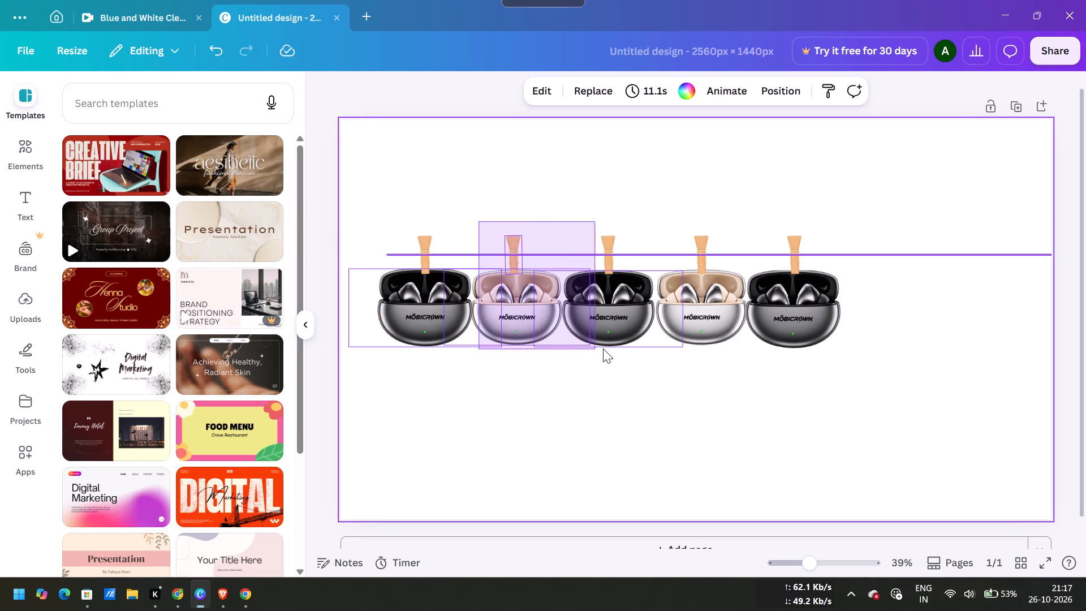
{"action": "left_click_drag", "start_coordinate": [603, 348], "coordinate": [628, 337]}
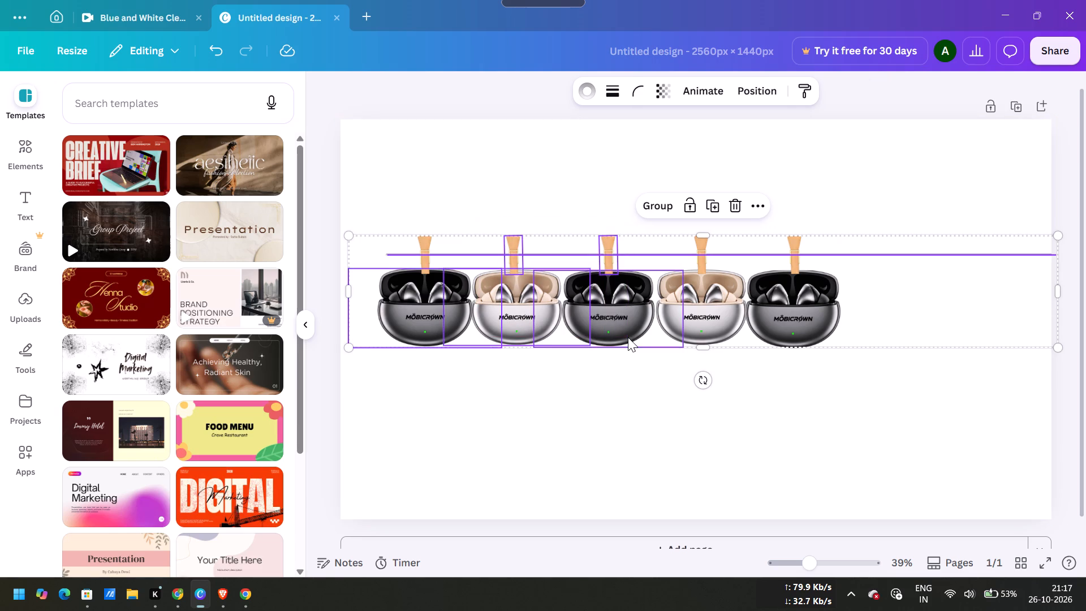
{"action": "left_click", "coordinate": [712, 207]}
{"action": "left_click_drag", "start_coordinate": [529, 308], "coordinate": [987, 310]}
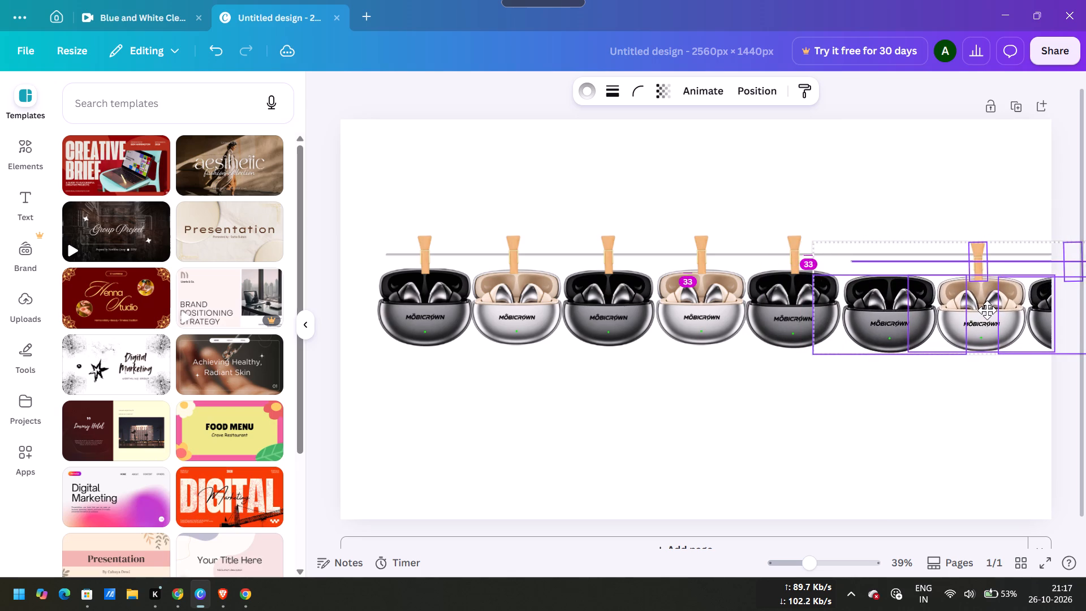
{"action": "left_click_drag", "start_coordinate": [987, 310], "coordinate": [962, 309]}
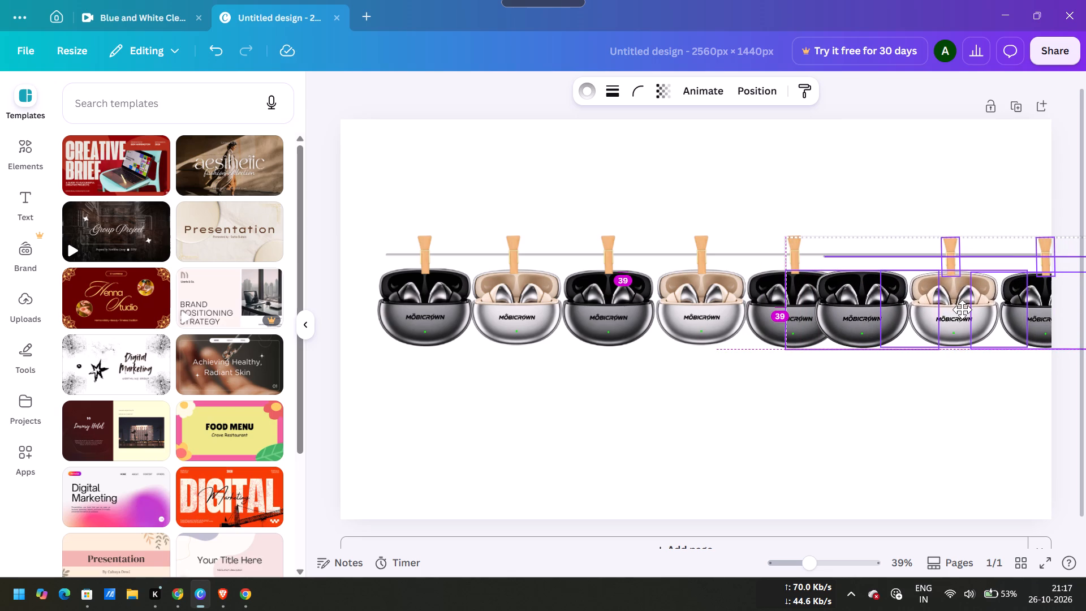
{"action": "left_click_drag", "start_coordinate": [962, 309], "coordinate": [958, 307]}
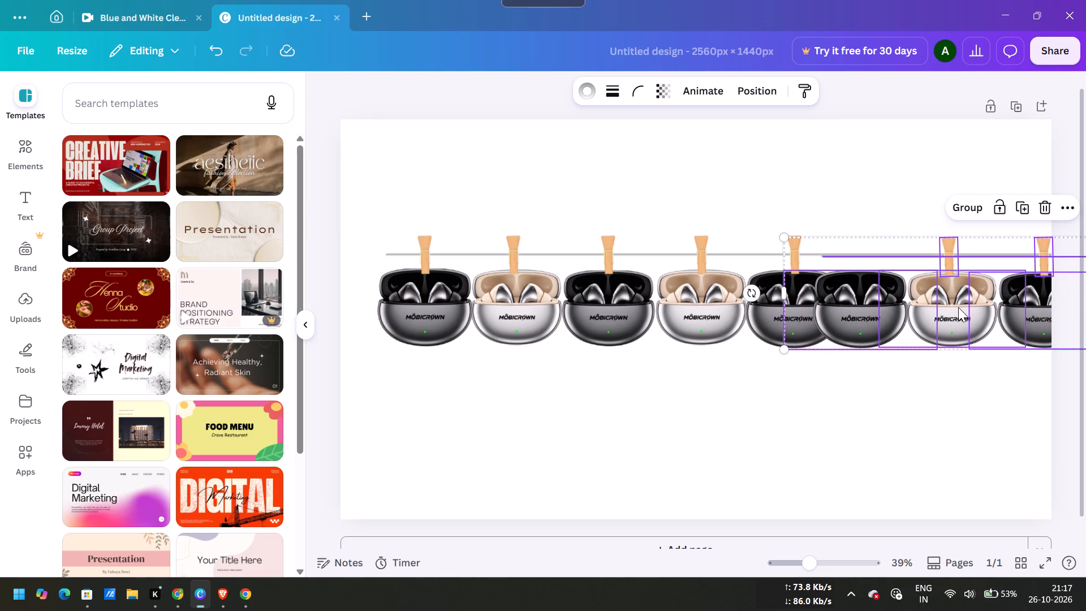
Delete the copied black case overlapping the fifth case and the extra copied clothesline.
{"action": "left_click", "coordinate": [871, 387]}
{"action": "left_click", "coordinate": [864, 325]}
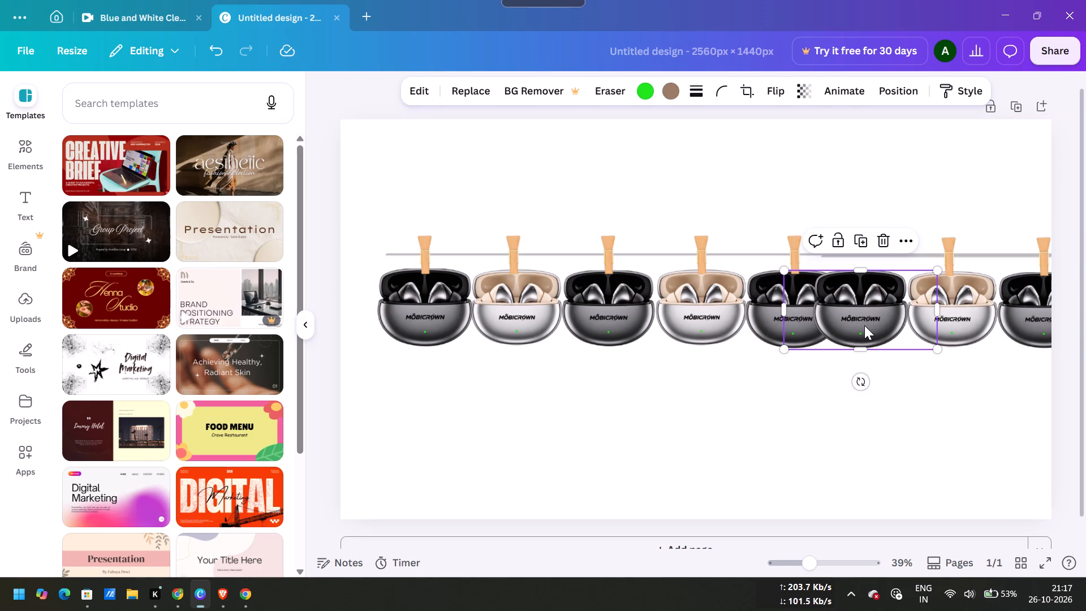
{"action": "key", "text": "Delete"}
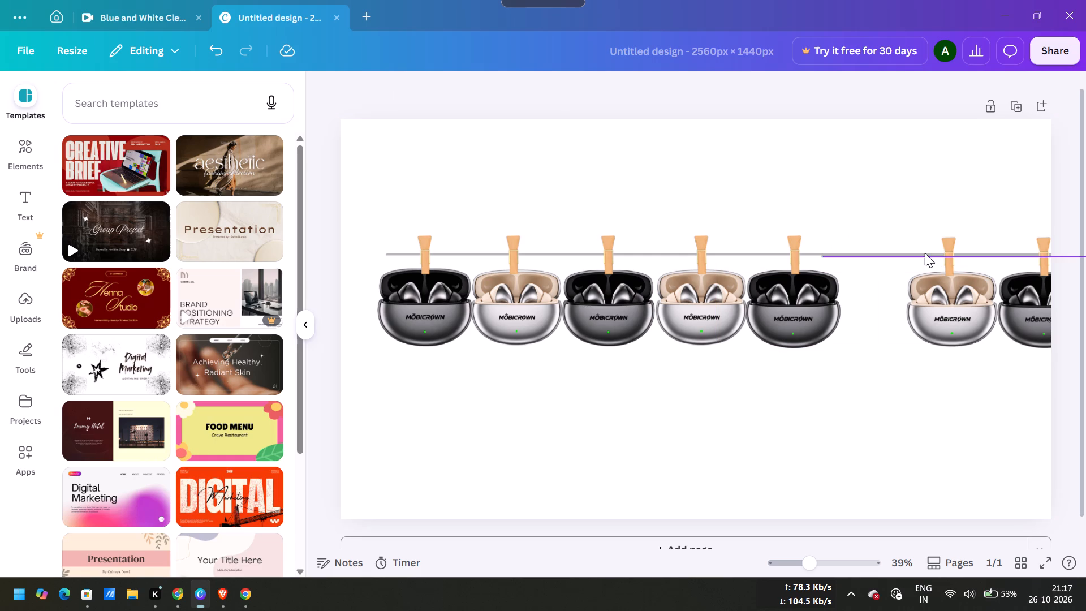
{"action": "left_click", "coordinate": [912, 248]}
{"action": "key", "text": "Delete"}
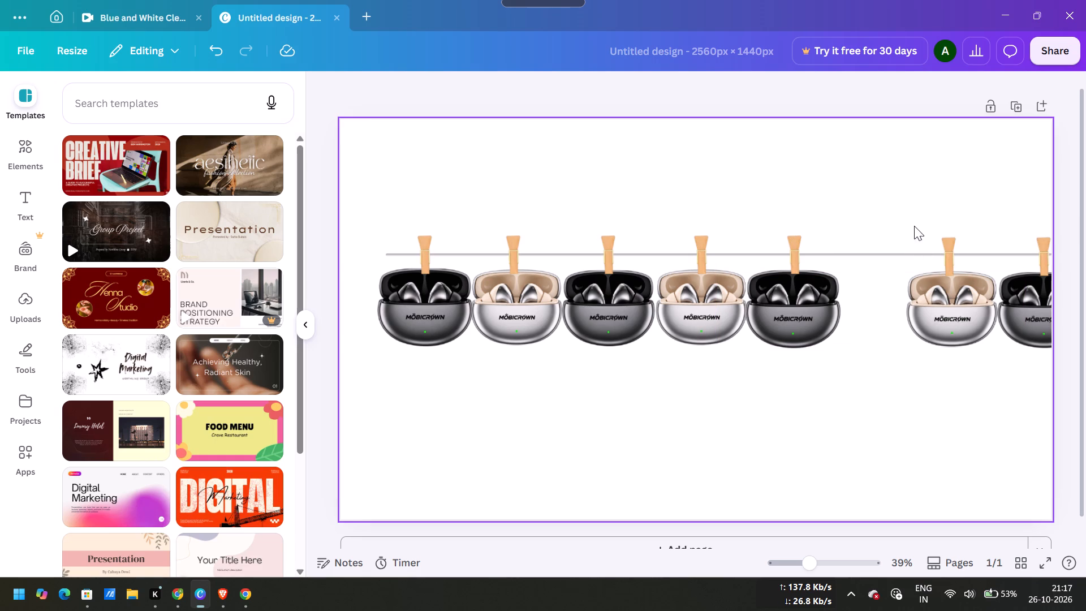
Move the clothespin above the copied beige case onto the clothesline just past the fifth case, level with the others.
{"action": "left_click_drag", "start_coordinate": [914, 226], "coordinate": [1085, 348]}
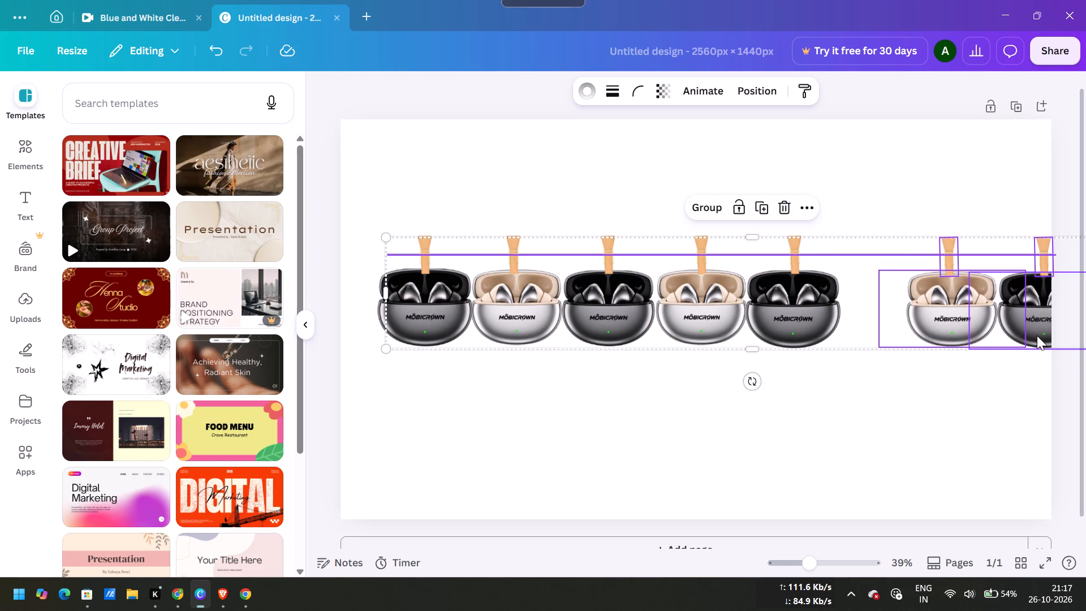
{"action": "left_click", "coordinate": [959, 166]}
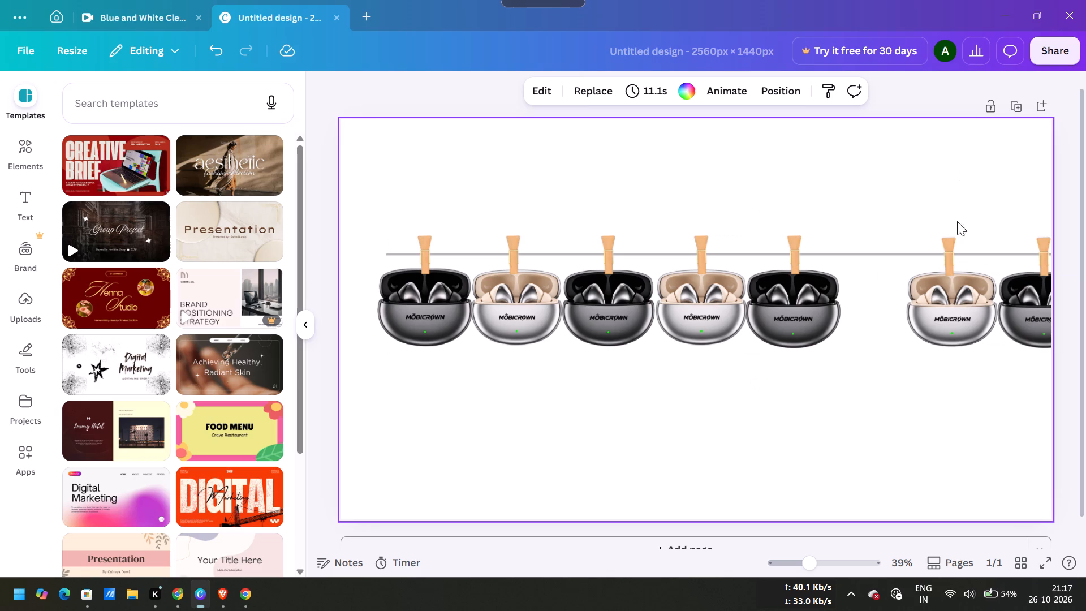
{"action": "left_click", "coordinate": [949, 259]}
{"action": "left_click_drag", "start_coordinate": [949, 259], "coordinate": [882, 256]}
Move the copied beige earbuds case beside the fifth case, level with the row, as the sixth case.
{"action": "left_click", "coordinate": [969, 307]}
{"action": "left_click", "coordinate": [969, 307]}
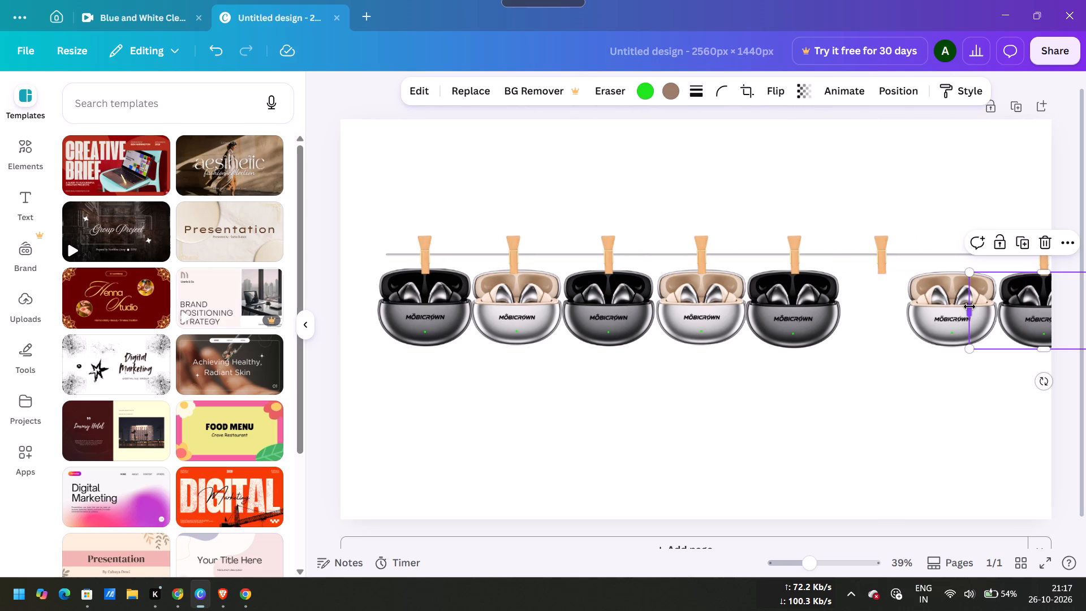
{"action": "left_click", "coordinate": [937, 320]}
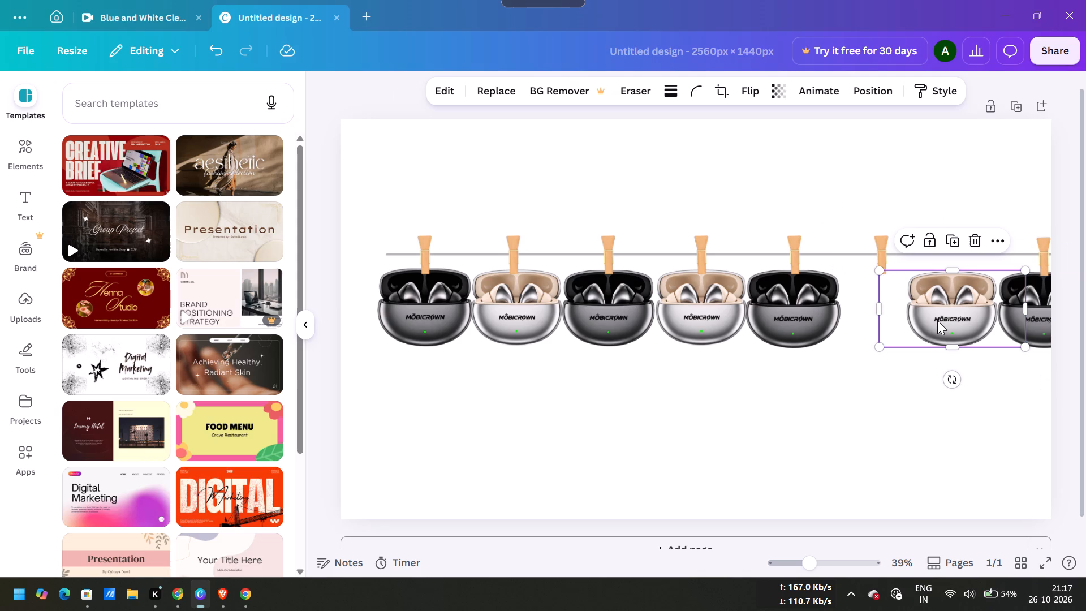
{"action": "left_click_drag", "start_coordinate": [937, 320], "coordinate": [874, 315]}
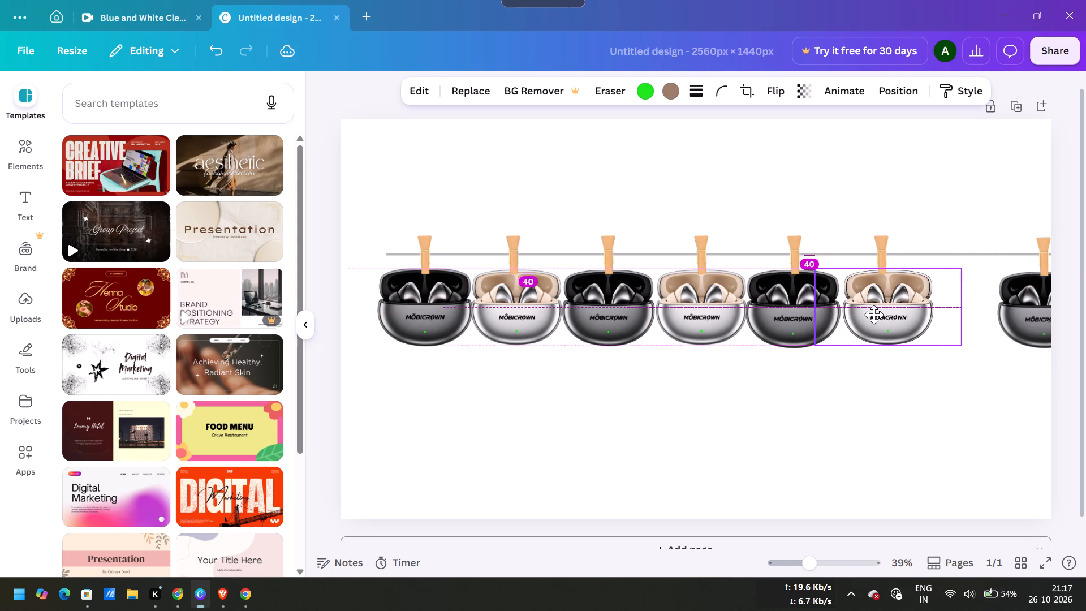
{"action": "left_click_drag", "start_coordinate": [874, 315], "coordinate": [870, 315]}
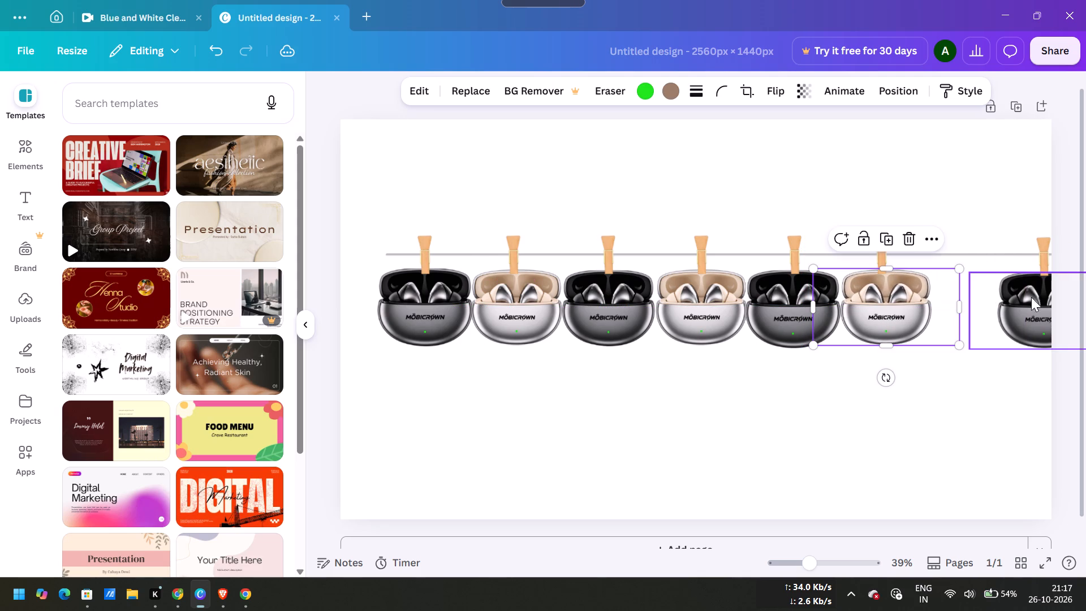
Move the last copied clothespin along the clothesline to just past the sixth earbuds case, level with the other clothespins.
{"action": "left_click", "coordinate": [1044, 261]}
{"action": "left_click_drag", "start_coordinate": [1044, 261], "coordinate": [965, 257]}
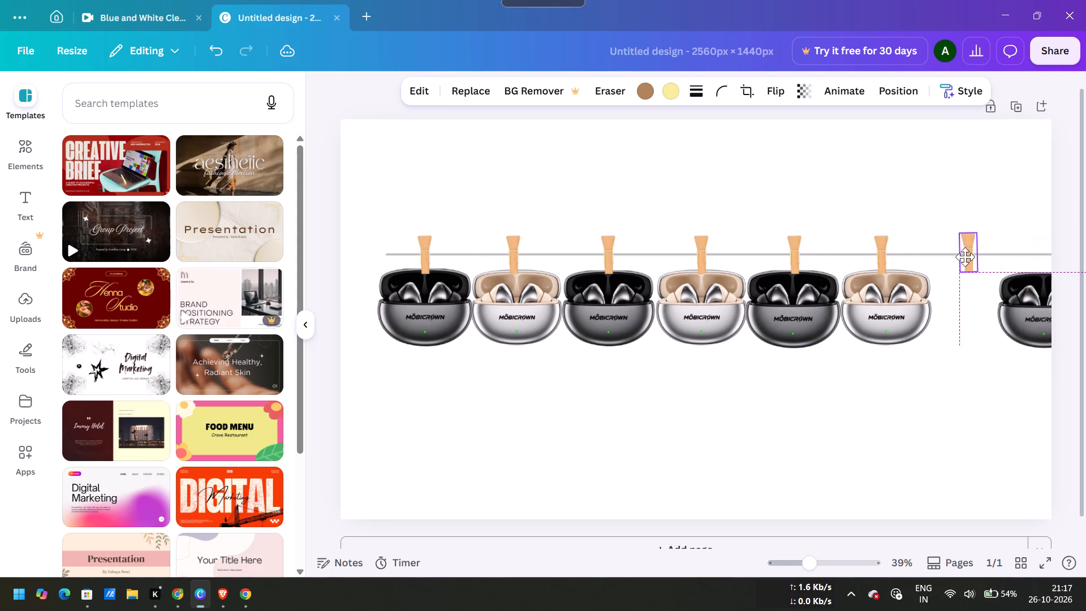
{"action": "left_click_drag", "start_coordinate": [965, 257], "coordinate": [963, 257]}
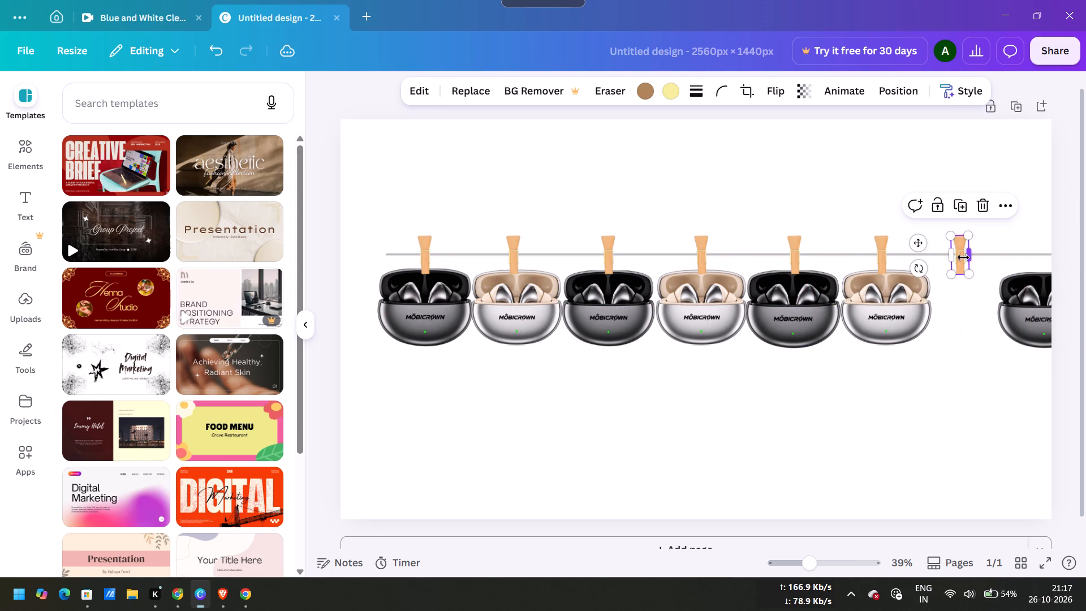
Move the remaining copied black earbuds case beside the sixth case, level with the row, as the seventh case.
{"action": "left_click", "coordinate": [1022, 316]}
{"action": "left_click_drag", "start_coordinate": [1022, 316], "coordinate": [969, 301]}
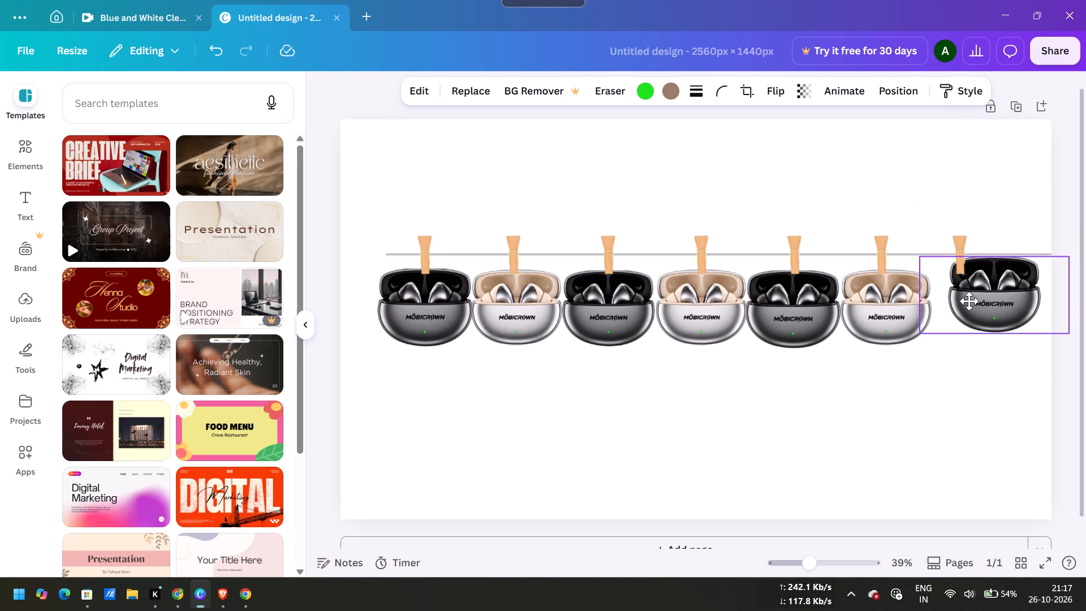
{"action": "left_click_drag", "start_coordinate": [969, 301], "coordinate": [957, 315]}
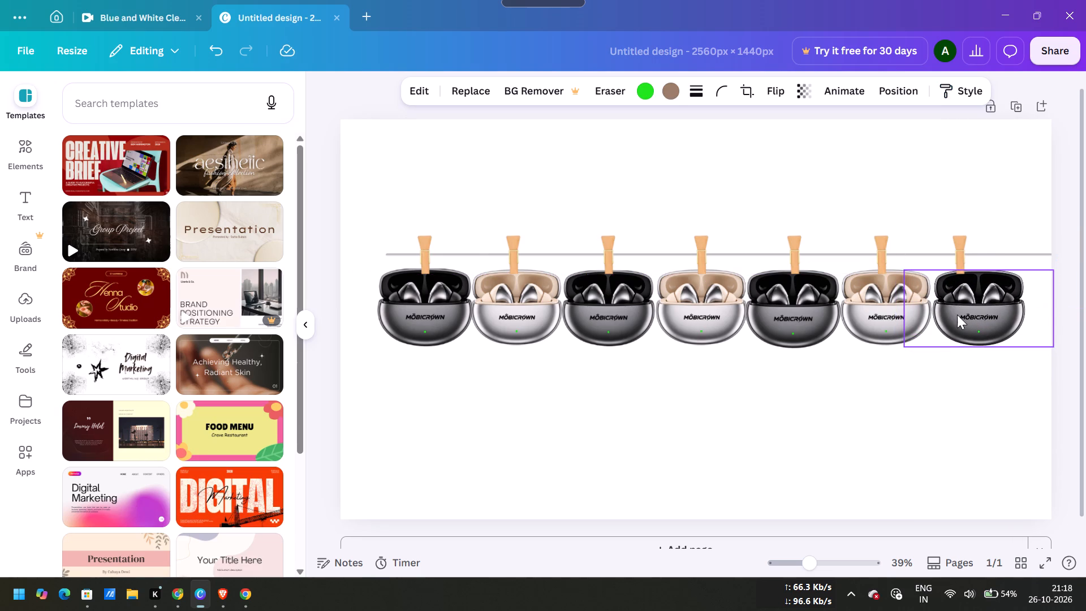
Centre the sixth and seventh clothespins on the clothesline above their respective earbuds cases.
{"action": "left_click", "coordinate": [885, 247]}
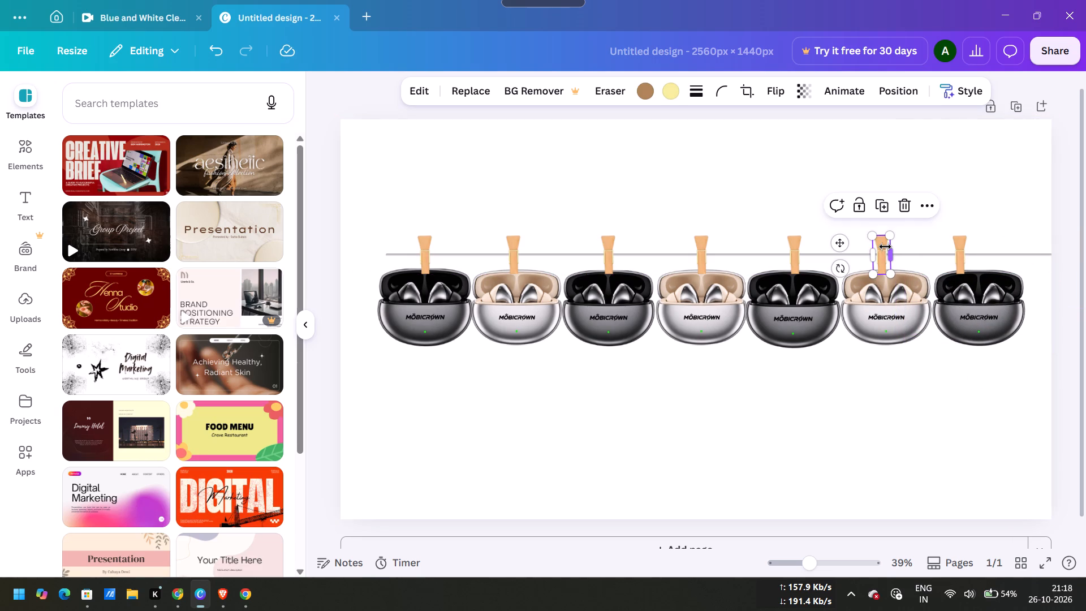
{"action": "left_click_drag", "start_coordinate": [881, 252], "coordinate": [887, 251]}
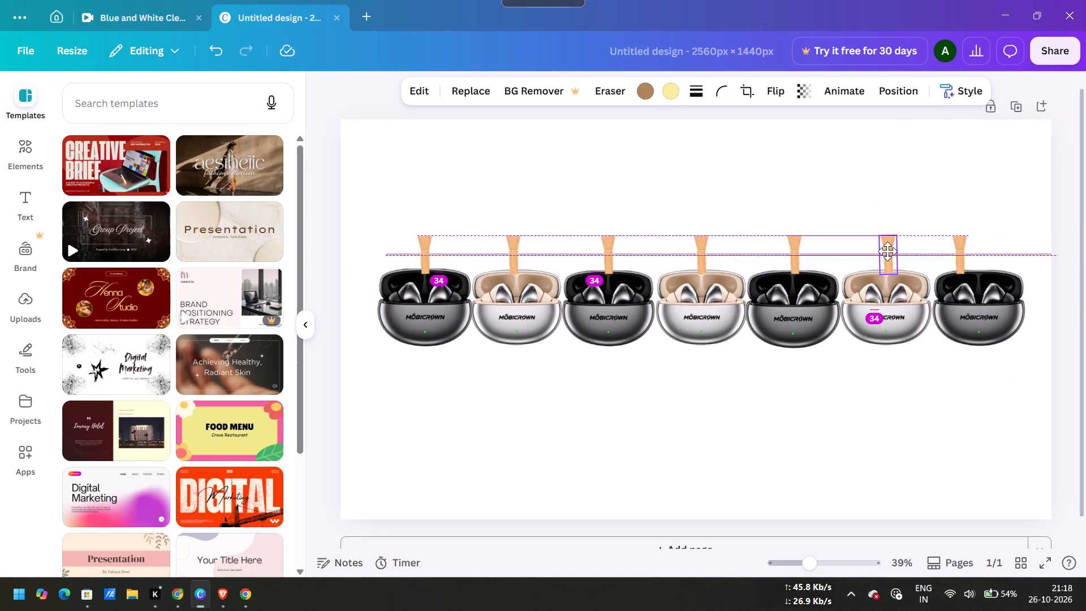
{"action": "left_click_drag", "start_coordinate": [887, 251], "coordinate": [887, 250]}
{"action": "left_click", "coordinate": [960, 260]}
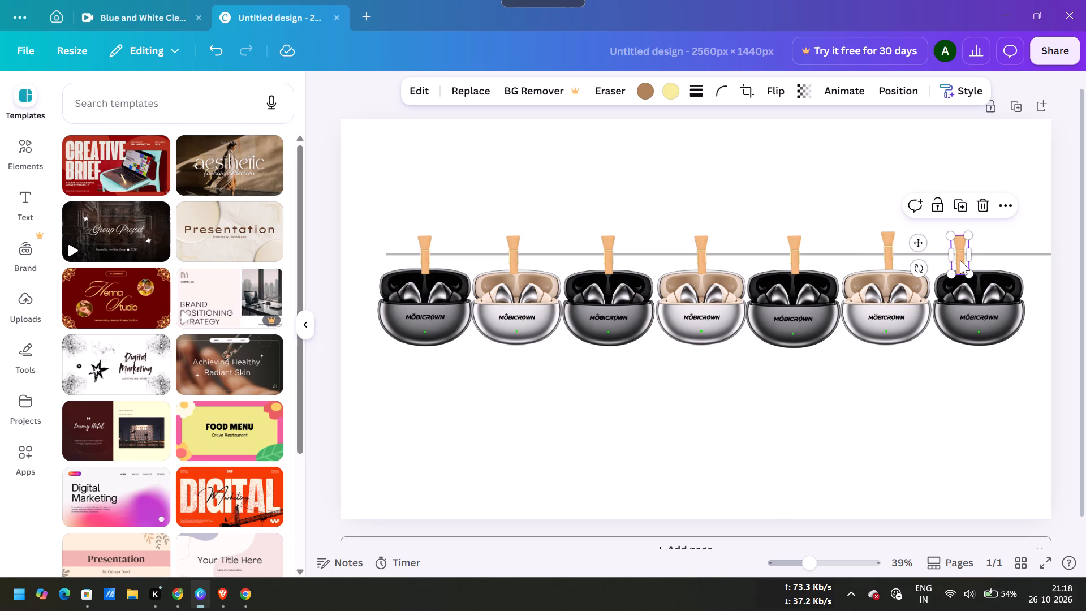
{"action": "left_click_drag", "start_coordinate": [959, 254], "coordinate": [981, 257]}
{"action": "left_click", "coordinate": [715, 445]}
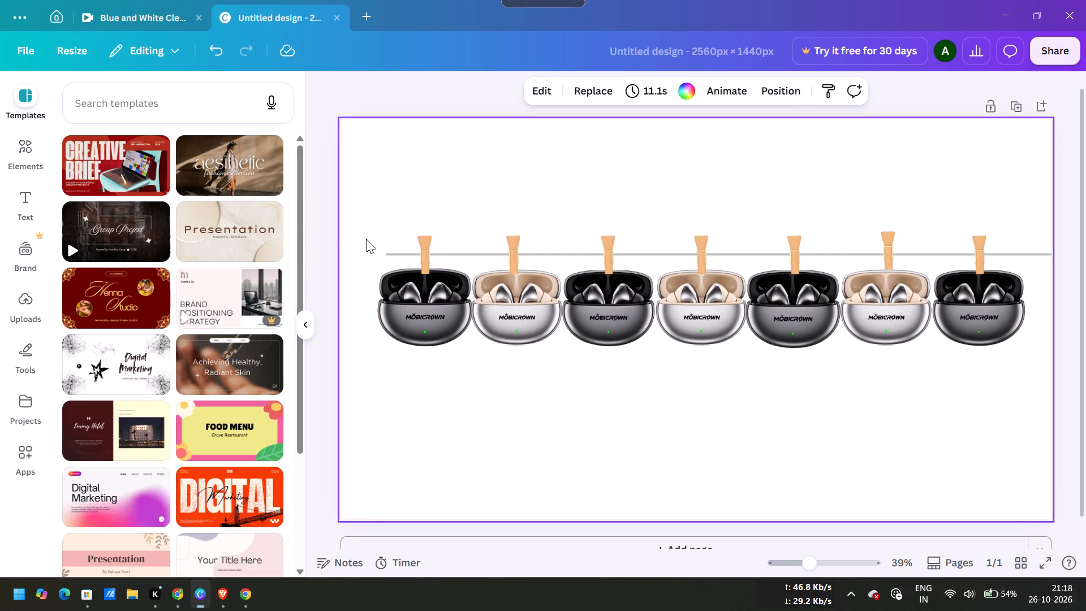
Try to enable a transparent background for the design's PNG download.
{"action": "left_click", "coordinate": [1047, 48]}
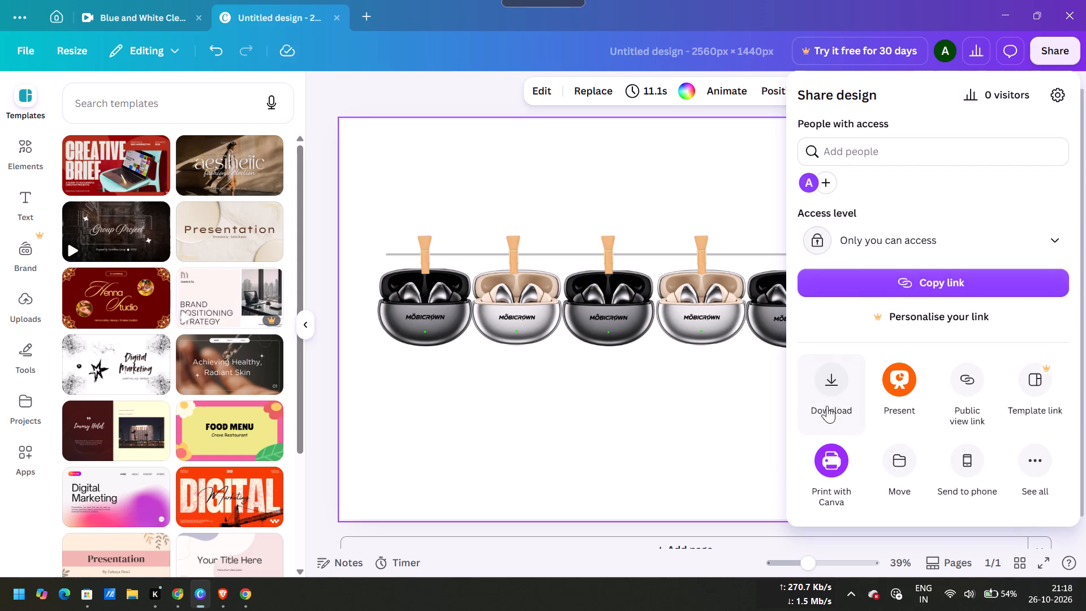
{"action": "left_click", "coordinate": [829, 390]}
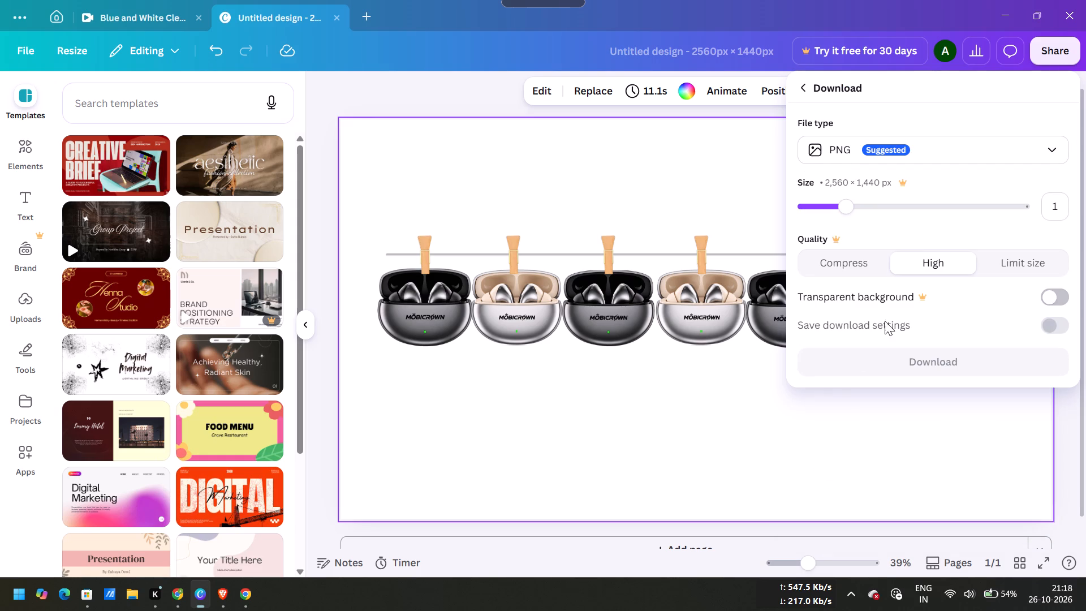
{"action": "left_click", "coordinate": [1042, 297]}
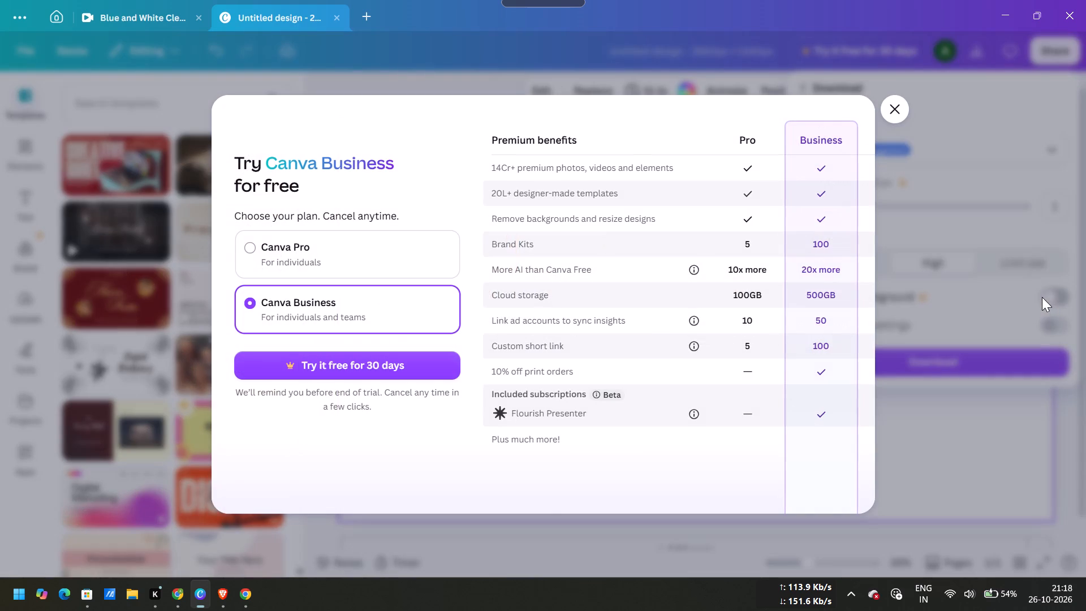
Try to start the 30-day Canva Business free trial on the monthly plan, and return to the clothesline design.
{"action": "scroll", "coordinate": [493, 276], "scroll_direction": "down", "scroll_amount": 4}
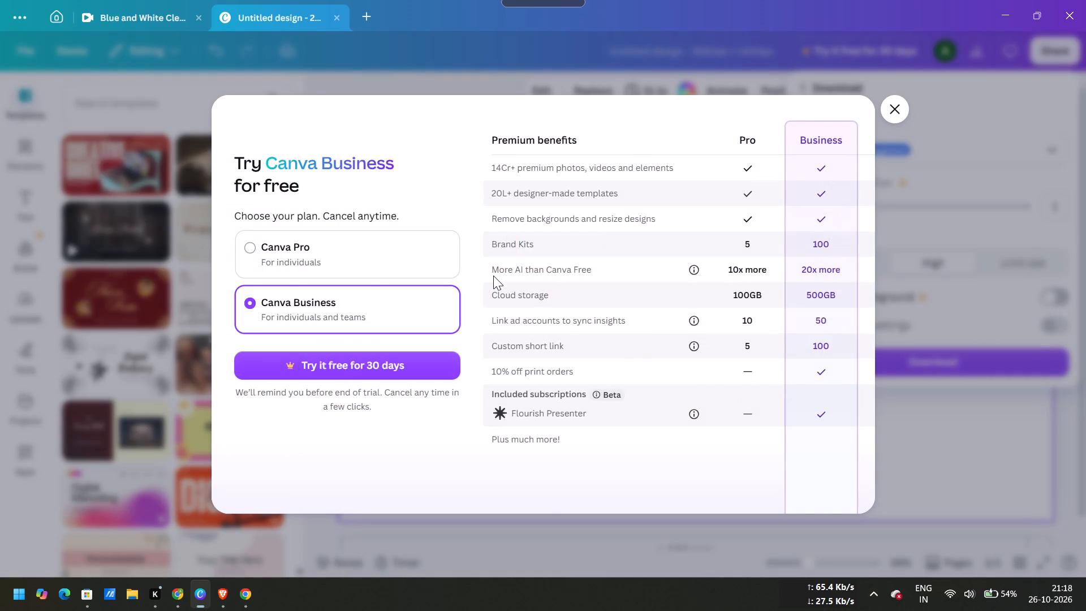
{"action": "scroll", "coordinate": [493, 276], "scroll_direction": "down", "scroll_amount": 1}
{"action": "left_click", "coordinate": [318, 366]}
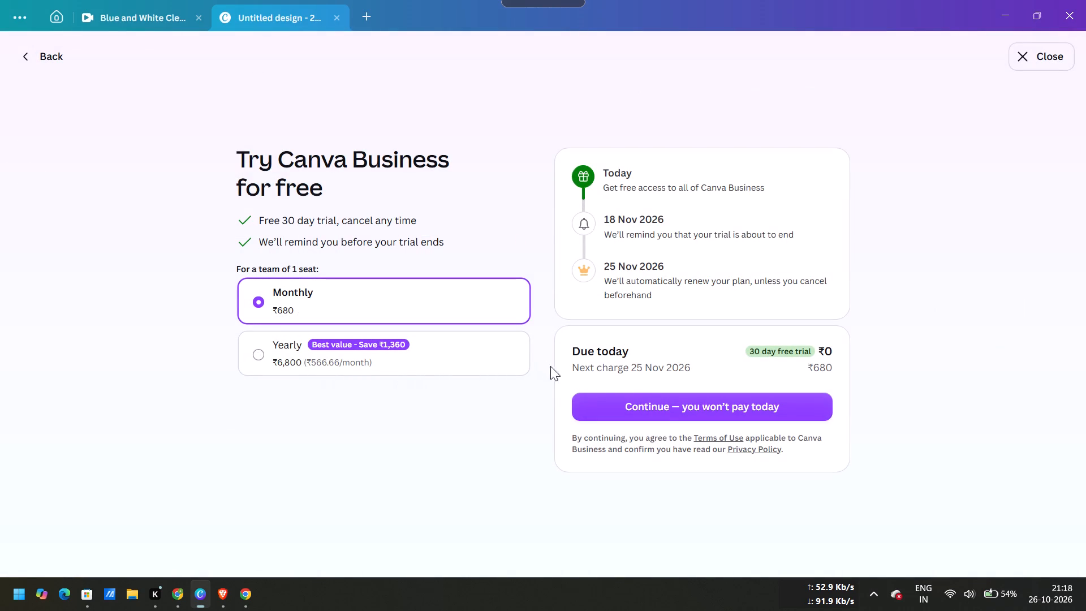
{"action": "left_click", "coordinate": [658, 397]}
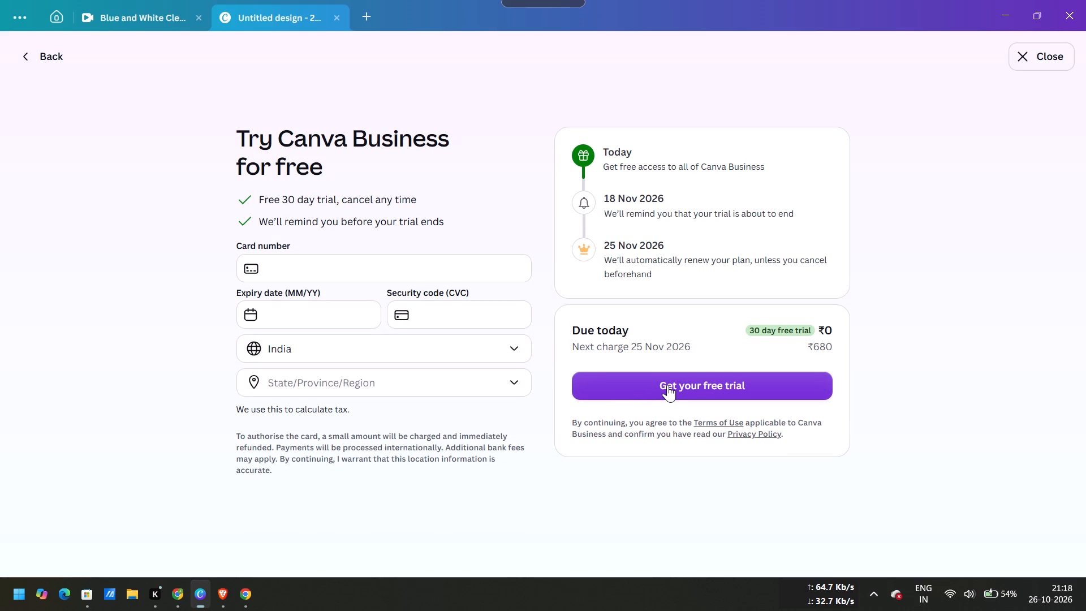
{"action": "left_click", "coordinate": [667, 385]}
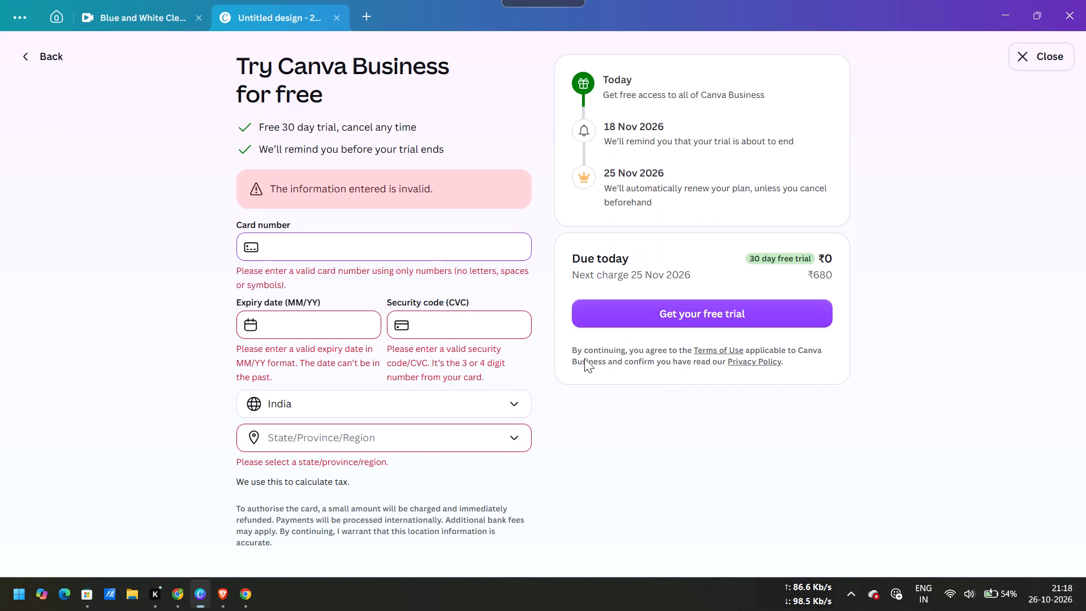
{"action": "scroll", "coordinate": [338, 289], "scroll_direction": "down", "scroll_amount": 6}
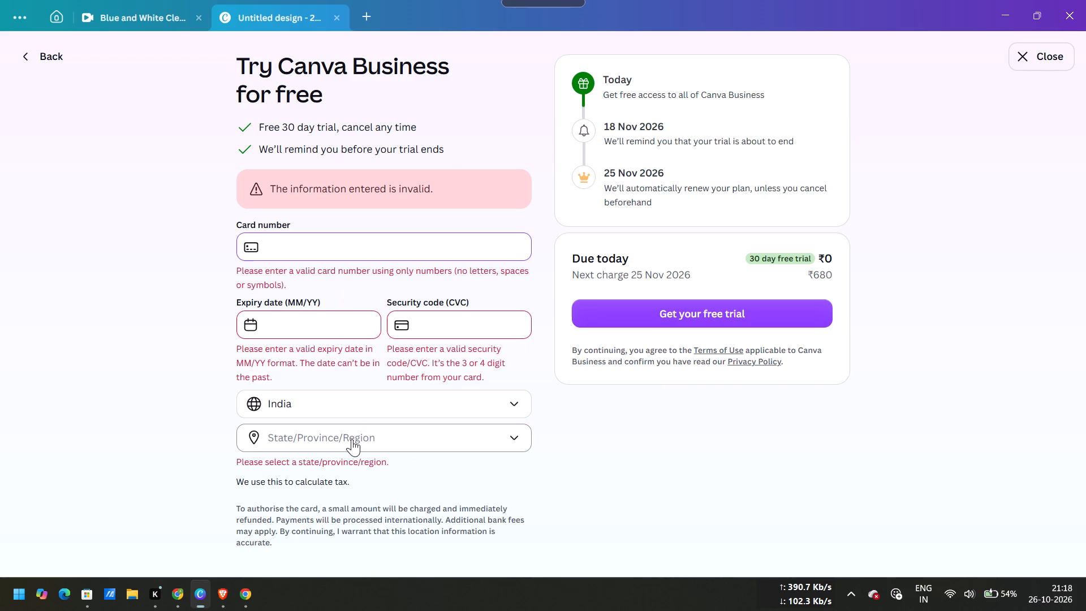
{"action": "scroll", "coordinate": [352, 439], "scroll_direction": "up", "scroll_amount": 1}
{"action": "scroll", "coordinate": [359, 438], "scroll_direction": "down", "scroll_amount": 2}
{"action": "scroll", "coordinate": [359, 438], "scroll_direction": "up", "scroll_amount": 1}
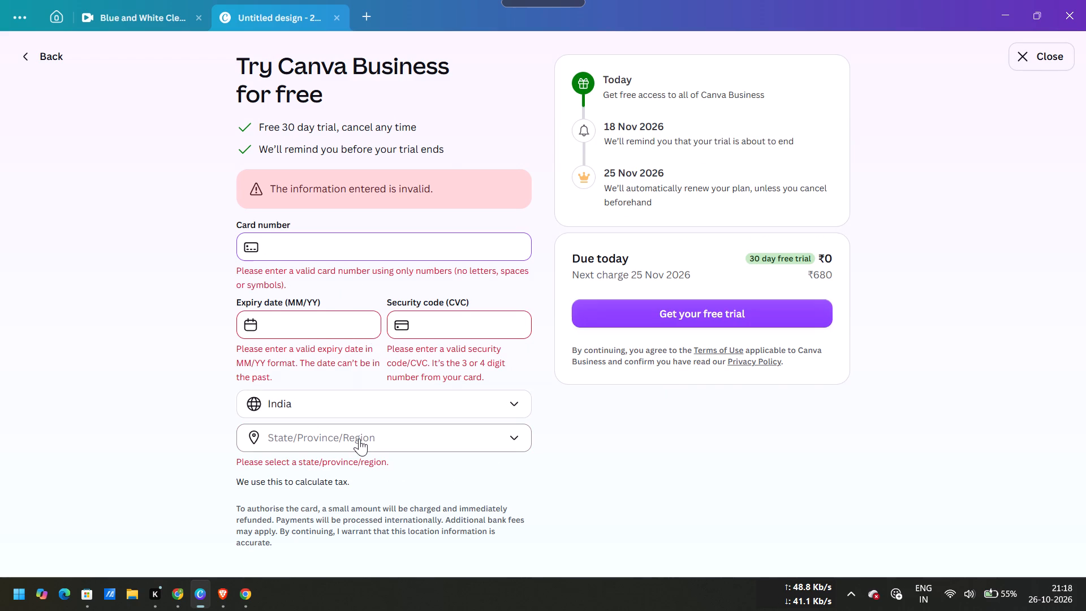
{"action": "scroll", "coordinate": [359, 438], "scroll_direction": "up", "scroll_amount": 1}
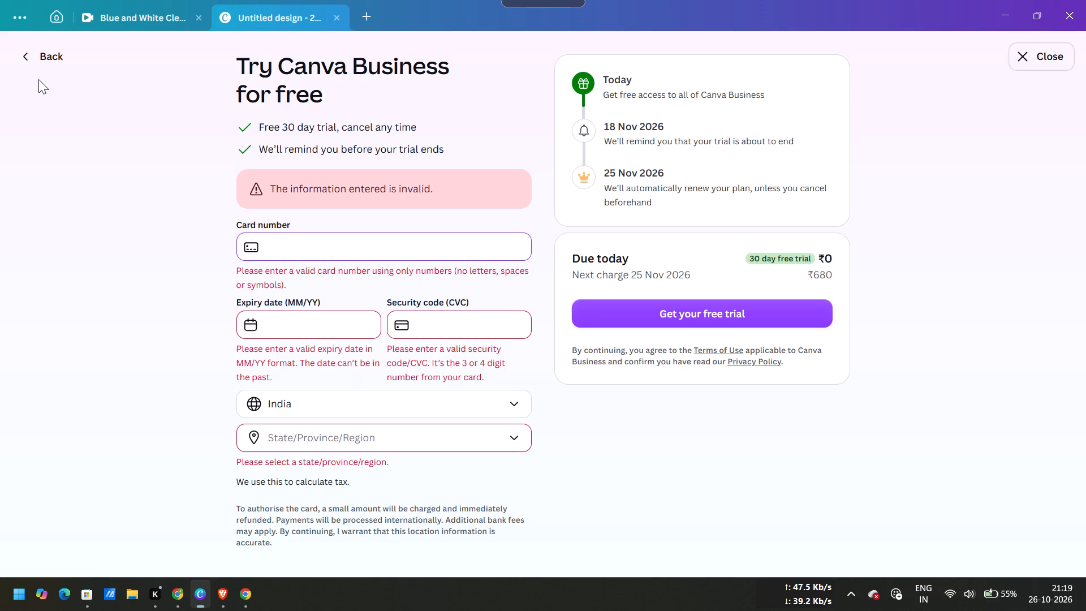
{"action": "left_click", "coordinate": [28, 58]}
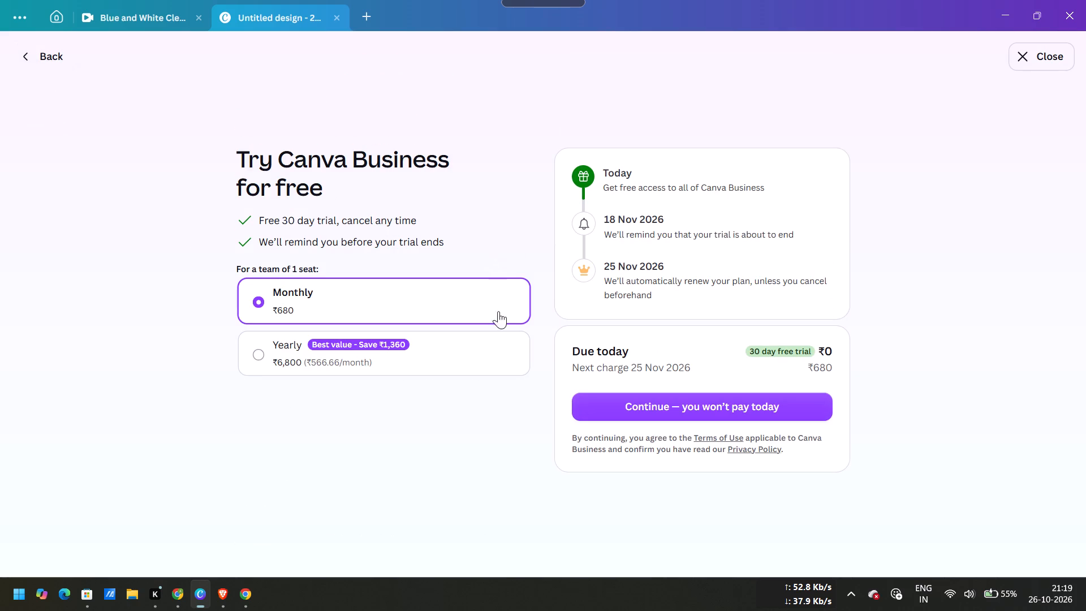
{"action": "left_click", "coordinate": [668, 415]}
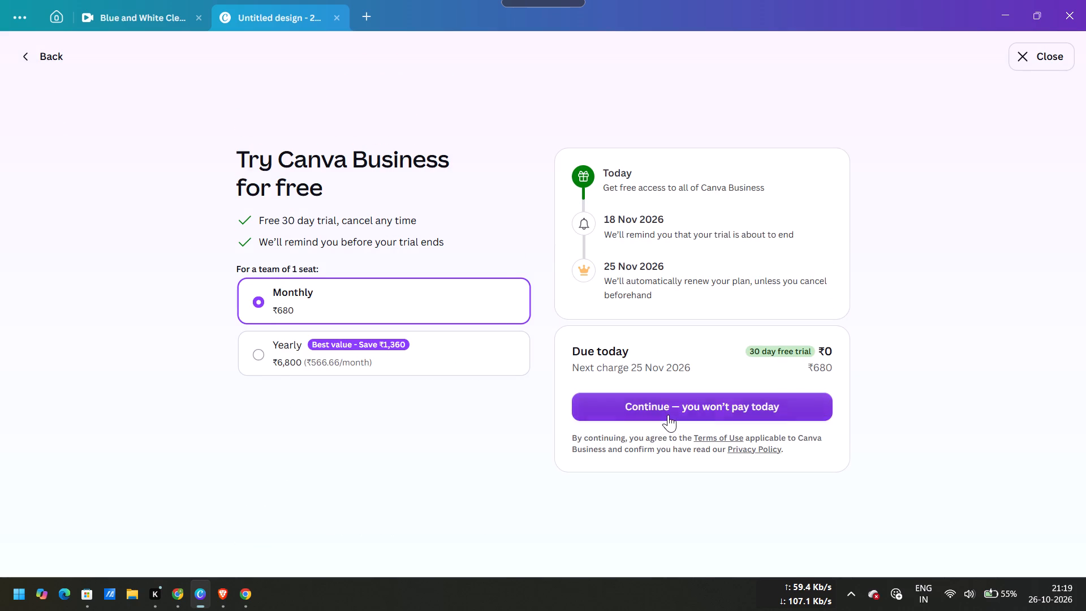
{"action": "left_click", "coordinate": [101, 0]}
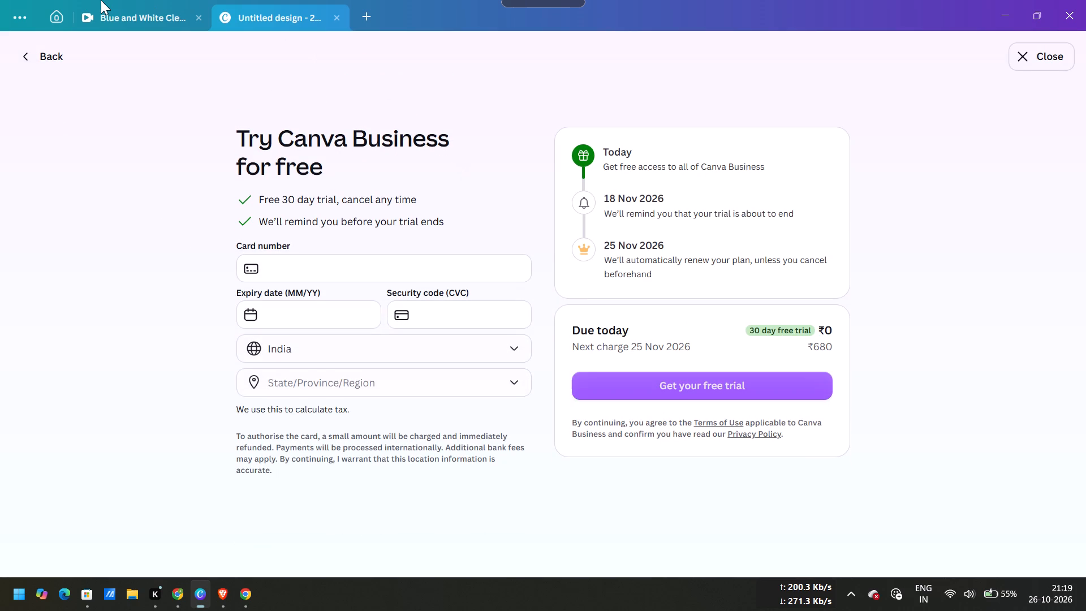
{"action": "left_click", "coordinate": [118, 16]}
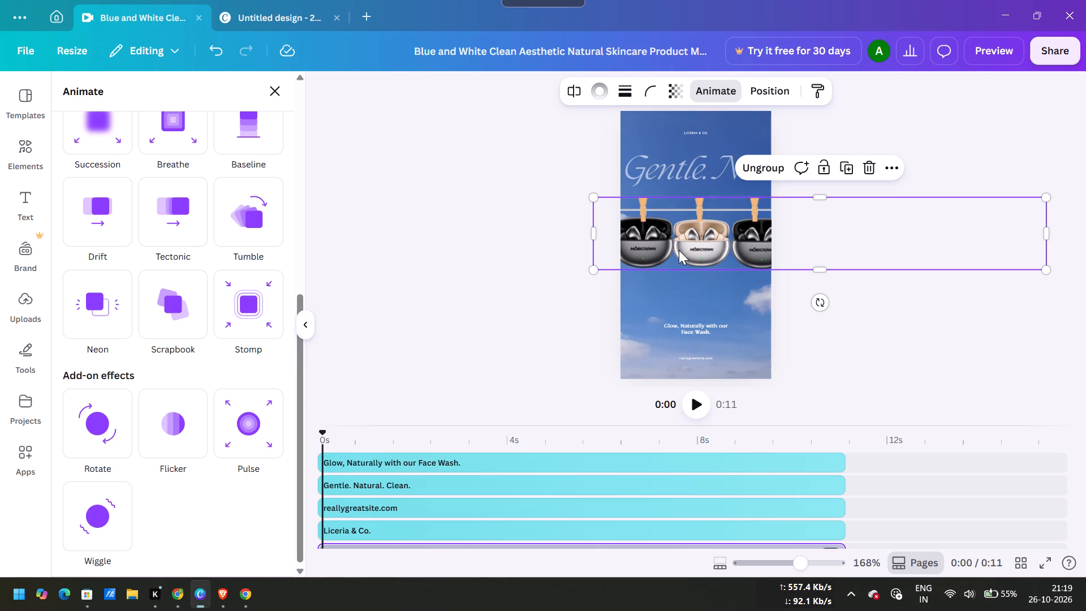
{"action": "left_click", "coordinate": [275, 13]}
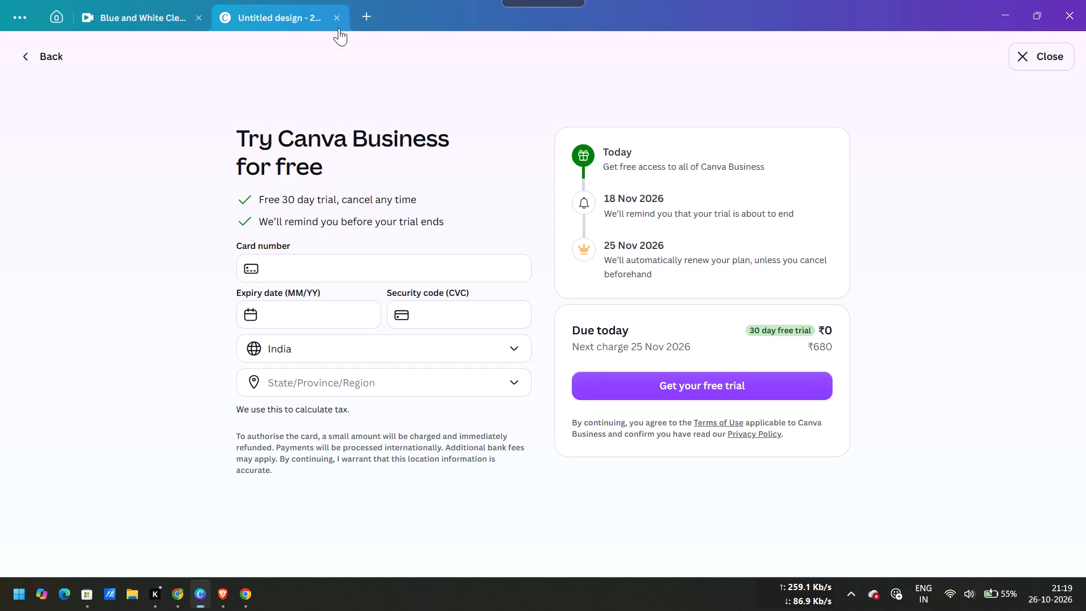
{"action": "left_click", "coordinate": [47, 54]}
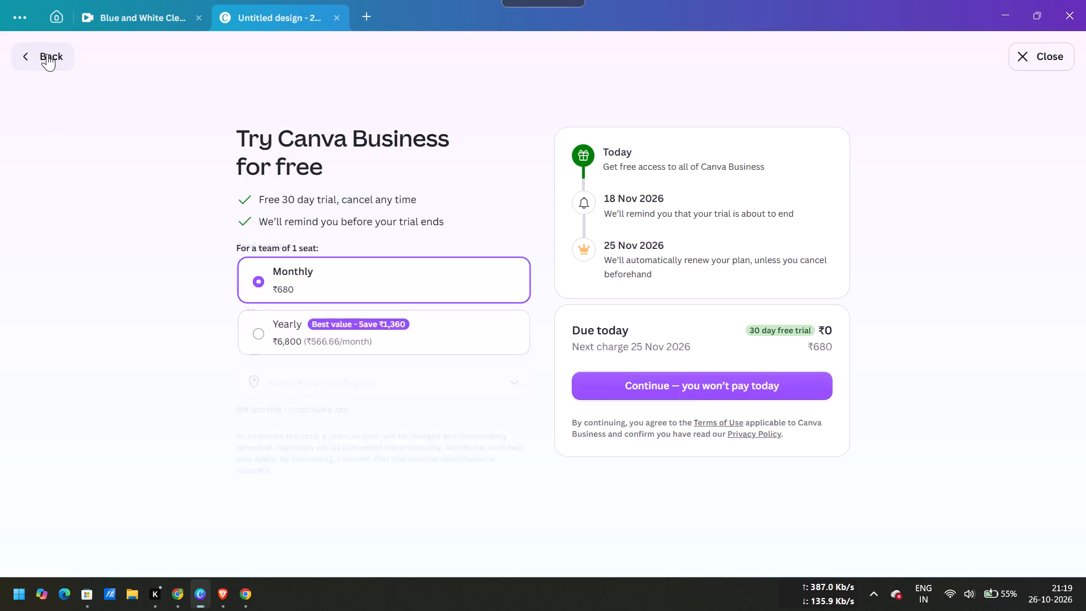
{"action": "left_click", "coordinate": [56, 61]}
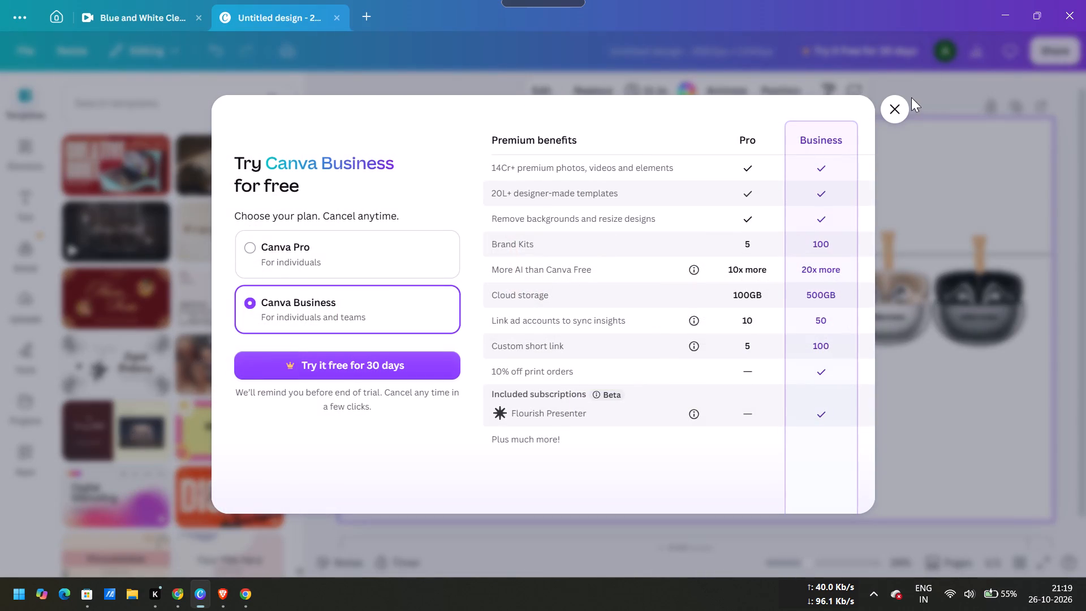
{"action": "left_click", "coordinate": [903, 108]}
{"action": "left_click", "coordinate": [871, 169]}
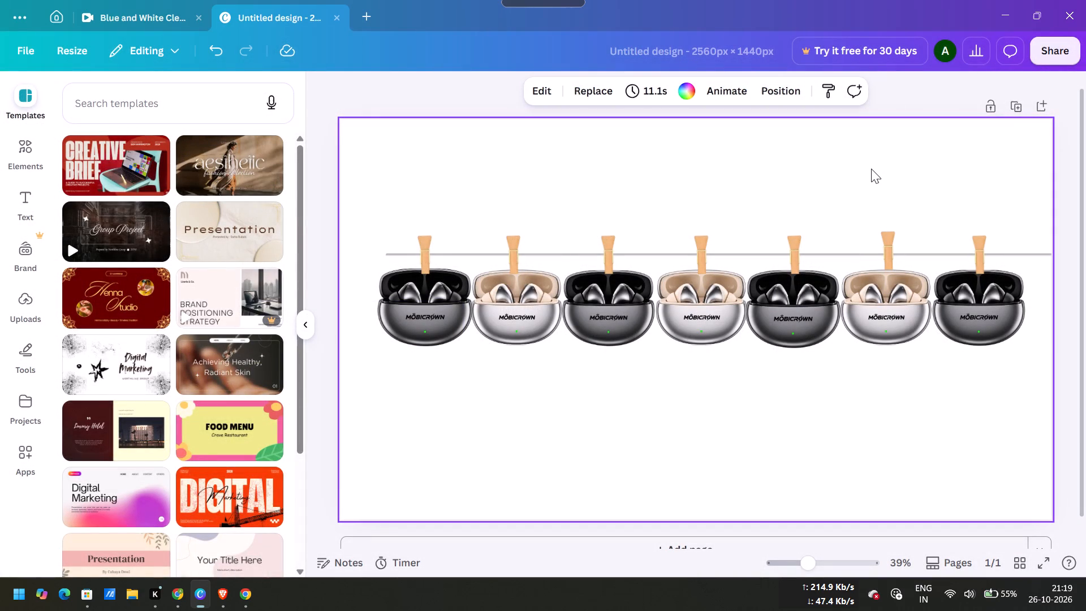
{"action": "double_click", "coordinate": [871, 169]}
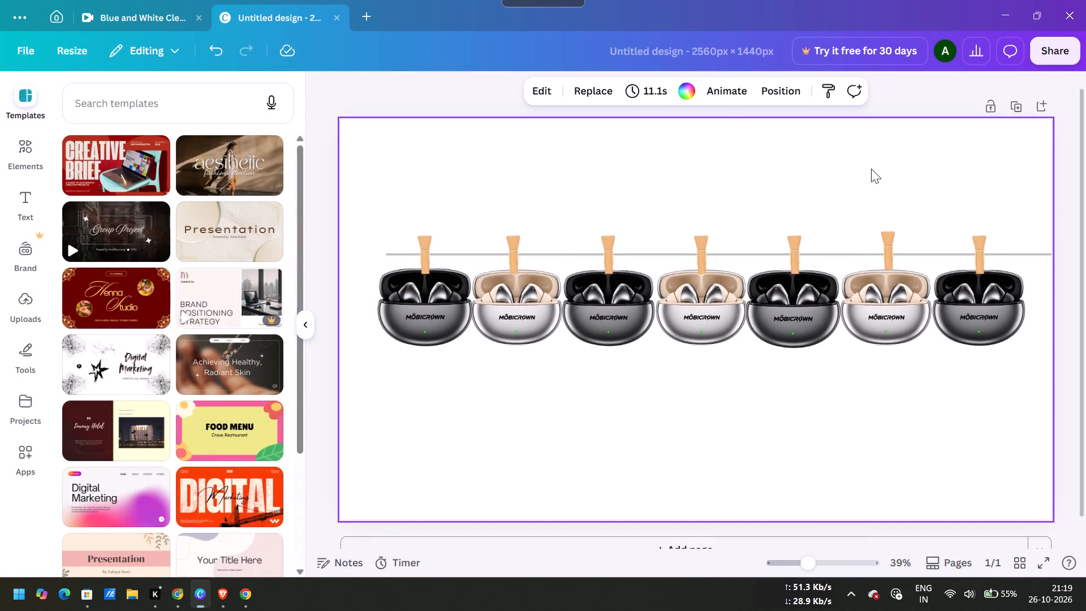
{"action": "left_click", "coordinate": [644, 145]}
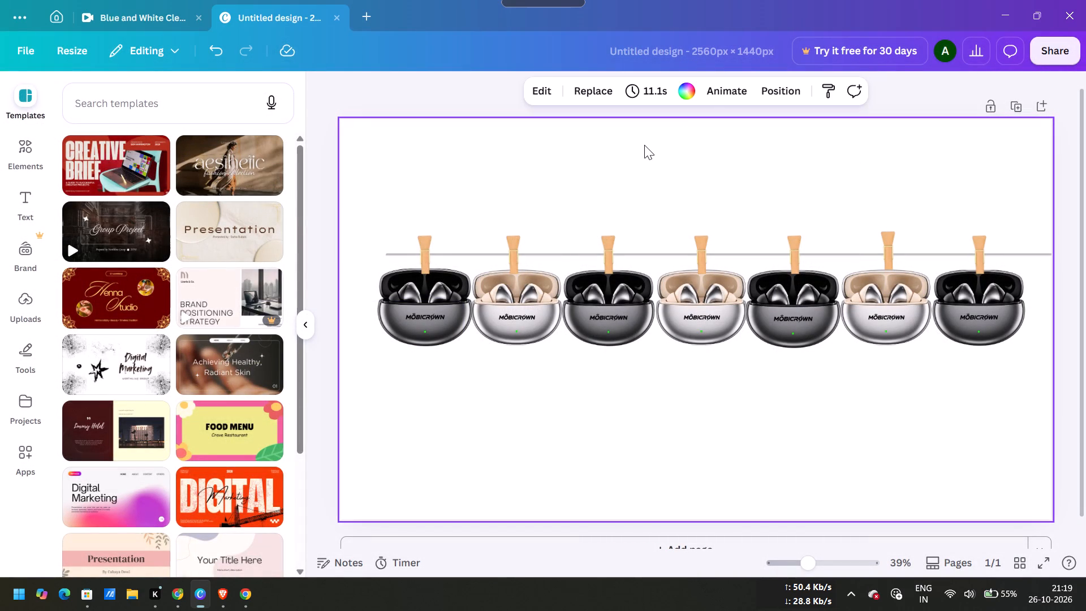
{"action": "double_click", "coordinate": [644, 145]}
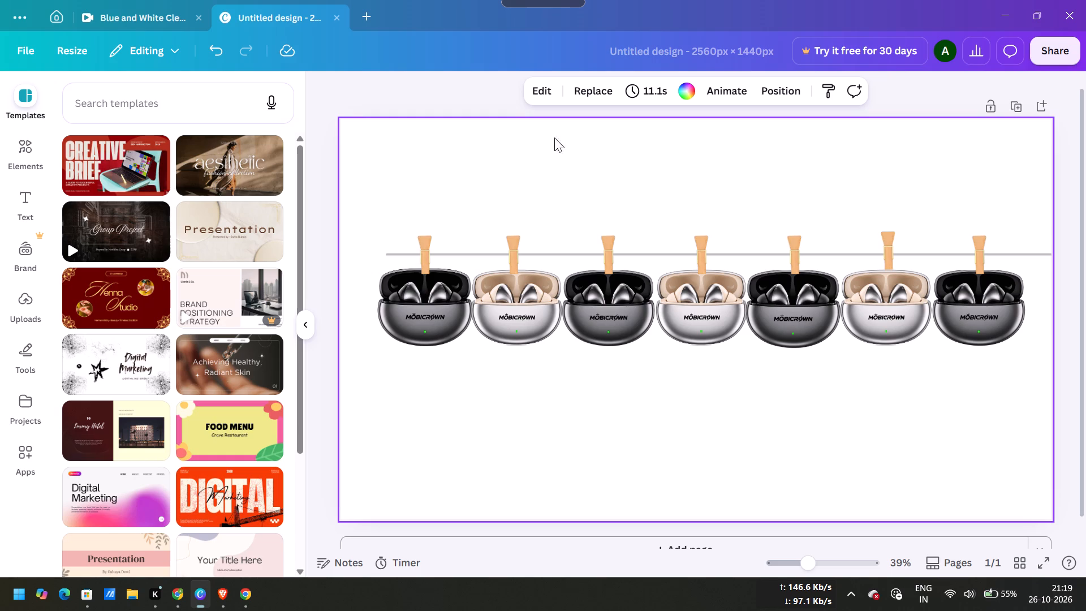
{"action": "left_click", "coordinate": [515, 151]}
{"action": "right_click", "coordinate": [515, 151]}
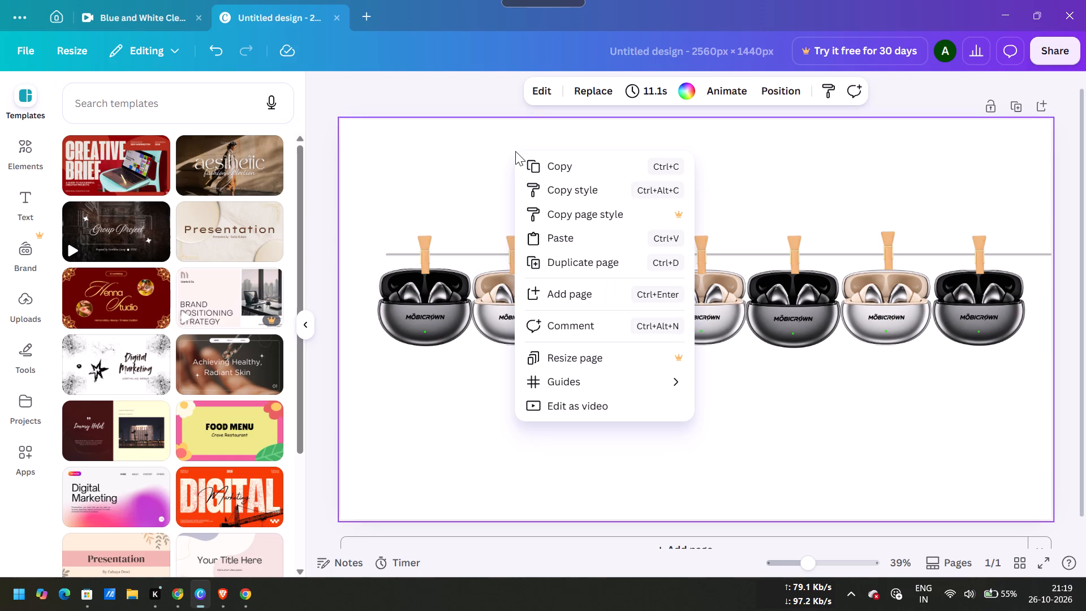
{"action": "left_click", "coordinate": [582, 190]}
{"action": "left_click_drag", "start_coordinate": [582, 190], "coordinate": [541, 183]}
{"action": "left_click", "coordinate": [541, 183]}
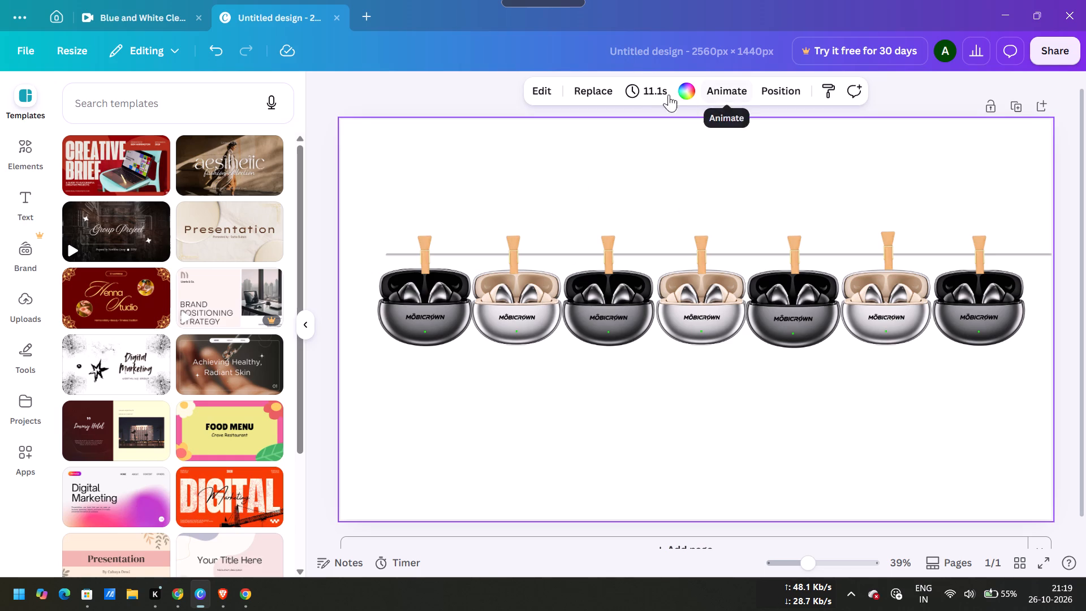
Set the page background to the solid green from the default colours.
{"action": "left_click", "coordinate": [685, 94]}
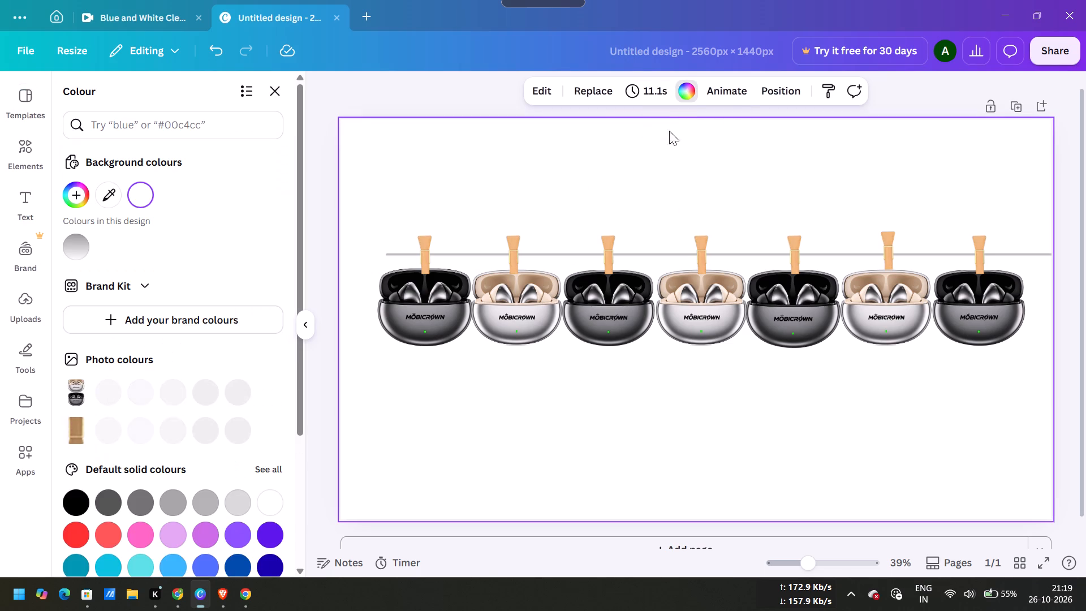
{"action": "scroll", "coordinate": [130, 519], "scroll_direction": "down", "scroll_amount": 2}
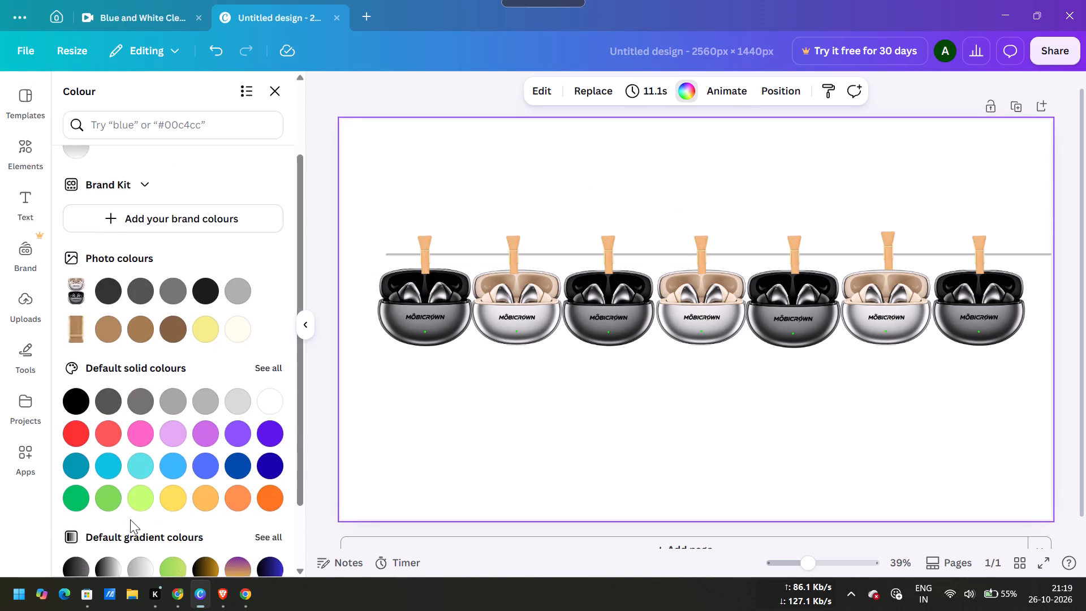
{"action": "scroll", "coordinate": [130, 519], "scroll_direction": "down", "scroll_amount": 3}
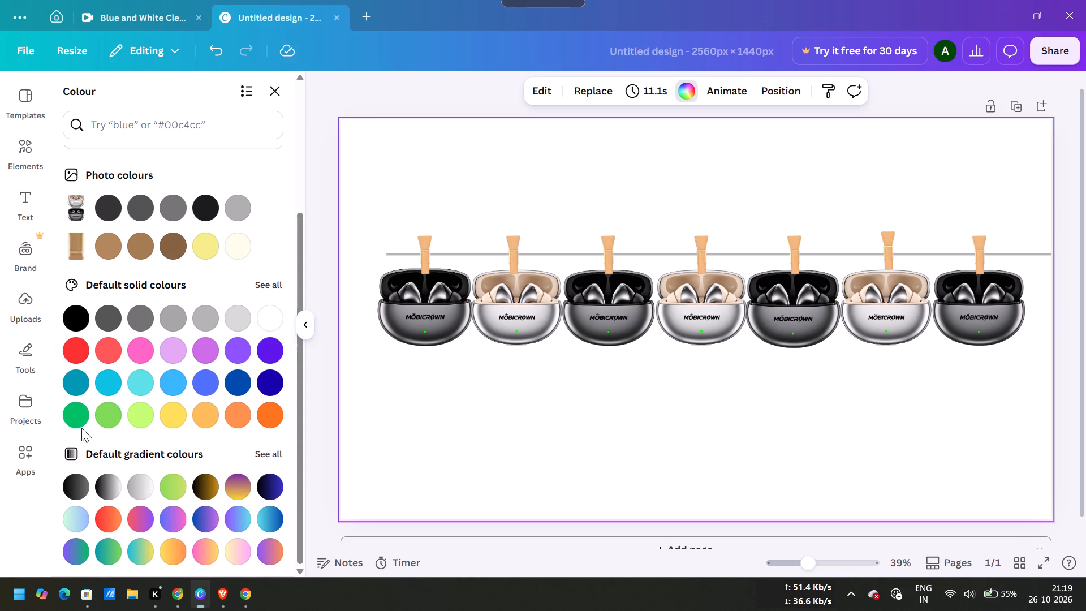
{"action": "left_click", "coordinate": [75, 418]}
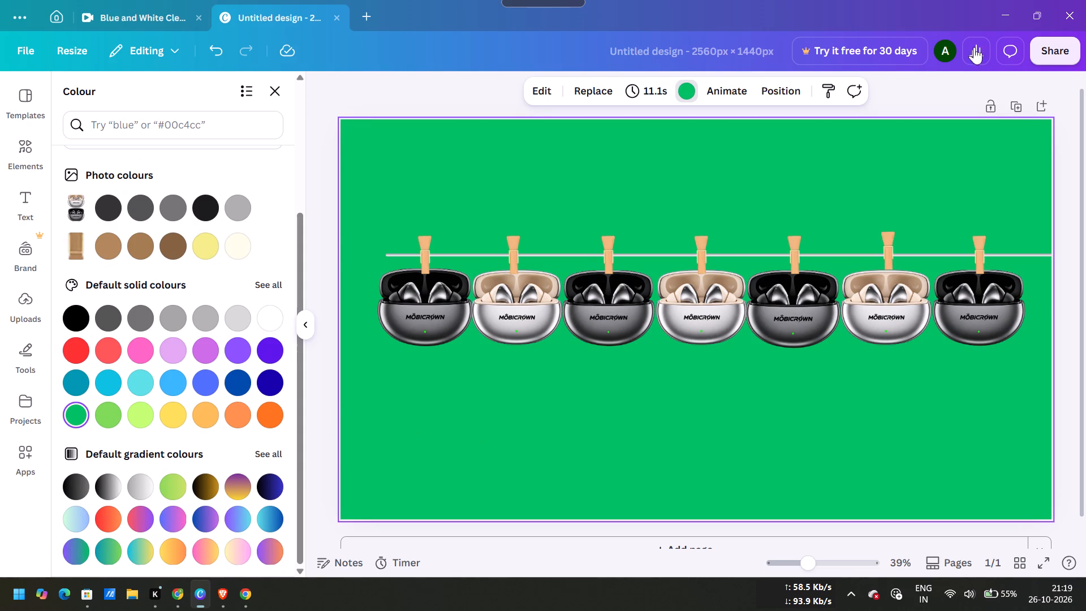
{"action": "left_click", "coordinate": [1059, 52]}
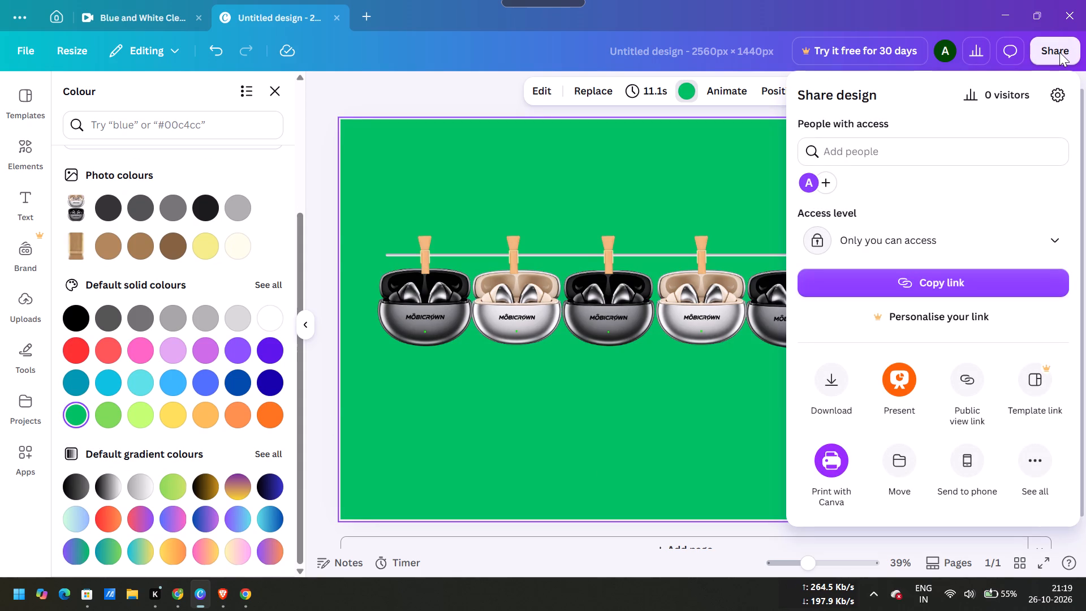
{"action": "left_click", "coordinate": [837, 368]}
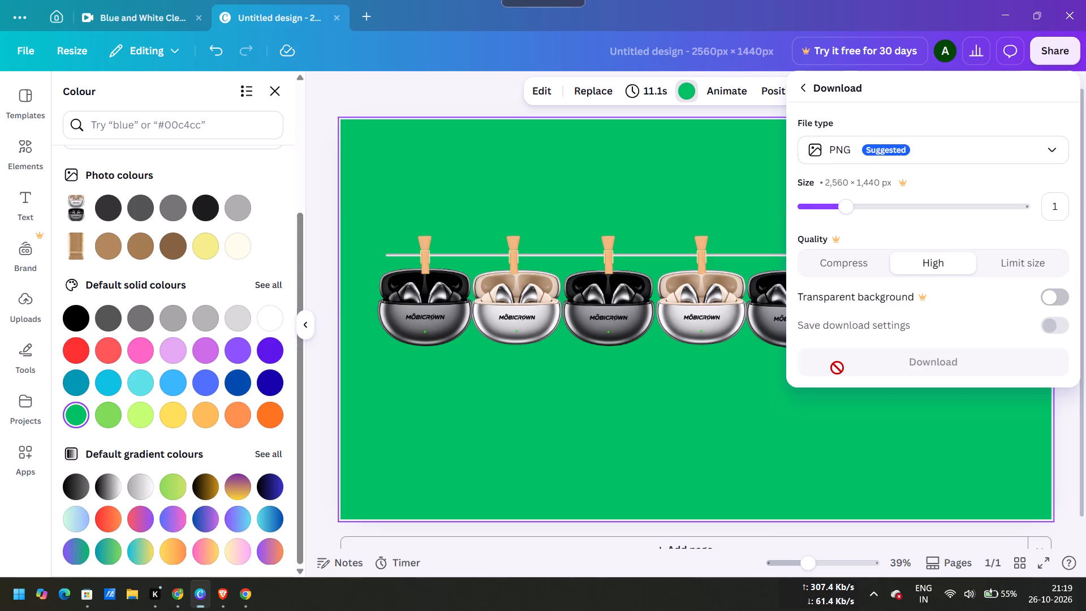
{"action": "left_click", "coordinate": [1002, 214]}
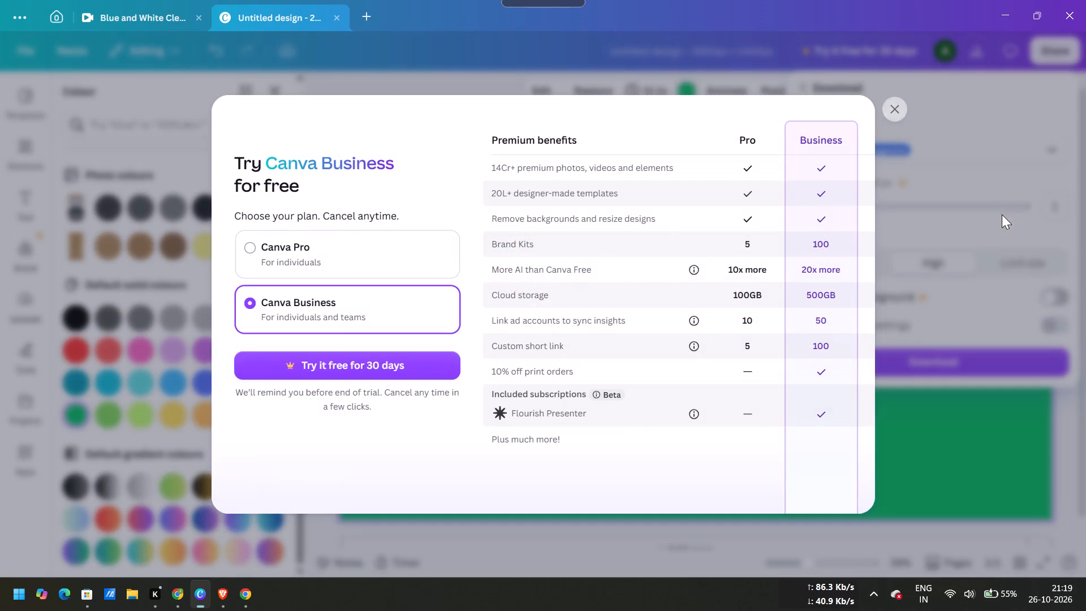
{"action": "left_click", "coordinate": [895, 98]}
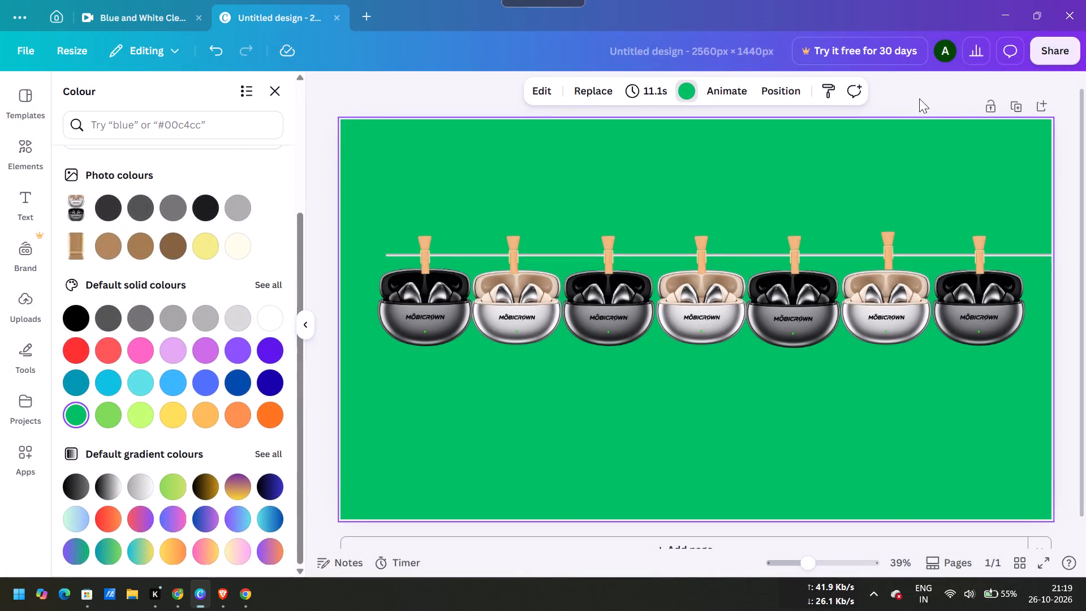
Download the green clothesline design as a 2,560 × 1,440 px PNG and save it as Untitled Design.png in Downloads.
{"action": "left_click", "coordinate": [1059, 57]}
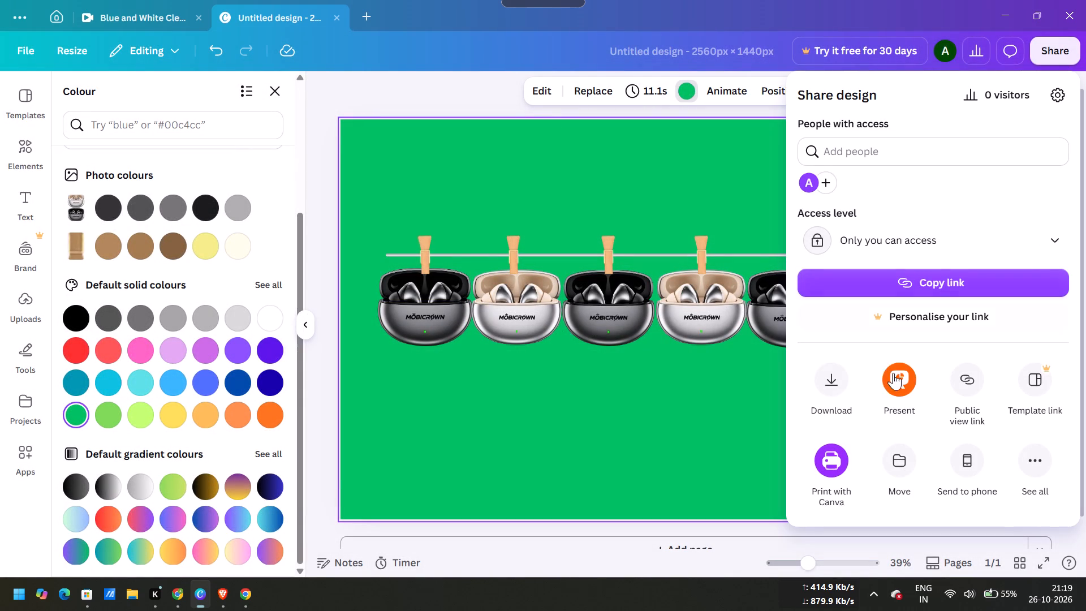
{"action": "left_click", "coordinate": [841, 360]}
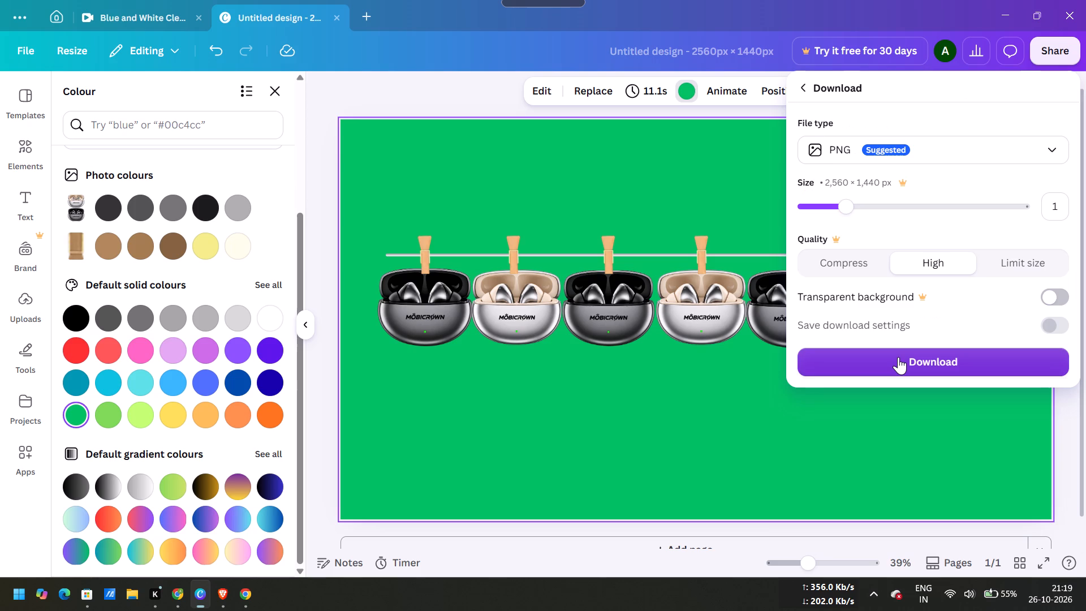
{"action": "left_click", "coordinate": [898, 357]}
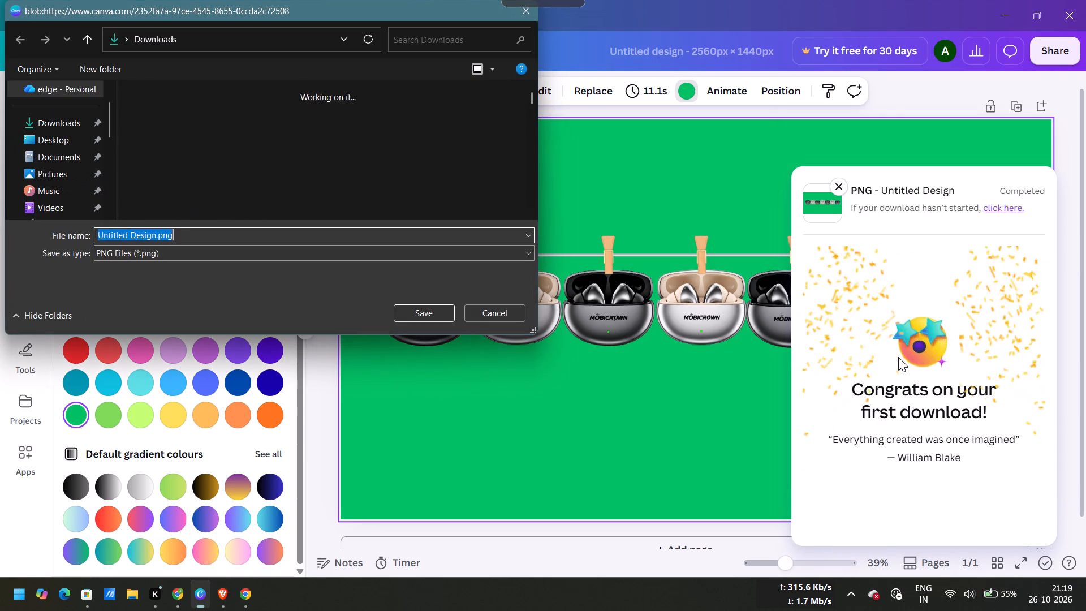
{"action": "left_click", "coordinate": [446, 320]}
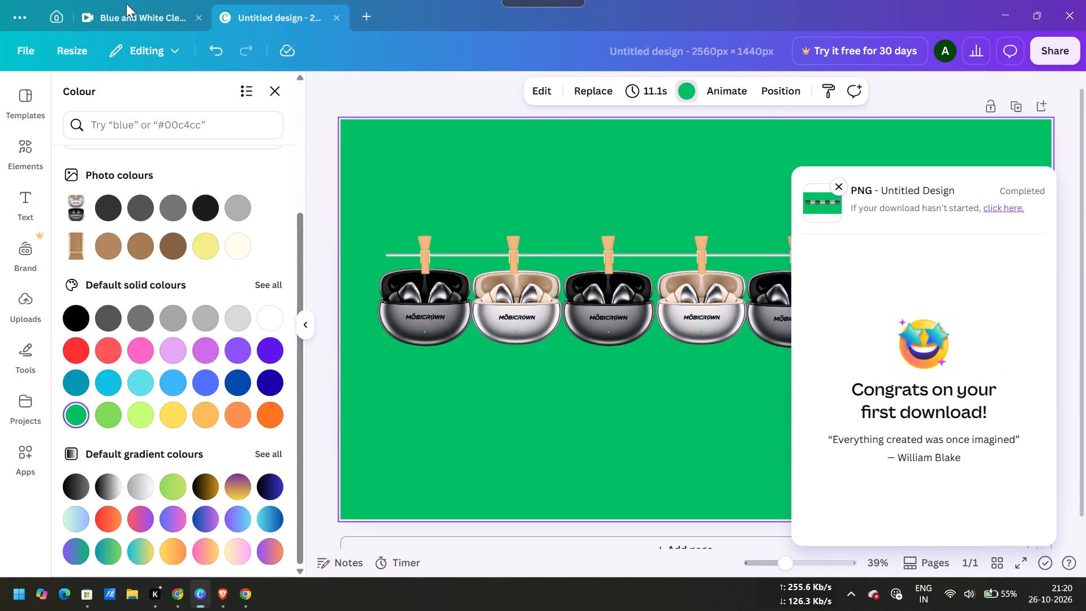
Switch to the open Blue and White Clean Aesthetic Natural Skincare product video design.
{"action": "left_click", "coordinate": [126, 3]}
{"action": "left_click", "coordinate": [170, 14]}
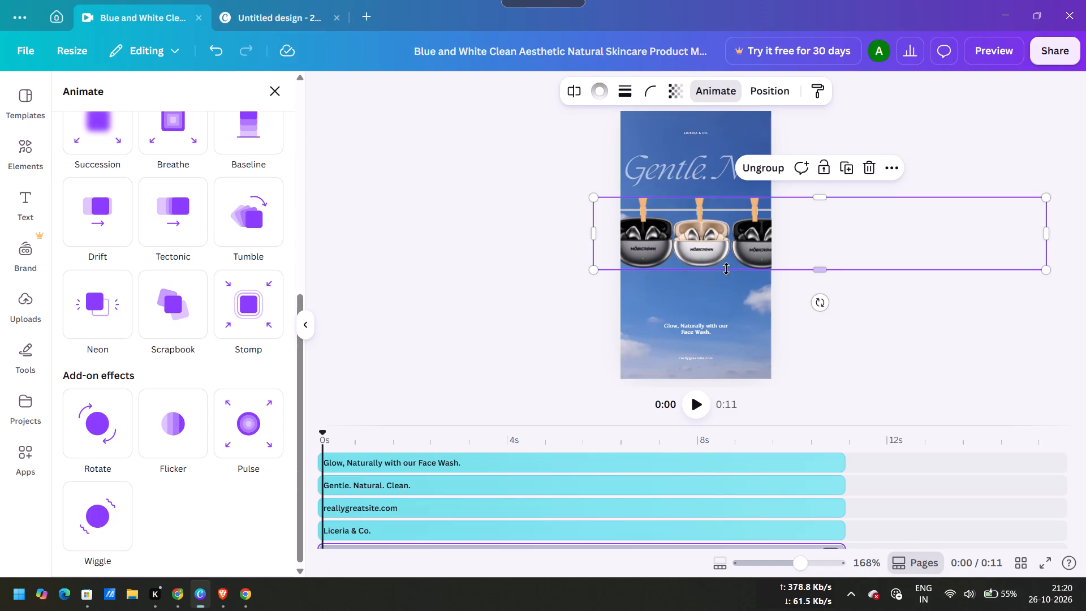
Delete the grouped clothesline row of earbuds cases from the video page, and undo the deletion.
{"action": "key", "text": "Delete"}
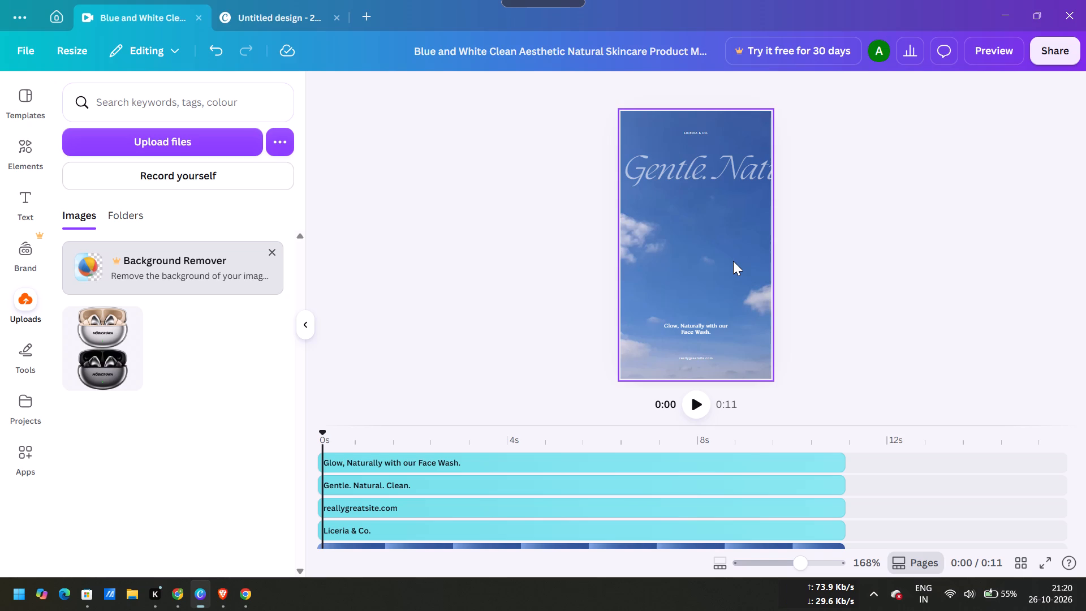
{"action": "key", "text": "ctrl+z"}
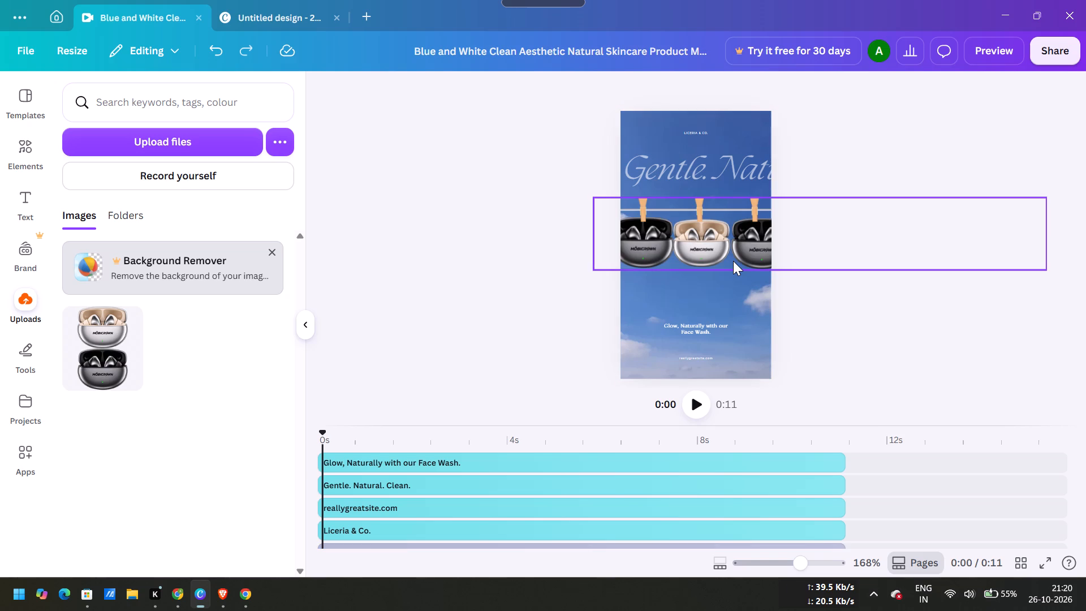
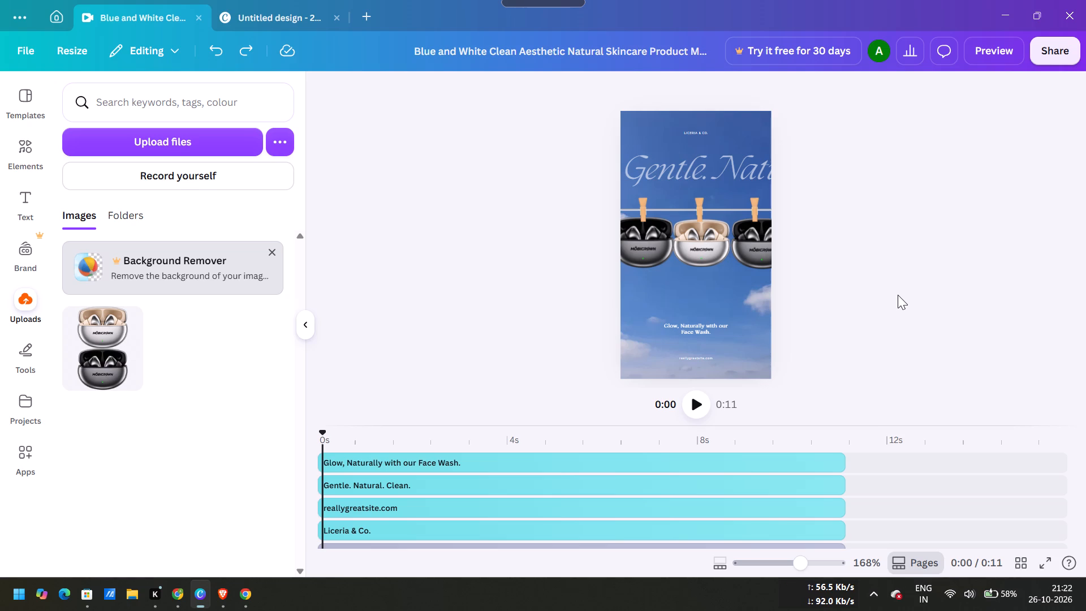
Replace the small LICERIA & CO. brand text above the headline with PURE SOUND.
{"action": "left_click", "coordinate": [699, 134]}
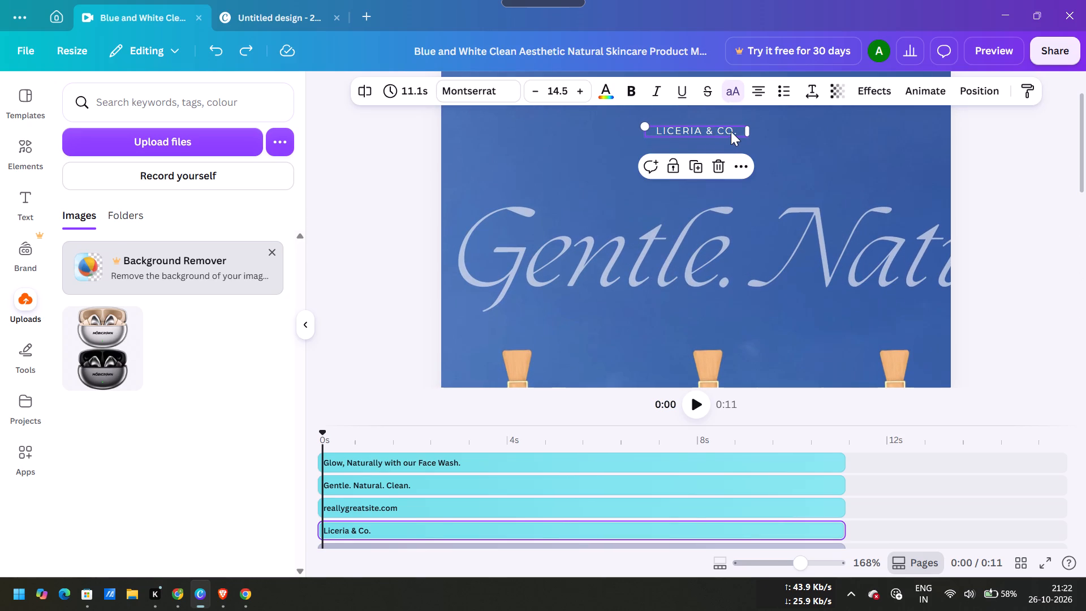
{"action": "left_click", "coordinate": [731, 131]}
{"action": "key", "text": "BackSpace"}
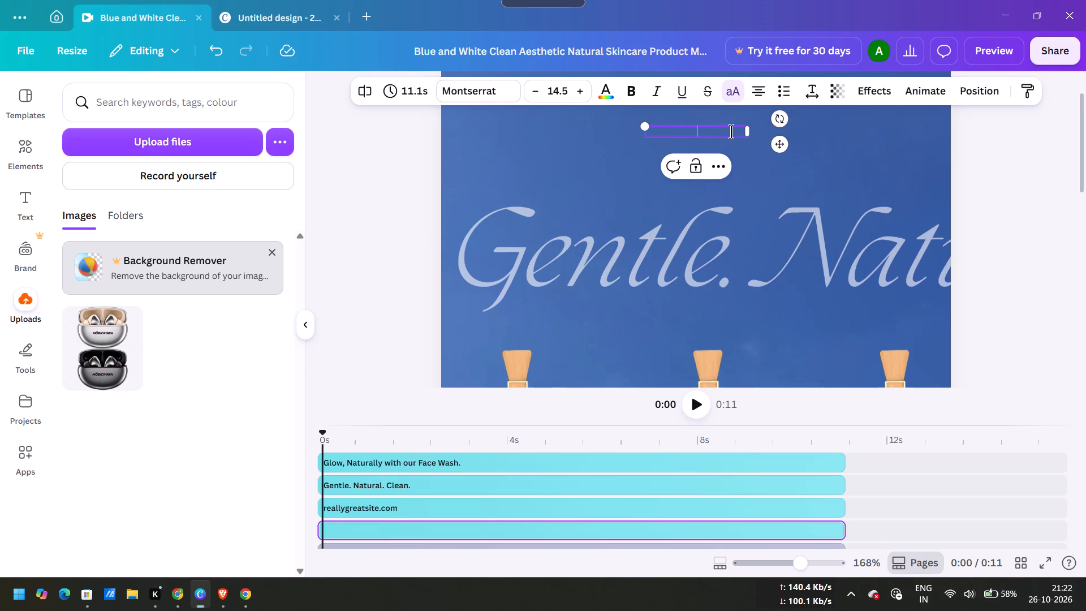
{"action": "type", "text": "PU"}
{"action": "type", "text": "RE"}
{"action": "key", "text": "space"}
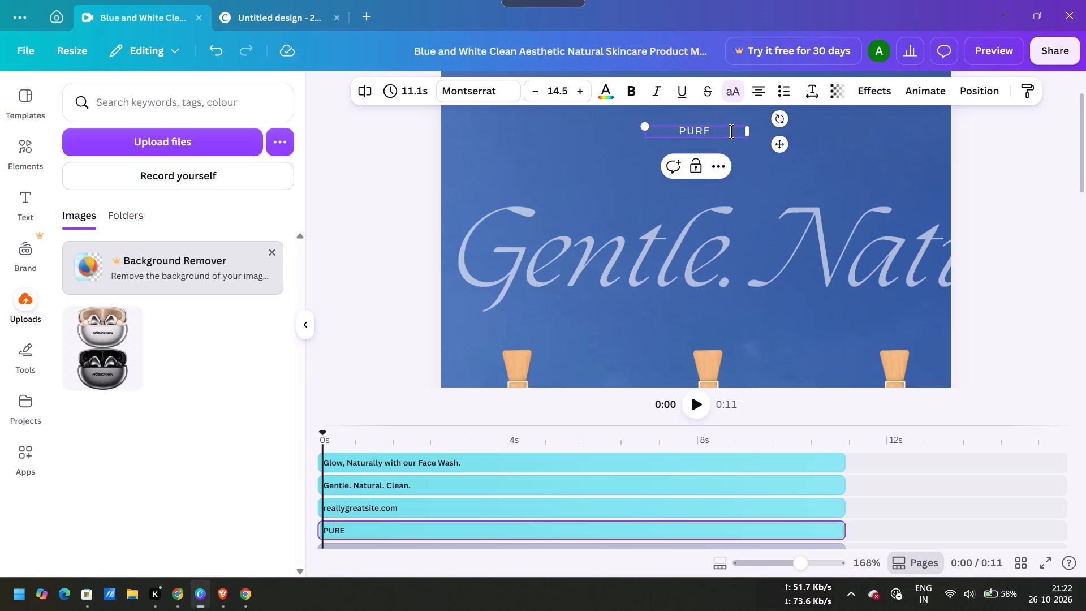
{"action": "type", "text": "SOUND"}
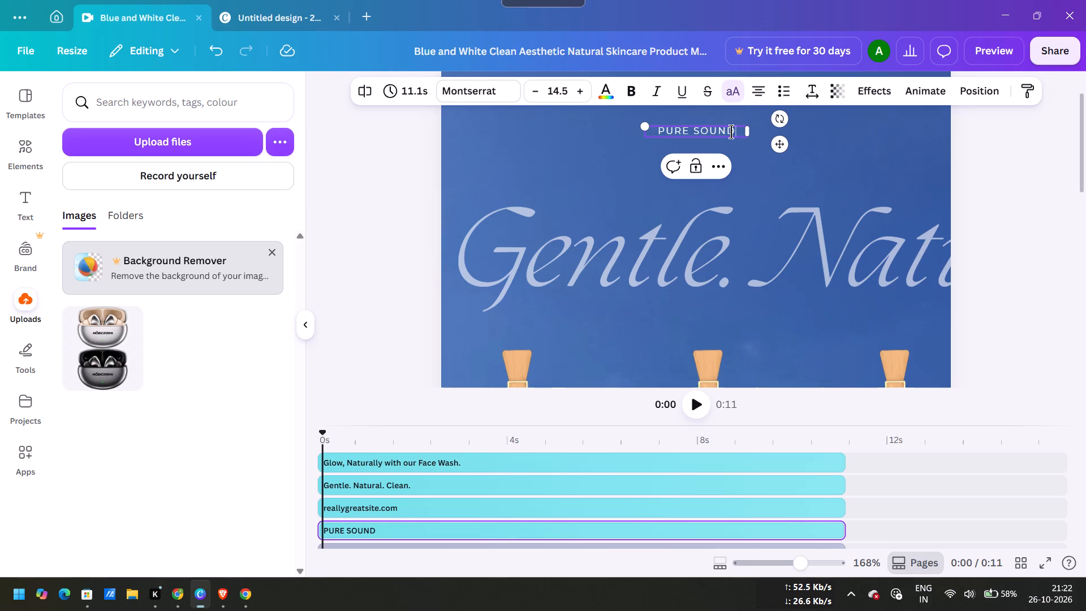
Replace the large italic "Gentle. Natural. Clean." headline with PREMIUM.STYLE.
{"action": "left_click", "coordinate": [655, 232]}
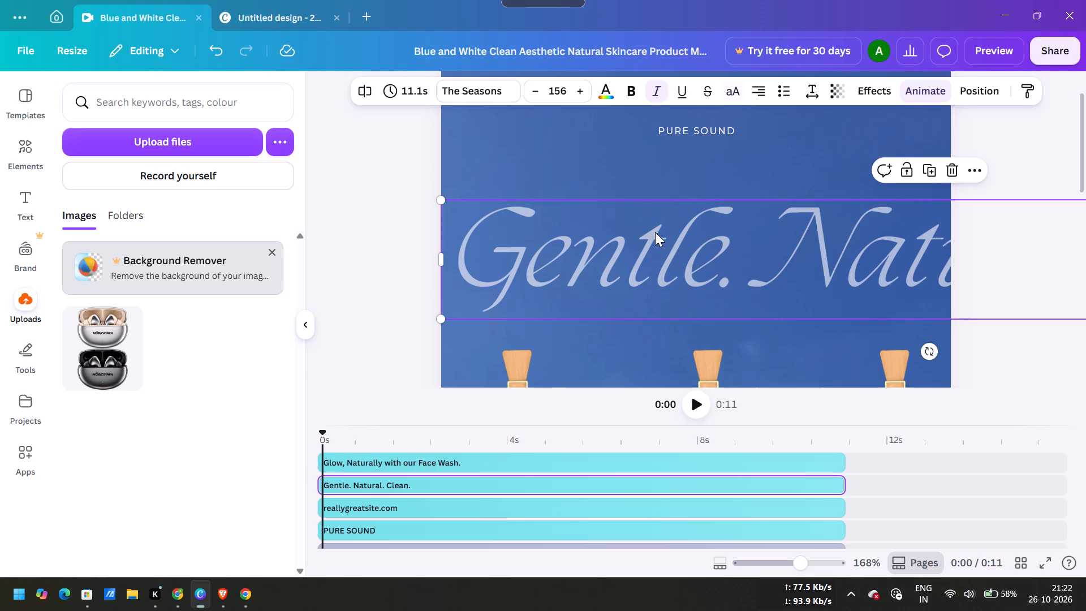
{"action": "double_click", "coordinate": [655, 232]}
{"action": "key", "text": "BackSpace"}
{"action": "key", "text": "BackSpace"}
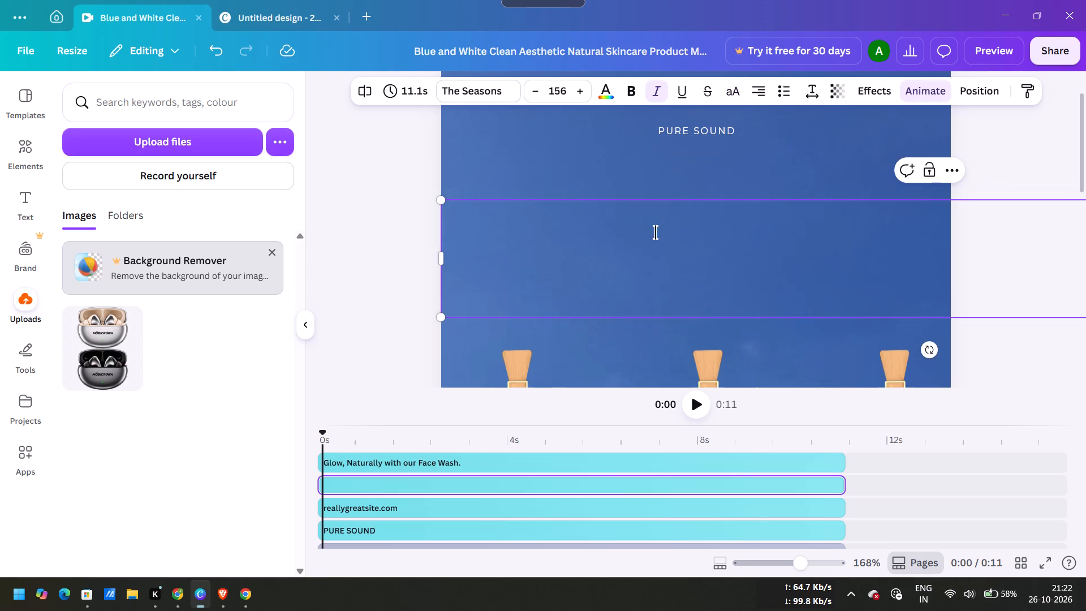
{"action": "type", "text": "PRE"}
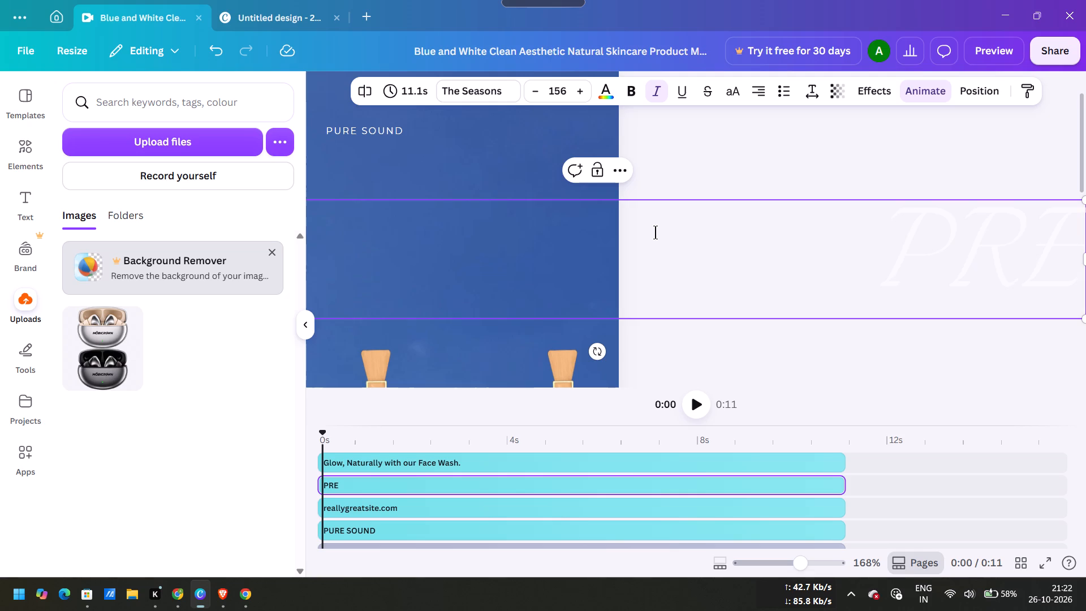
{"action": "key", "text": "m"}
{"action": "type", "text": "IUM"}
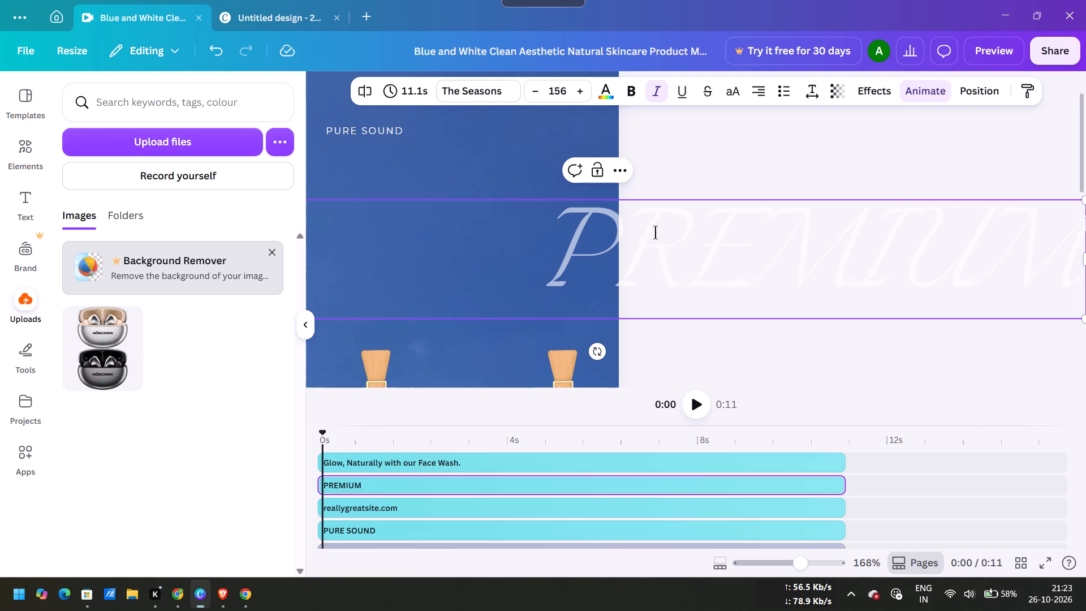
{"action": "key", "text": "space"}
{"action": "key", "text": "BackSpace"}
{"action": "key", "text": "period"}
{"action": "key", "text": "s"}
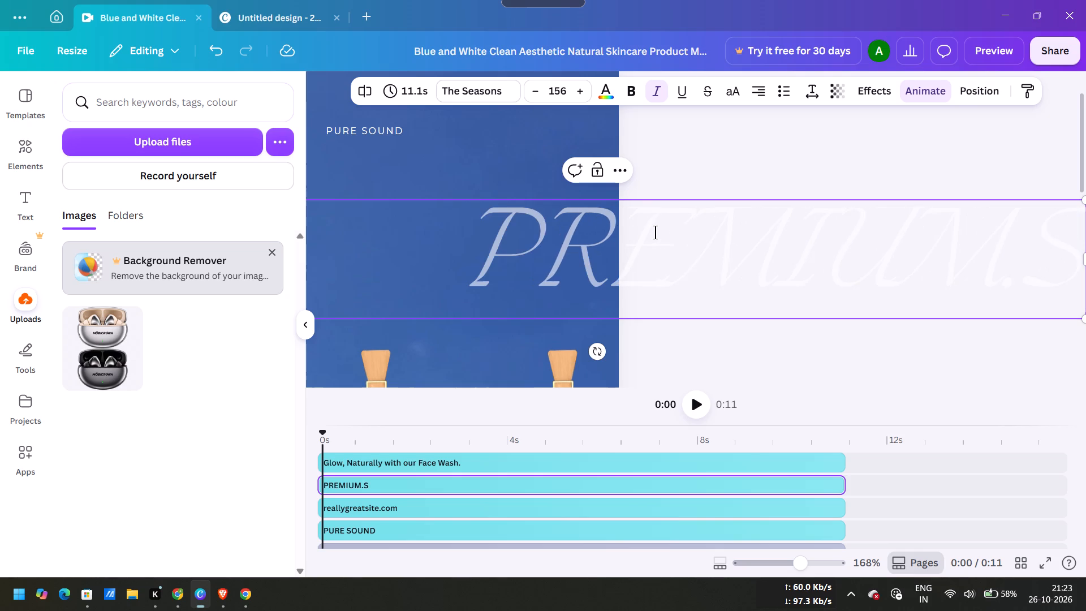
{"action": "type", "text": "TYLE"}
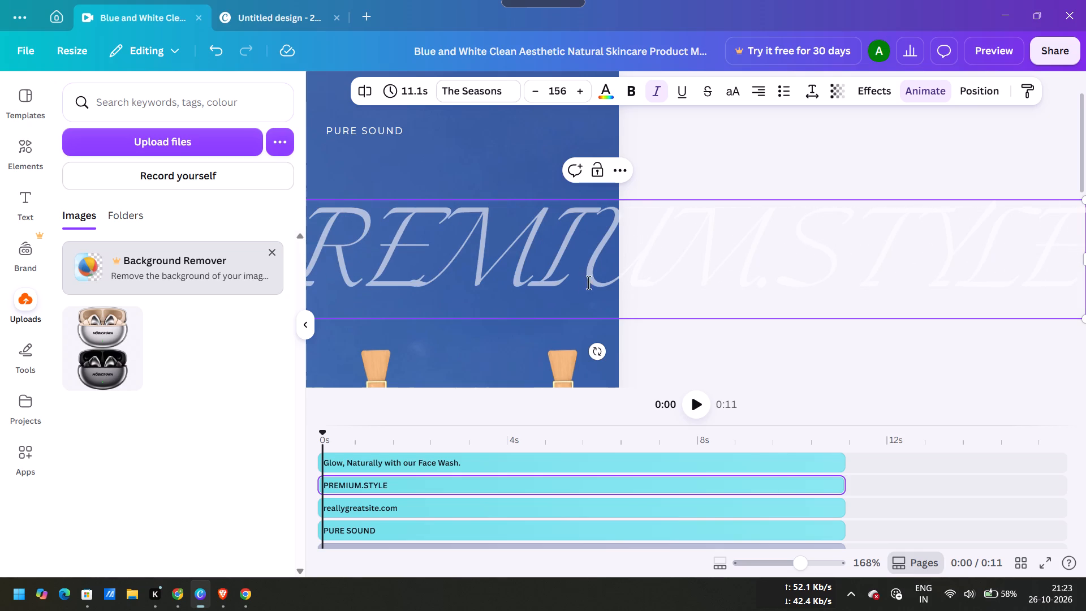
Replace the face wash tagline below the clothesline with PURE PODS.
{"action": "scroll", "coordinate": [533, 310], "scroll_direction": "down", "scroll_amount": 2}
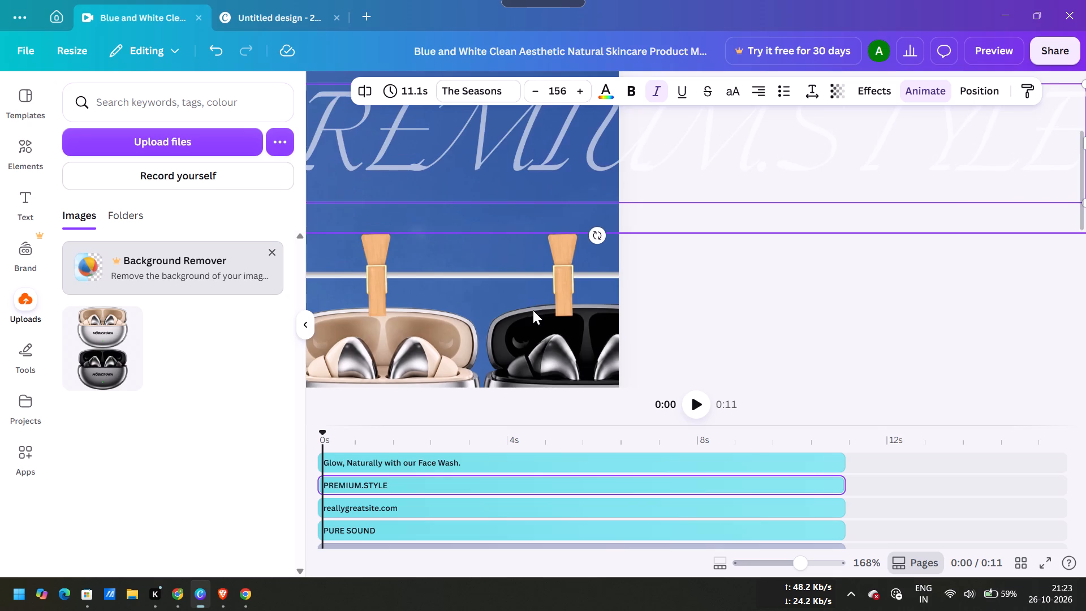
{"action": "scroll", "coordinate": [533, 310], "scroll_direction": "down", "scroll_amount": 2}
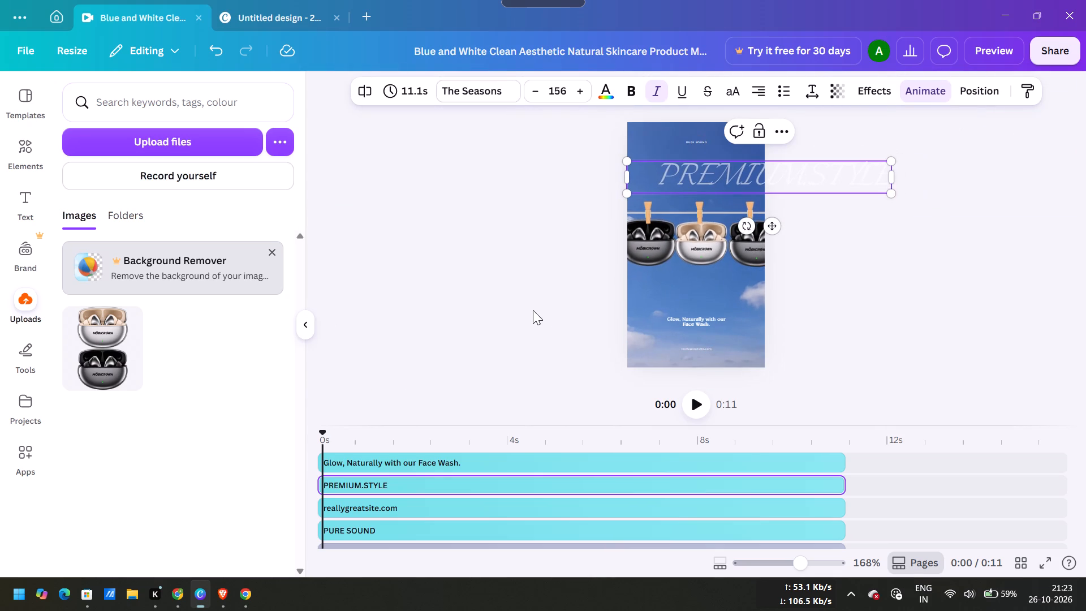
{"action": "left_click", "coordinate": [685, 324]}
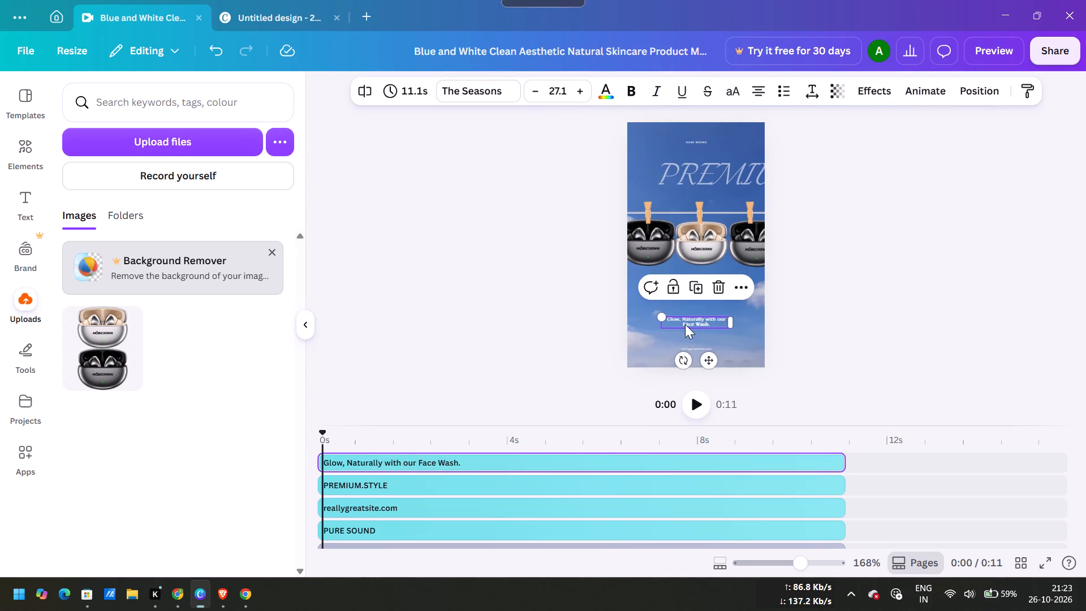
{"action": "double_click", "coordinate": [685, 324]}
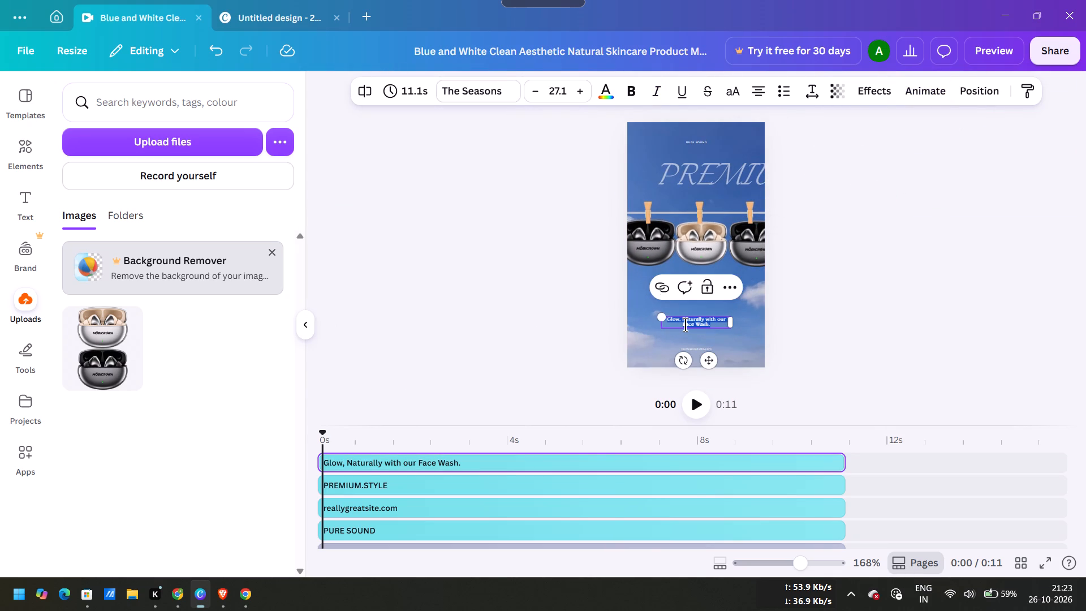
{"action": "key", "text": "BackSpace"}
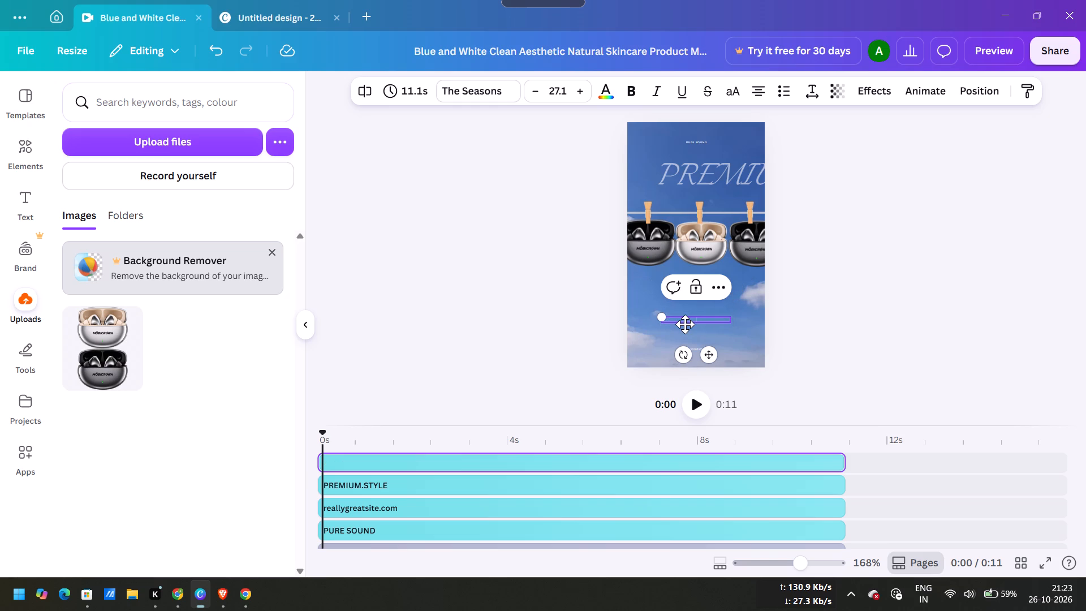
{"action": "type", "text": "PURE"}
{"action": "key", "text": "space"}
{"action": "type", "text": "PODS"}
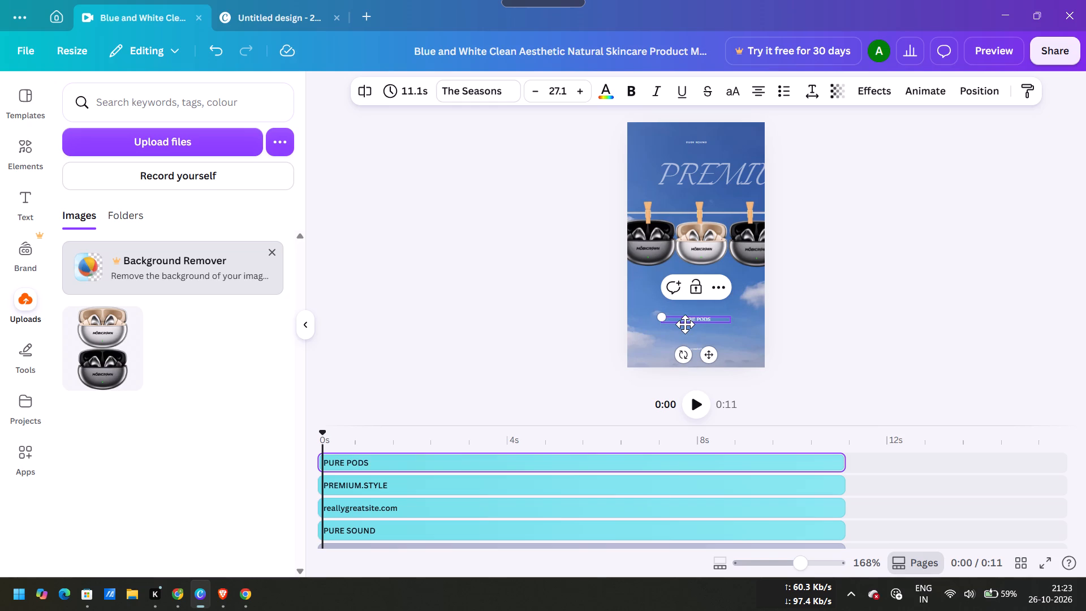
Enlarge the PURE PODS text to about size 65.9 and centre it horizontally on the page, slightly higher below the earbuds.
{"action": "left_click_drag", "start_coordinate": [662, 315], "coordinate": [658, 313]}
{"action": "left_click_drag", "start_coordinate": [658, 313], "coordinate": [571, 209]}
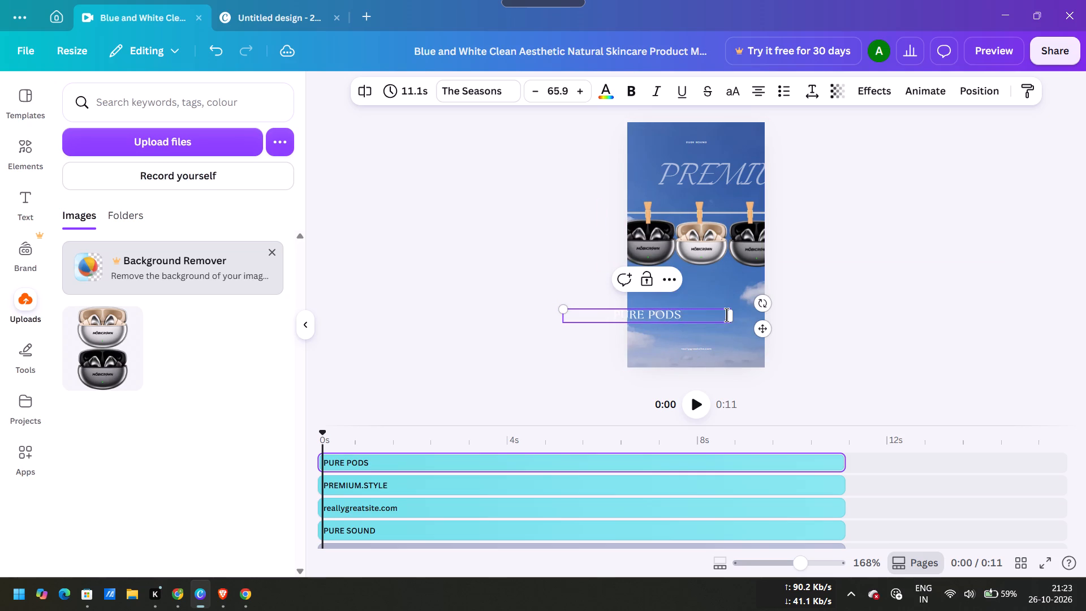
{"action": "left_click_drag", "start_coordinate": [700, 318], "coordinate": [682, 315]}
{"action": "left_click_drag", "start_coordinate": [682, 315], "coordinate": [763, 329]}
{"action": "left_click_drag", "start_coordinate": [763, 329], "coordinate": [811, 330]}
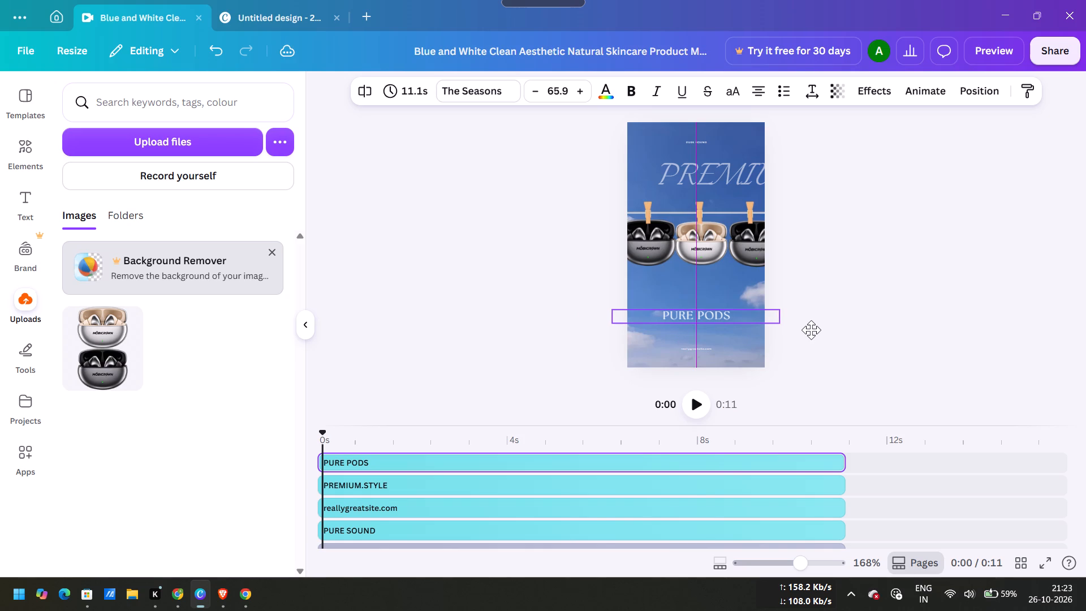
{"action": "left_click_drag", "start_coordinate": [811, 330], "coordinate": [808, 325]}
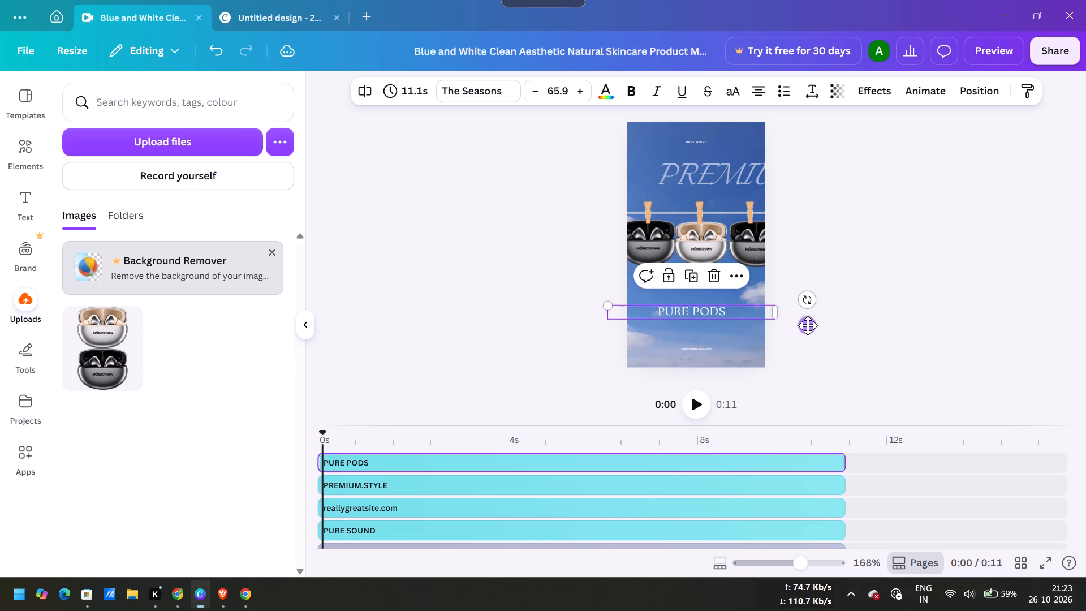
{"action": "left_click_drag", "start_coordinate": [808, 325], "coordinate": [814, 324]}
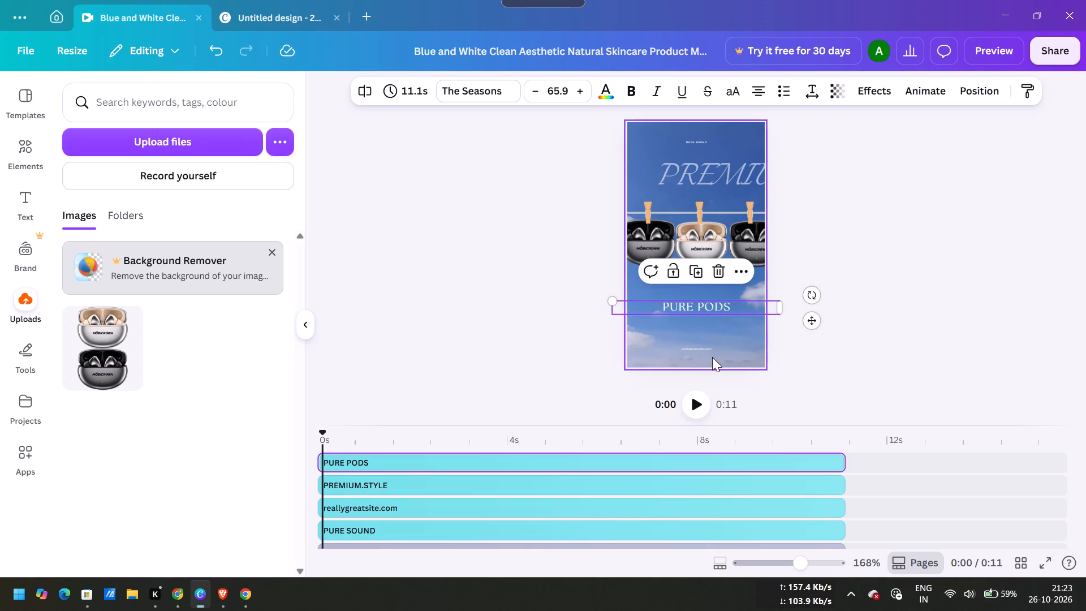
Replace the reallygreatsite.com text near the bottom of the page with MOBICROWN.
{"action": "left_click", "coordinate": [703, 351]}
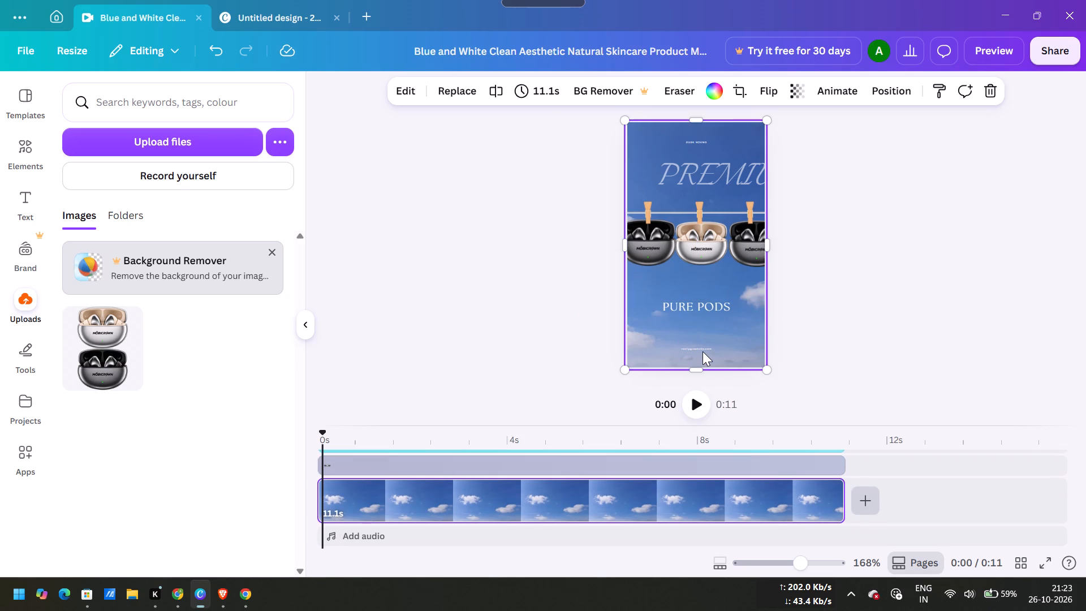
{"action": "left_click", "coordinate": [701, 348]}
{"action": "double_click", "coordinate": [701, 348]}
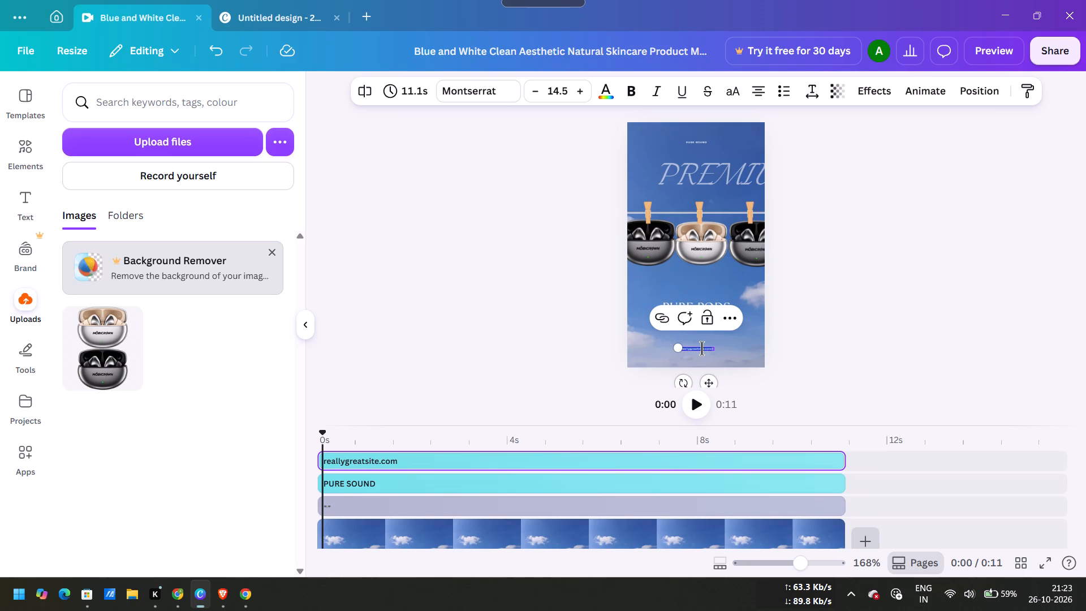
{"action": "key", "text": "BackSpace"}
{"action": "type", "text": "MOBI"}
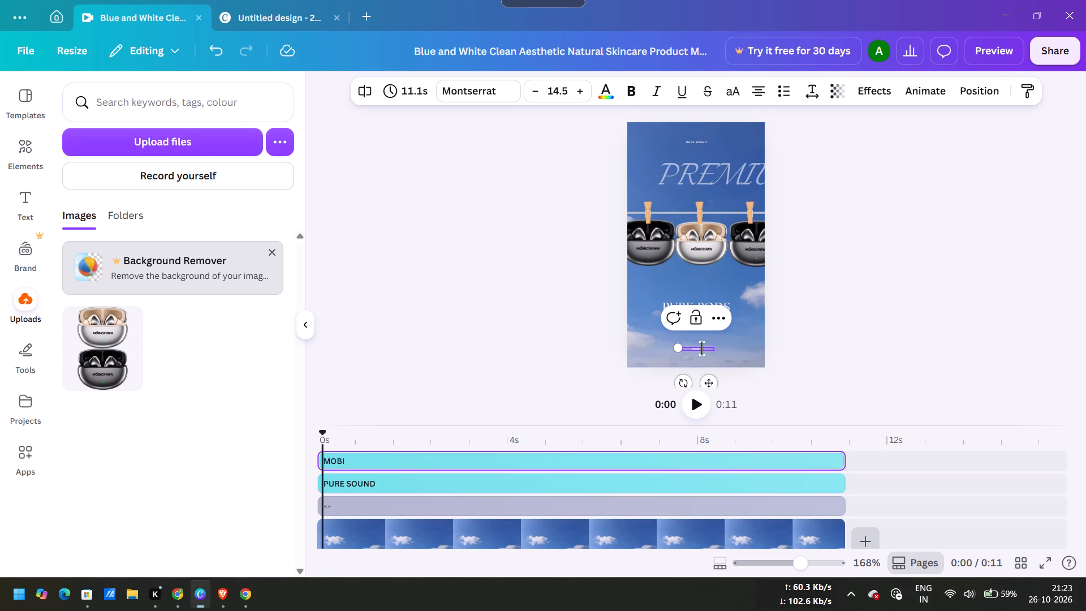
{"action": "type", "text": "CR"}
{"action": "type", "text": "OWN"}
{"action": "left_click", "coordinate": [554, 323]}
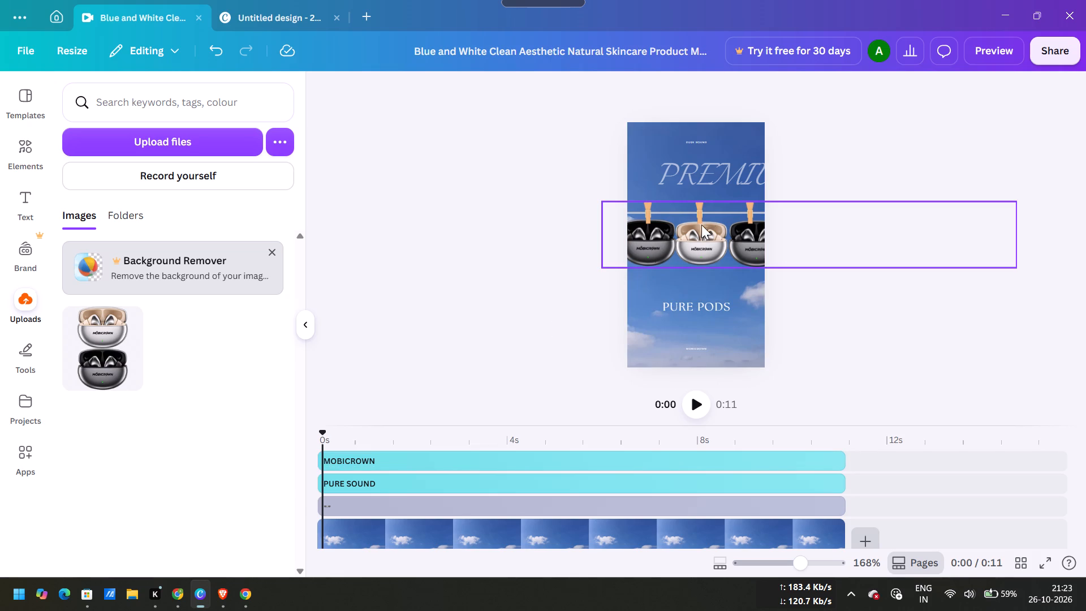
Play the whole video to preview the edited text and its animation.
{"action": "key", "text": "space"}
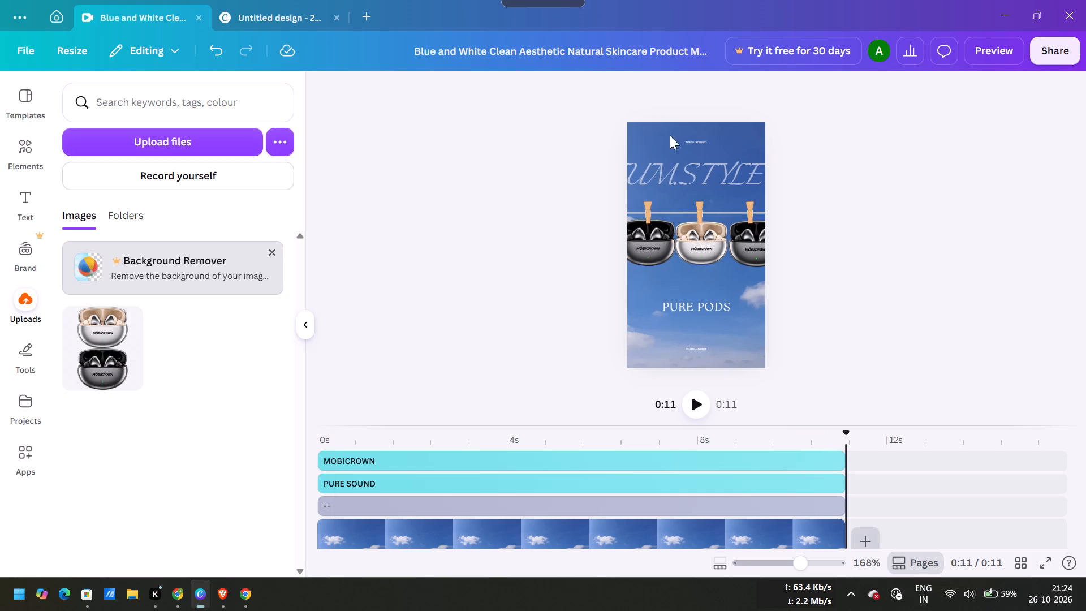
{"action": "left_click", "coordinate": [673, 162]}
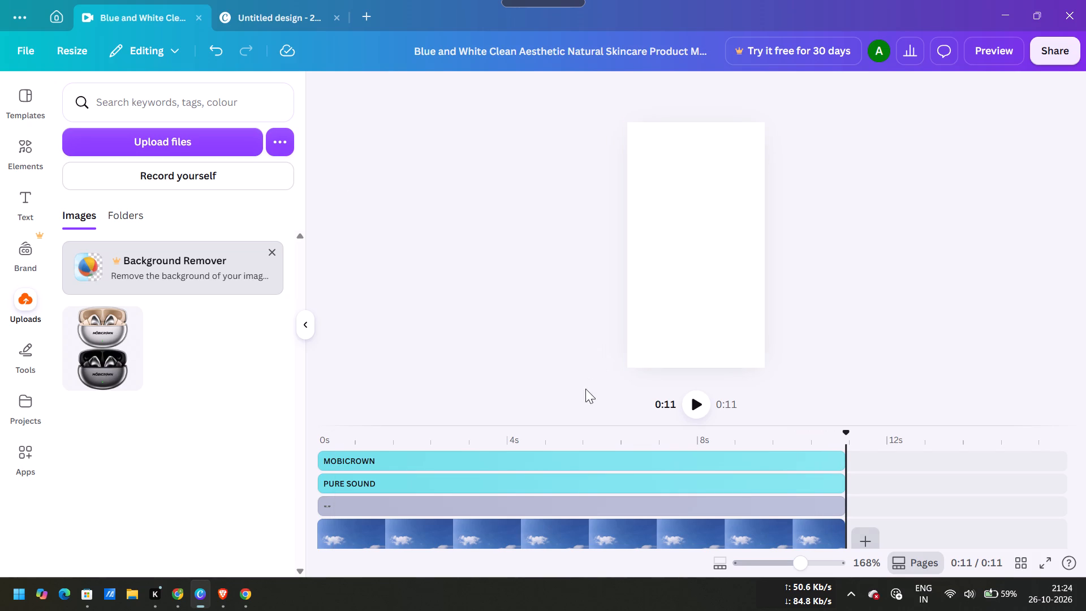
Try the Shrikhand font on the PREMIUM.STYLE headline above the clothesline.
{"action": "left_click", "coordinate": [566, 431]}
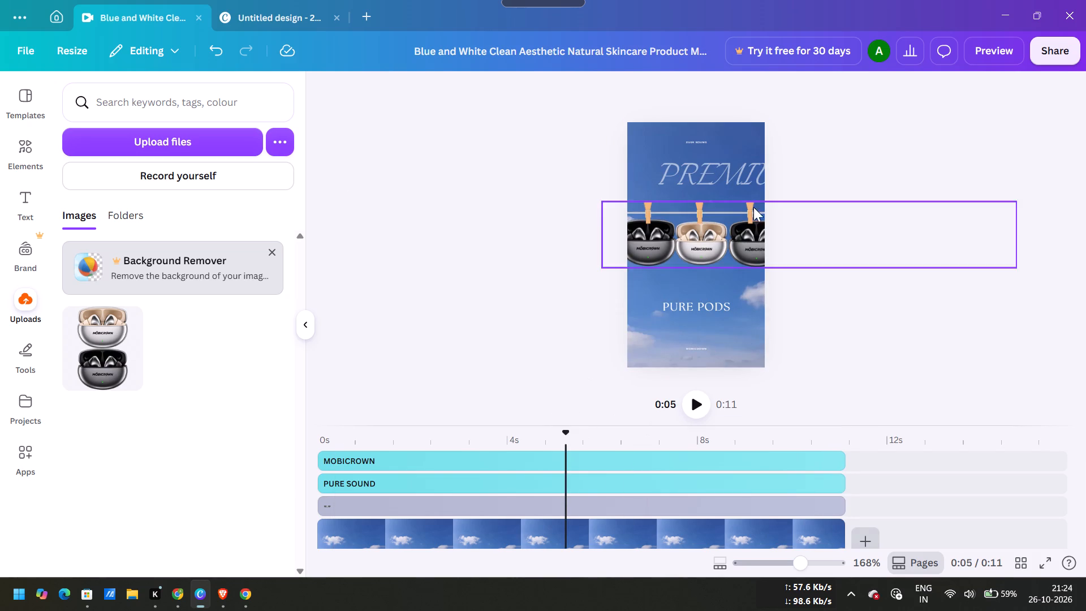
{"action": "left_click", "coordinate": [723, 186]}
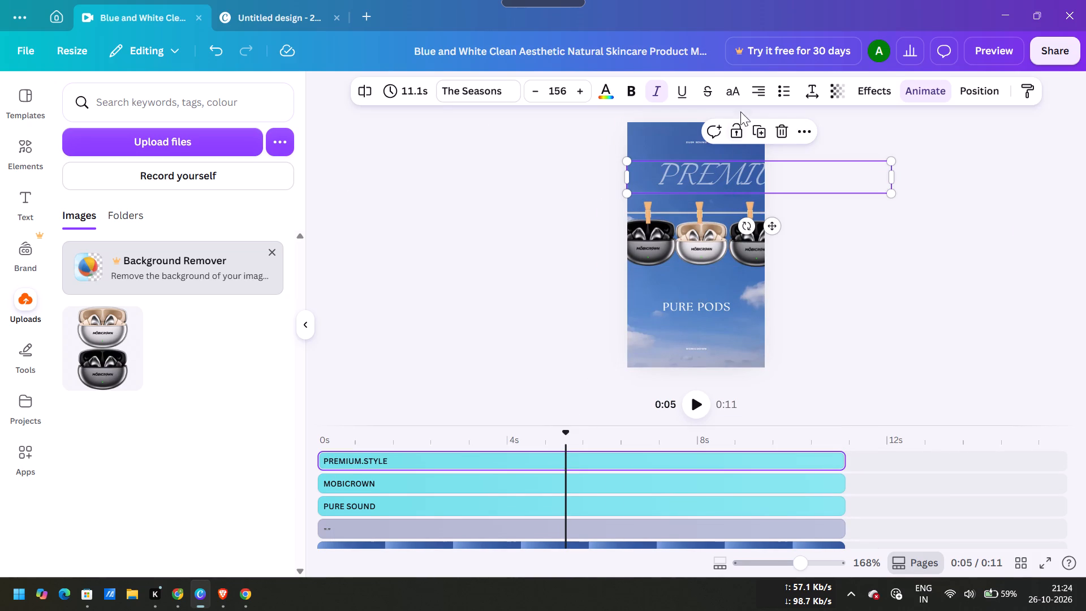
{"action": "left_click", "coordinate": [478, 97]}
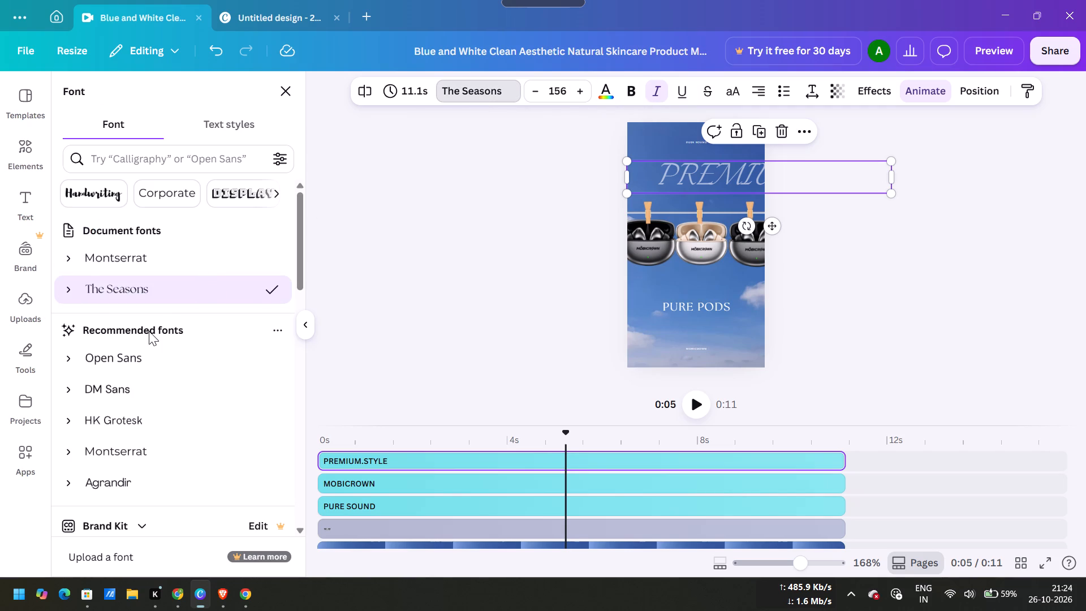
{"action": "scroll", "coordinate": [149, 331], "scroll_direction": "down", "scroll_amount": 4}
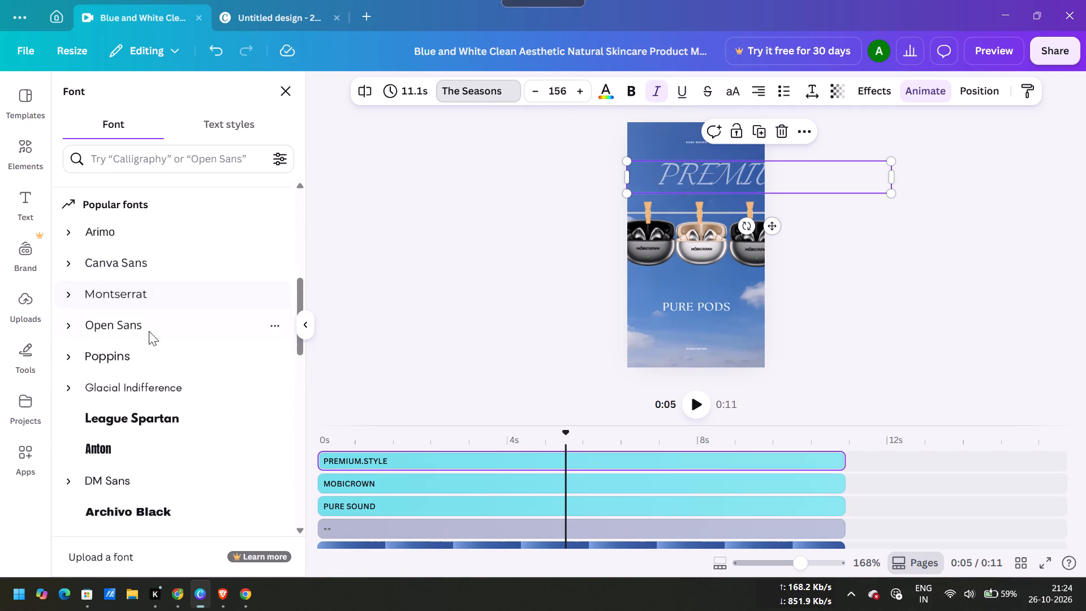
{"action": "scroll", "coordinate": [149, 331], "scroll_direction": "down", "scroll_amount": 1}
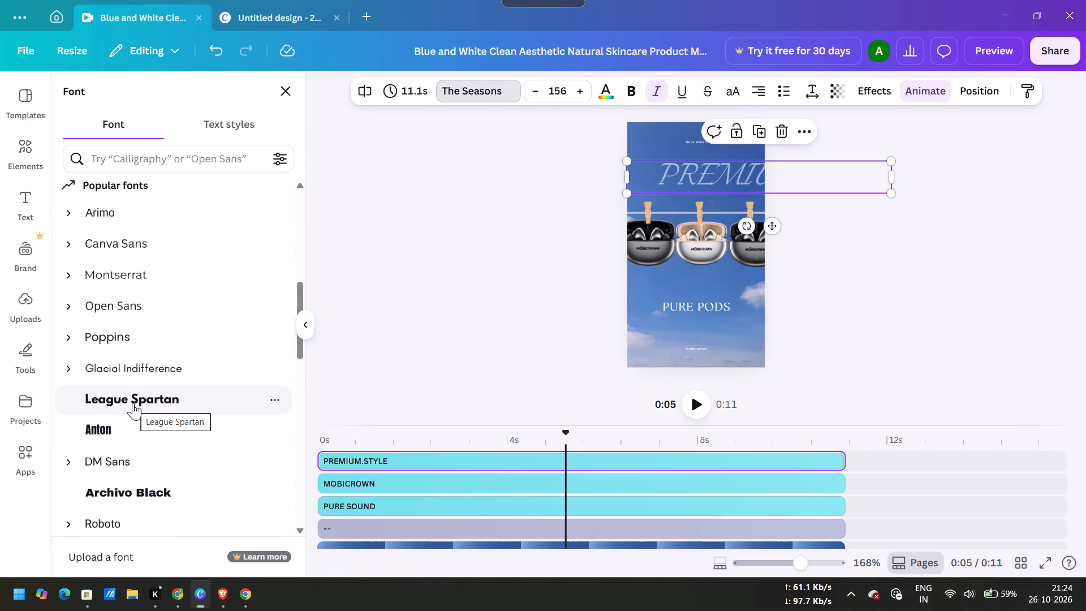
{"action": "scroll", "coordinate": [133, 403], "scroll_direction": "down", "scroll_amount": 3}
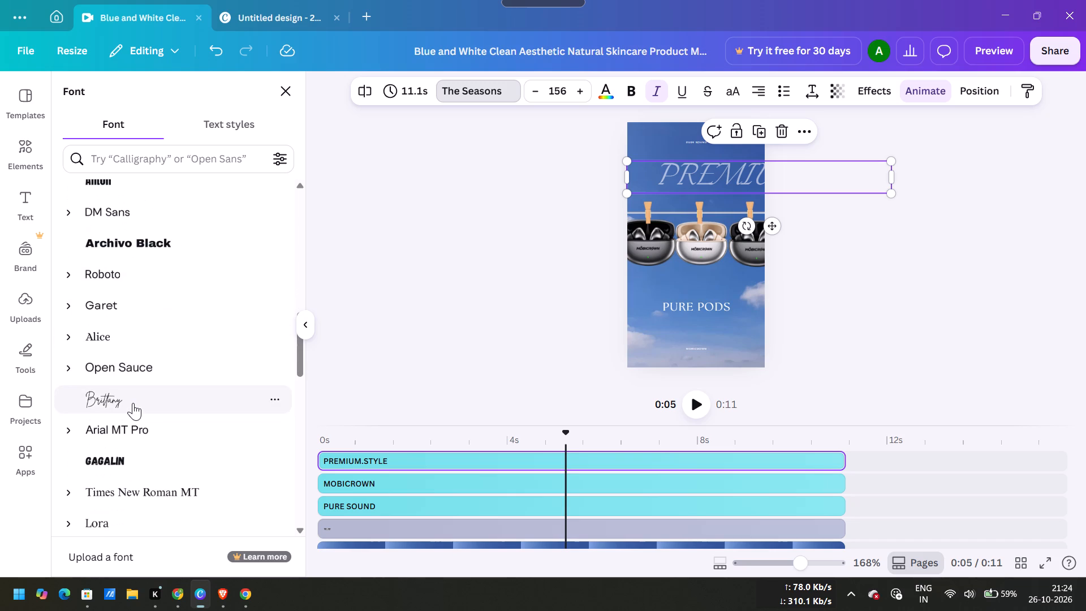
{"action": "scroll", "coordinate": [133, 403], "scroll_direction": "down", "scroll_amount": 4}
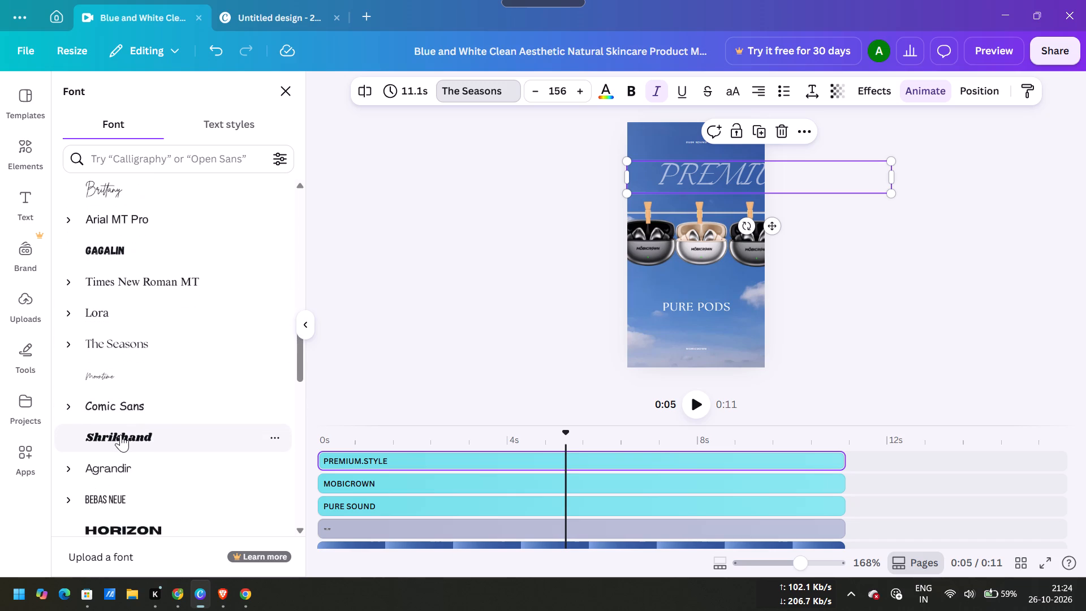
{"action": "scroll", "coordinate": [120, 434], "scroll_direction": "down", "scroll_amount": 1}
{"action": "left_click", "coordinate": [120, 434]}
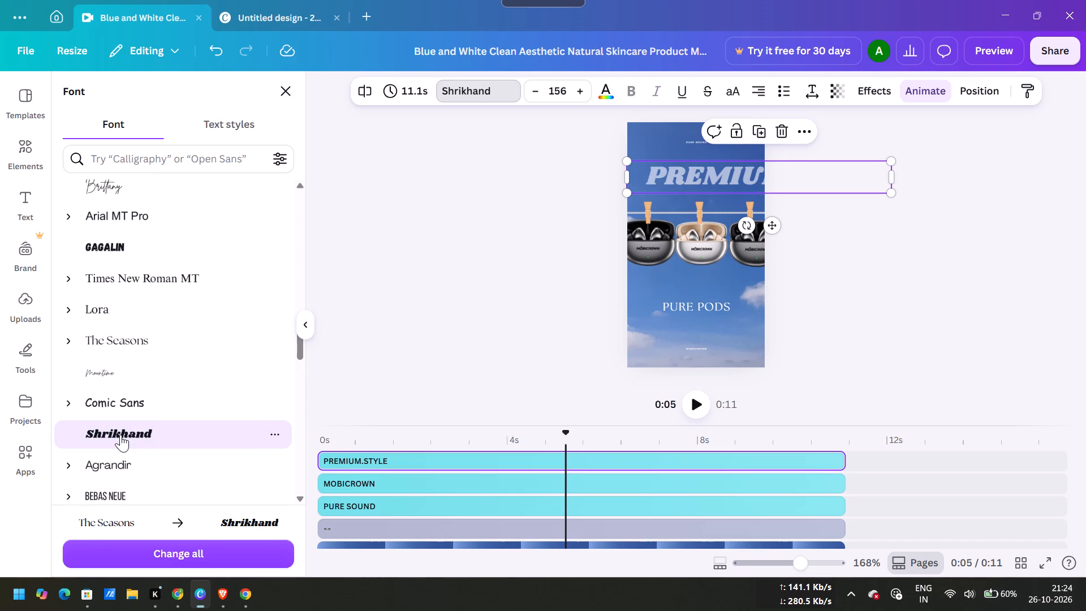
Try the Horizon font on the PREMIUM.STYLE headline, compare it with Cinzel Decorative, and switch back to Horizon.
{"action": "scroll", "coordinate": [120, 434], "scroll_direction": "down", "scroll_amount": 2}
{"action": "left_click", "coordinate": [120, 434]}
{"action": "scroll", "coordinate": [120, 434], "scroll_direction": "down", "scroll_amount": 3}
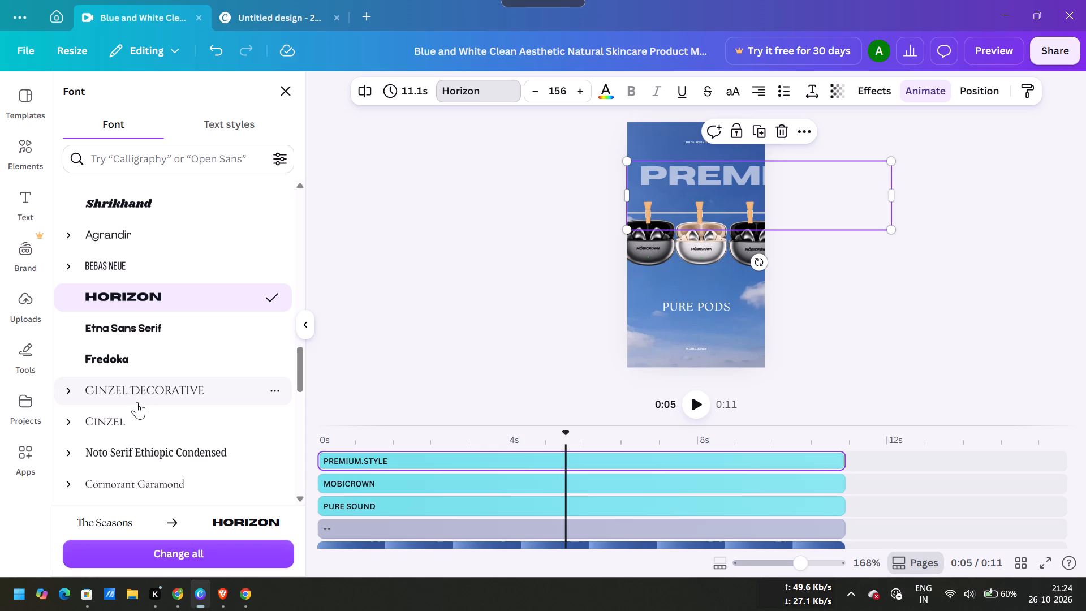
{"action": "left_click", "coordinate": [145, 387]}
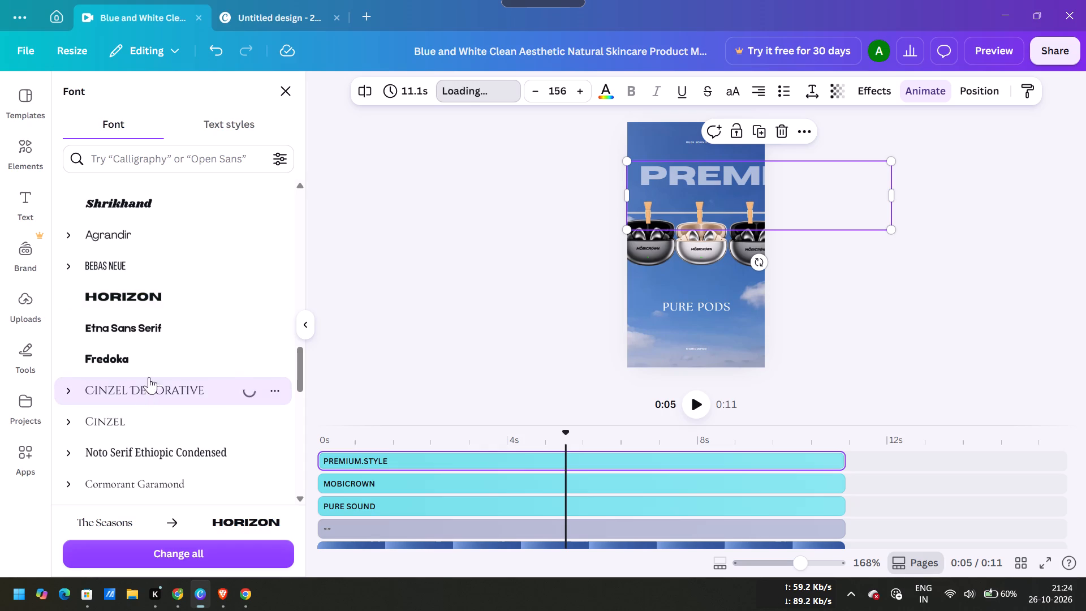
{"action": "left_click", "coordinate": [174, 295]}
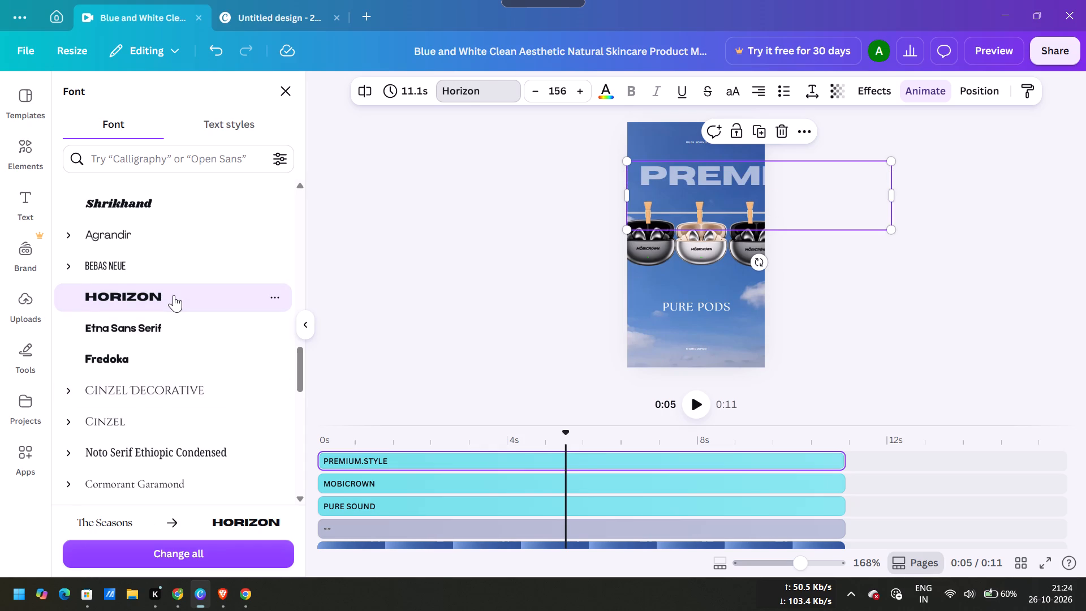
Set the PREMIUM.STYLE headline's font to Cinzel Decorative.
{"action": "scroll", "coordinate": [174, 295], "scroll_direction": "down", "scroll_amount": 2}
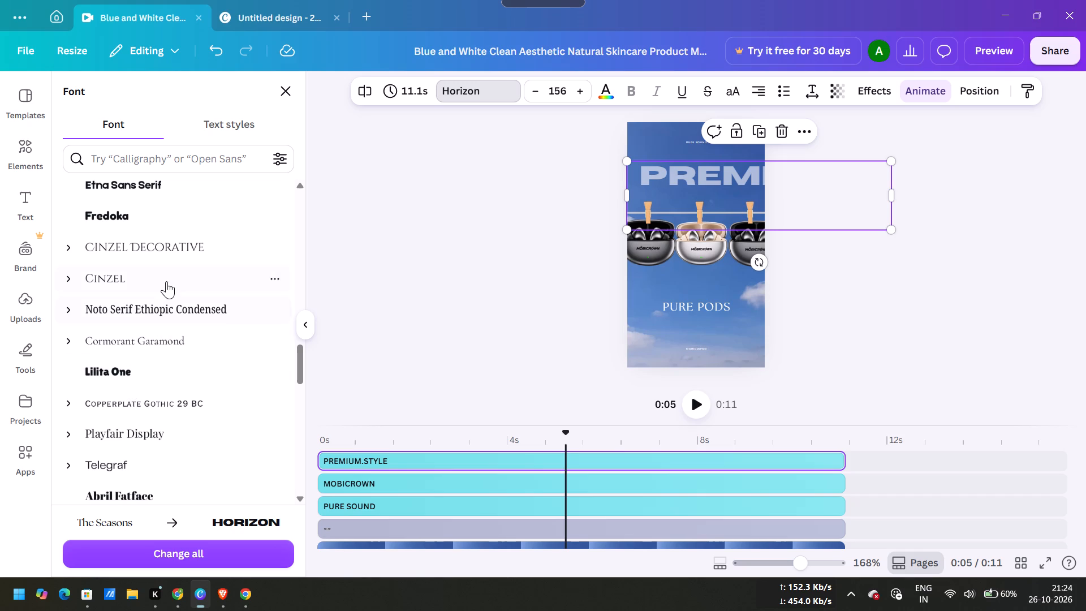
{"action": "left_click", "coordinate": [181, 251]}
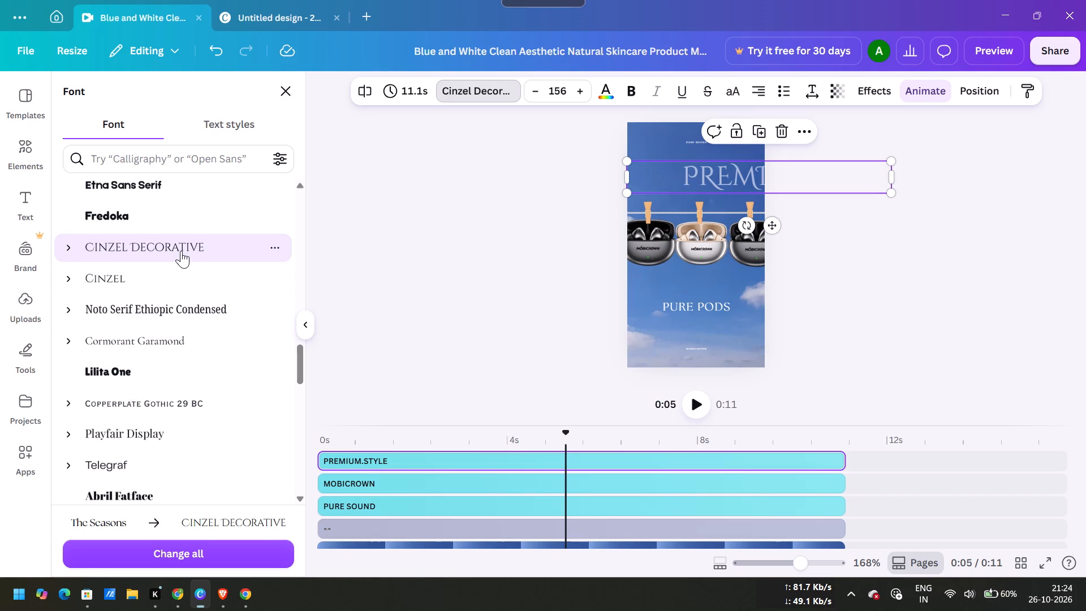
{"action": "scroll", "coordinate": [181, 251], "scroll_direction": "up", "scroll_amount": 1}
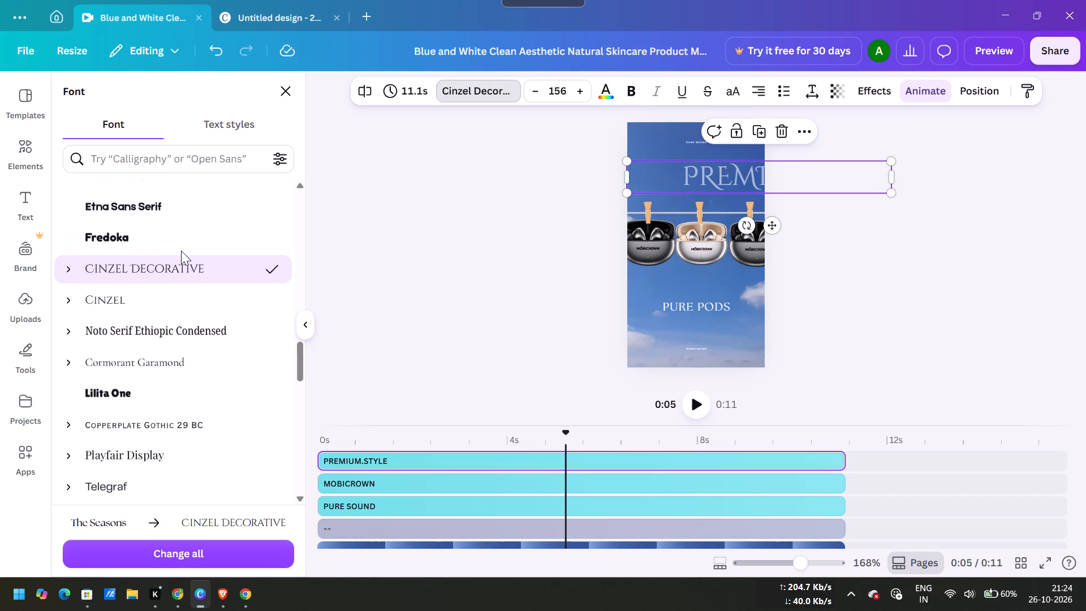
{"action": "scroll", "coordinate": [181, 251], "scroll_direction": "up", "scroll_amount": 1}
{"action": "scroll", "coordinate": [890, 484], "scroll_direction": "up", "scroll_amount": 3}
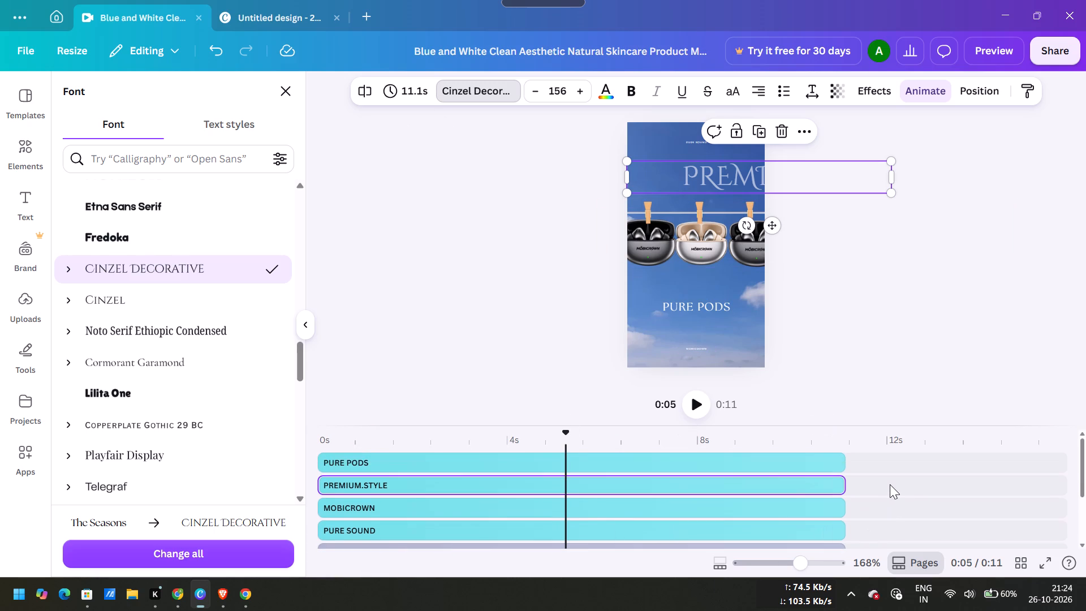
{"action": "scroll", "coordinate": [890, 484], "scroll_direction": "down", "scroll_amount": 3}
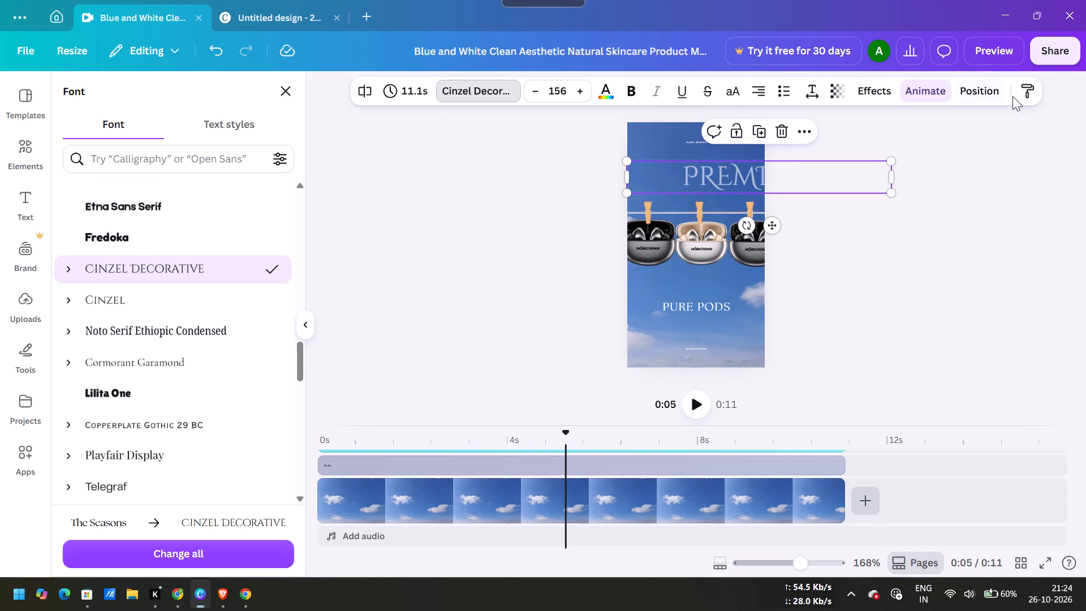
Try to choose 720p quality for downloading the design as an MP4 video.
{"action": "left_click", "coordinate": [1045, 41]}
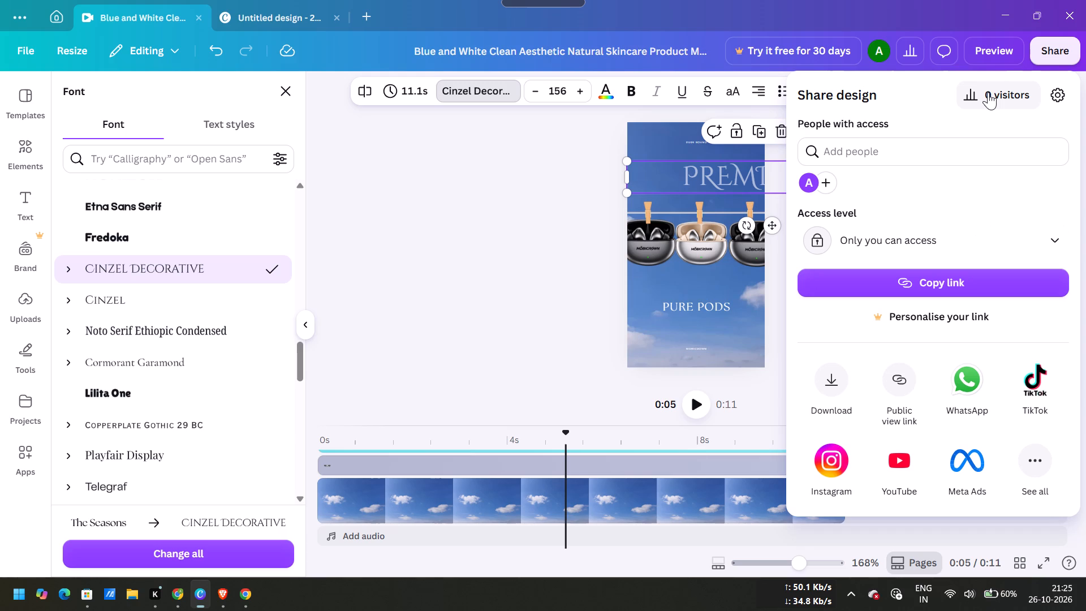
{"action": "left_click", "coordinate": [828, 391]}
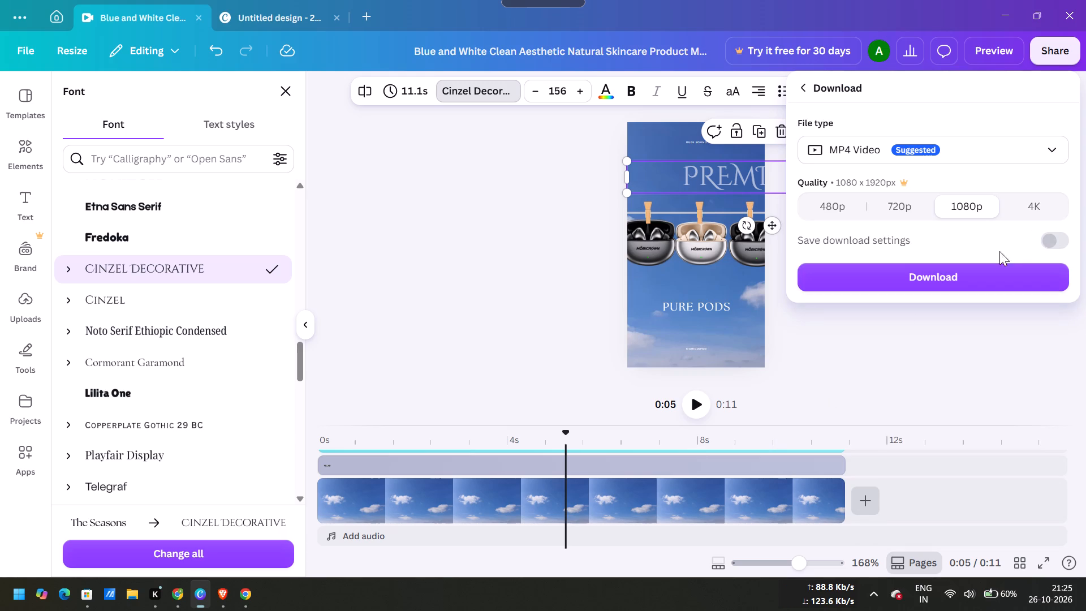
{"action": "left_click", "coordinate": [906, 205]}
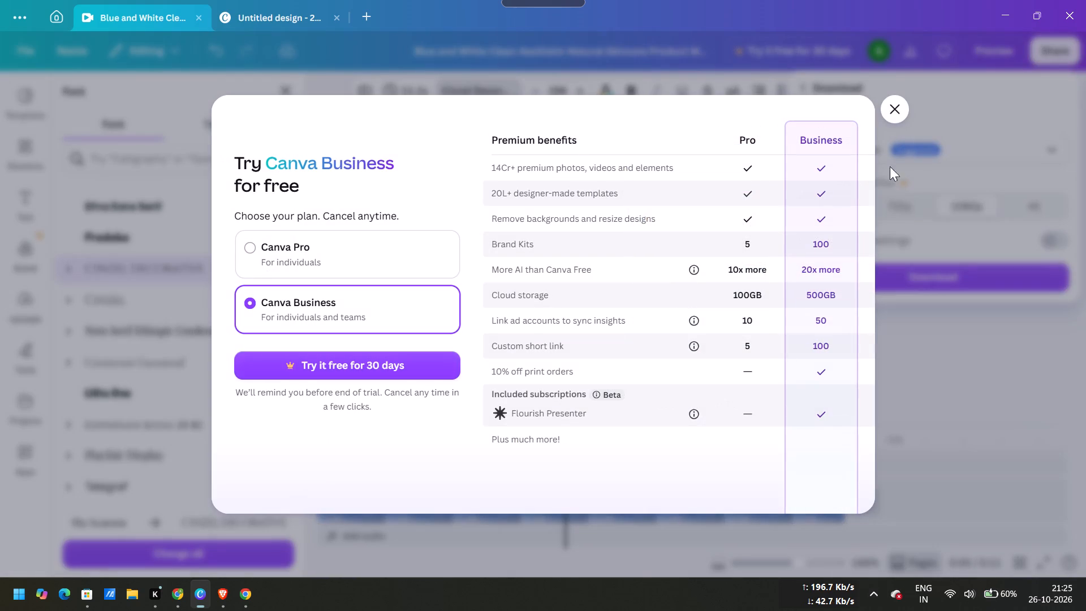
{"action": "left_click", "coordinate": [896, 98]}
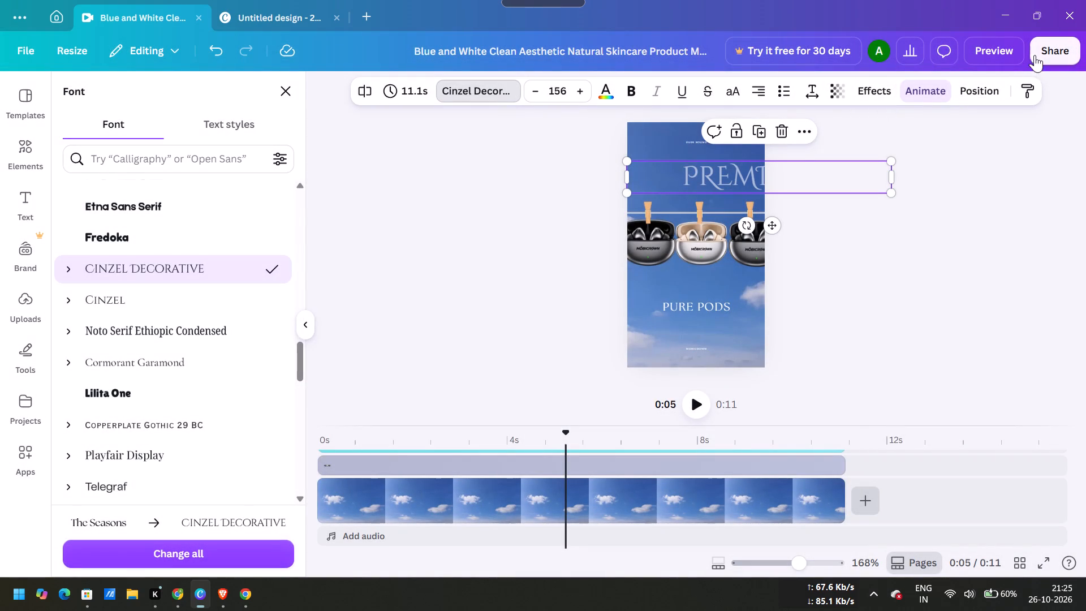
Download the design as an MP4 video at 1080p quality.
{"action": "left_click", "coordinate": [1036, 51]}
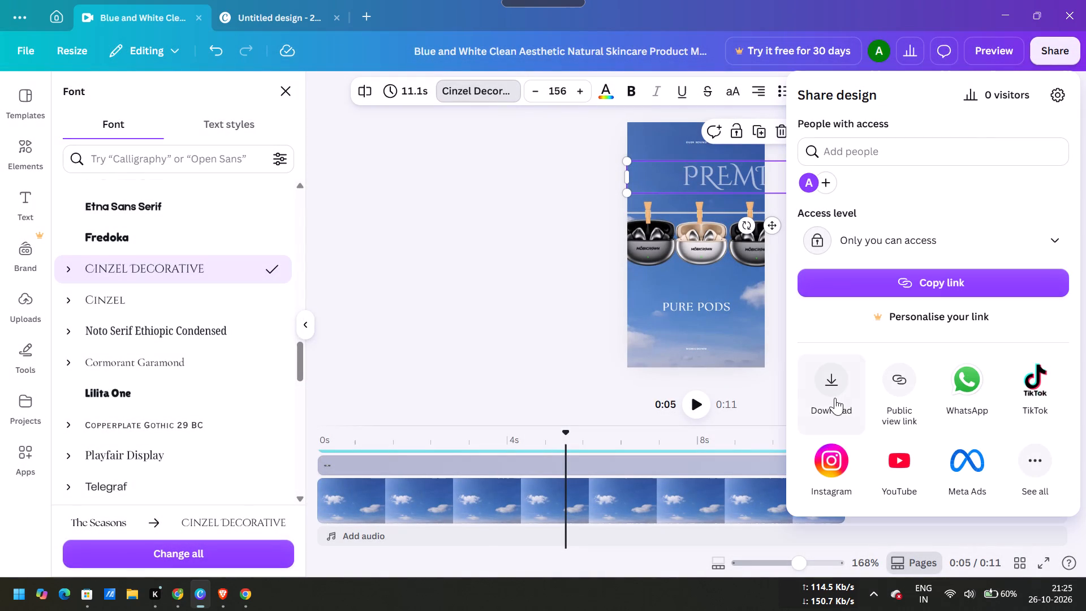
{"action": "left_click", "coordinate": [835, 398]}
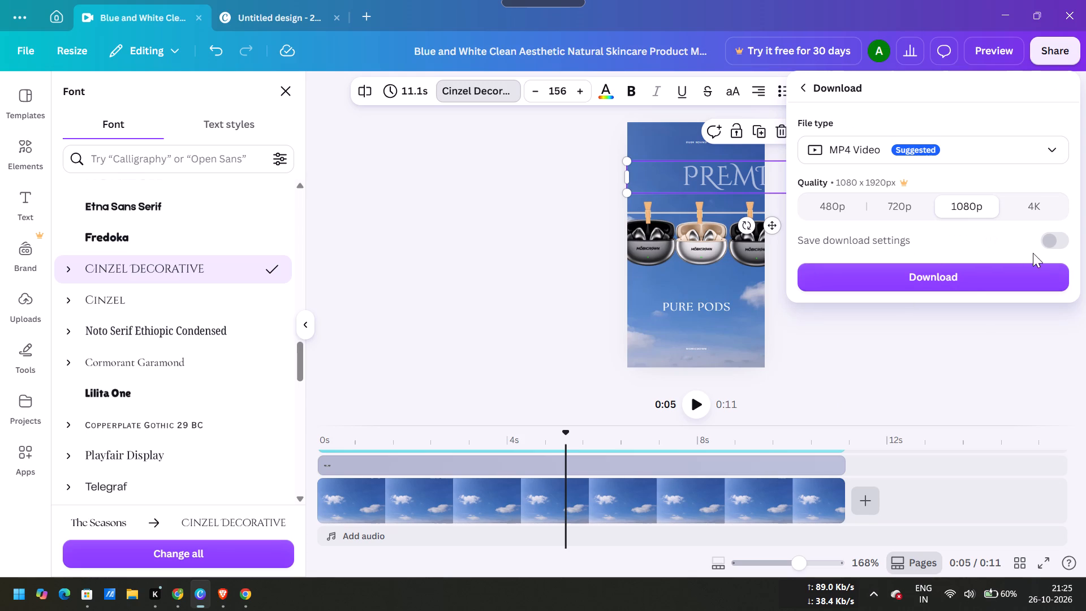
{"action": "left_click", "coordinate": [975, 282]}
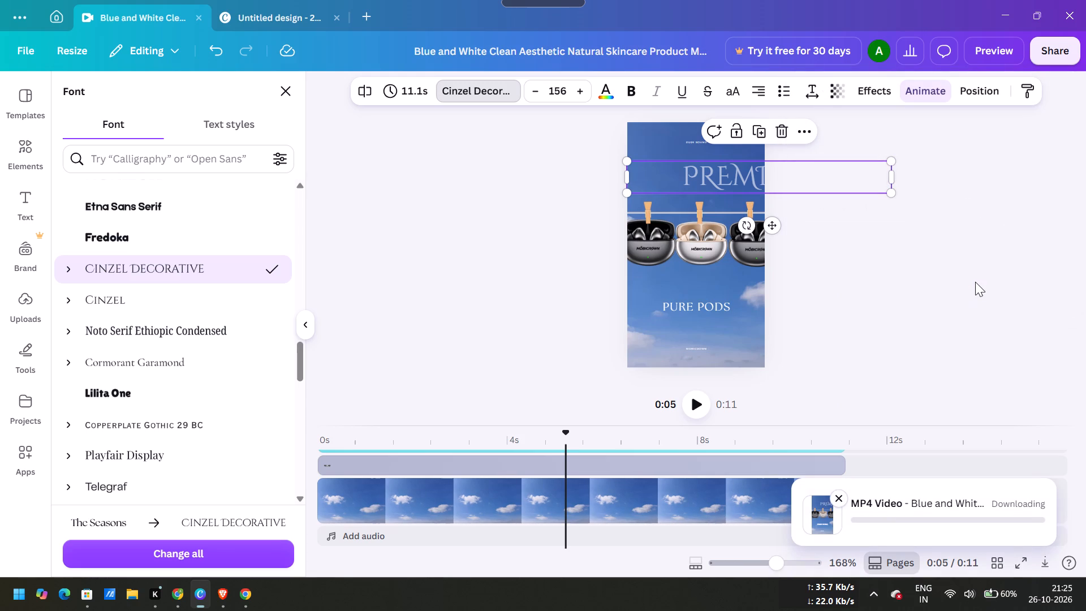
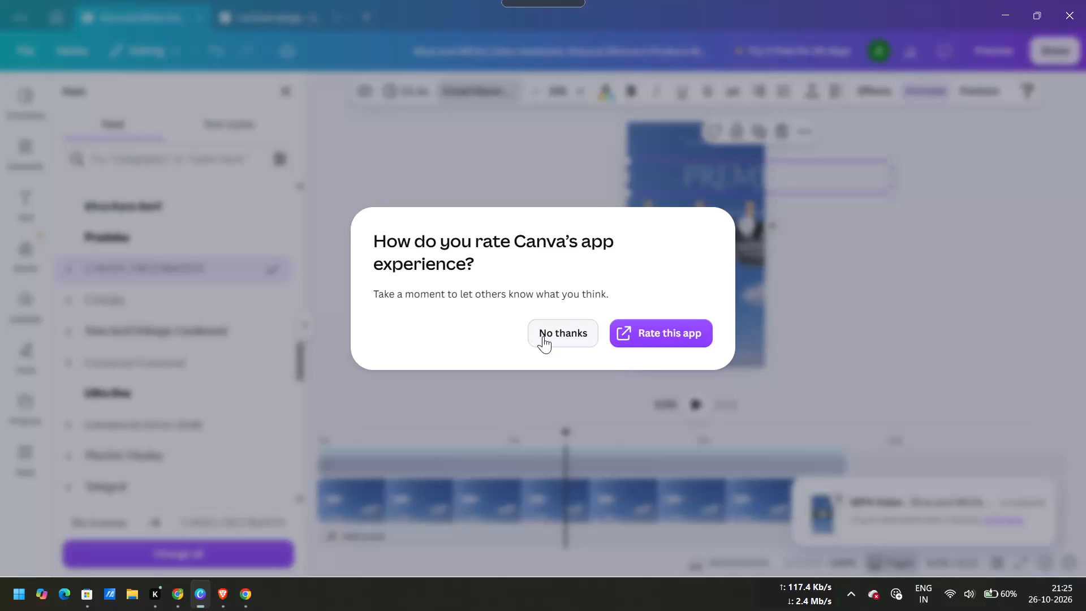
Decline the request to rate the app.
{"action": "left_click", "coordinate": [543, 336]}
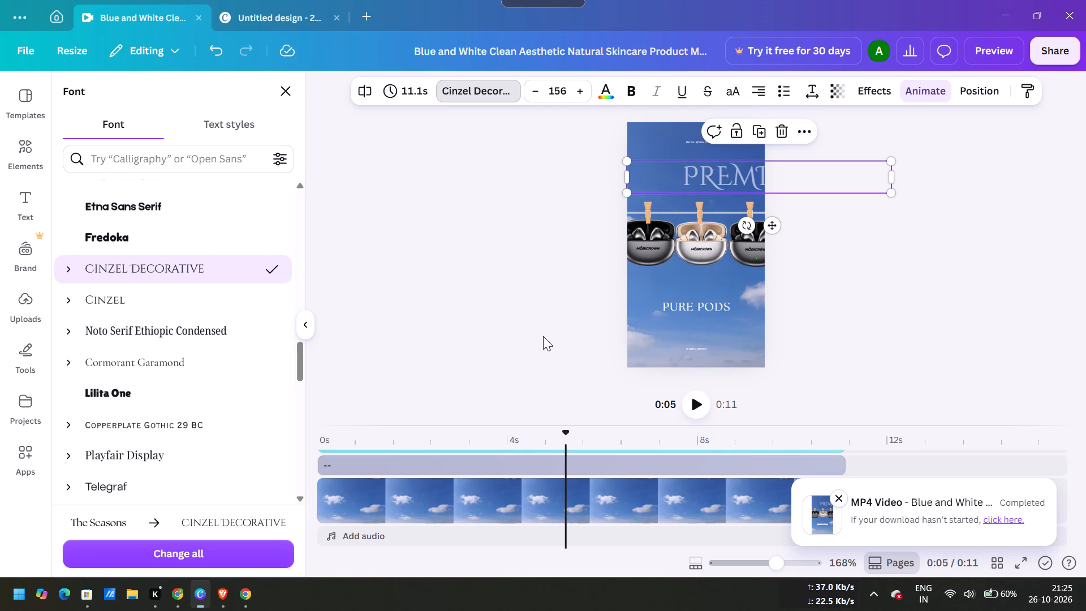
Search the computer's installed apps for "CA".
{"action": "left_click", "coordinate": [0, 592]}
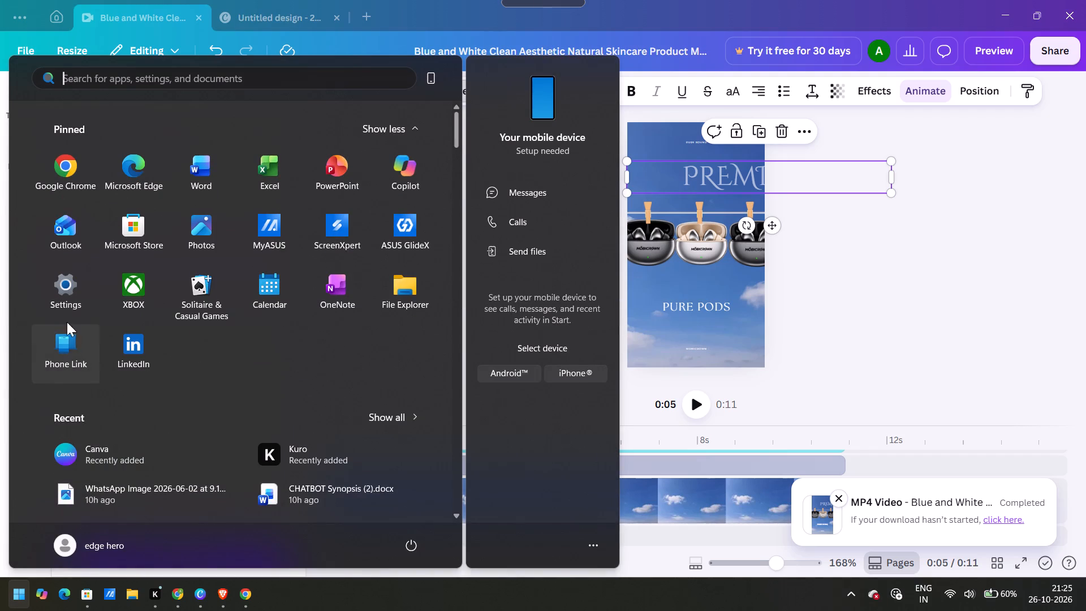
{"action": "type", "text": "CA"}
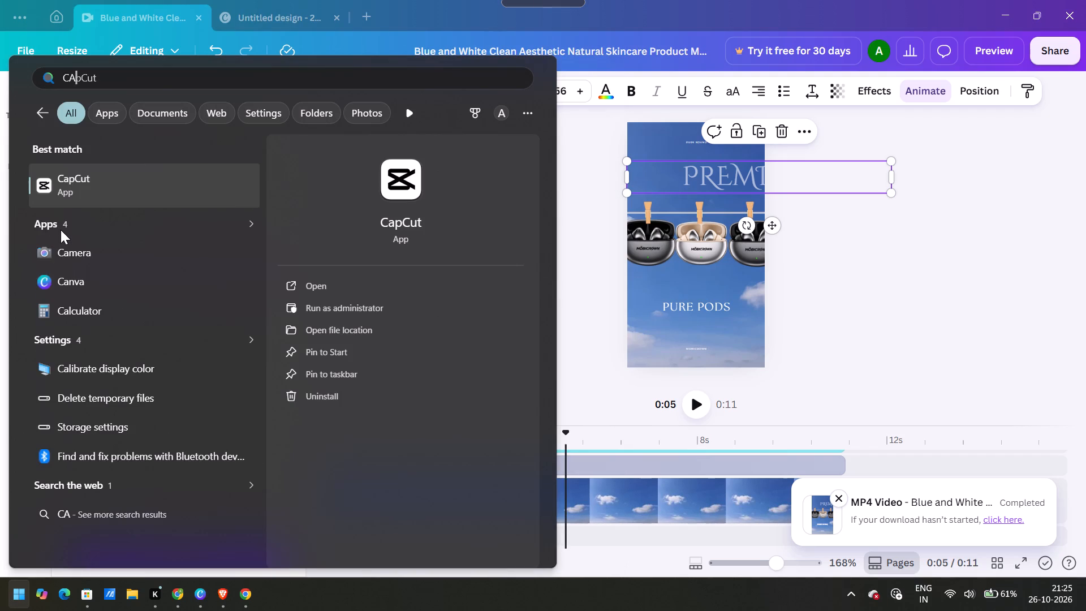
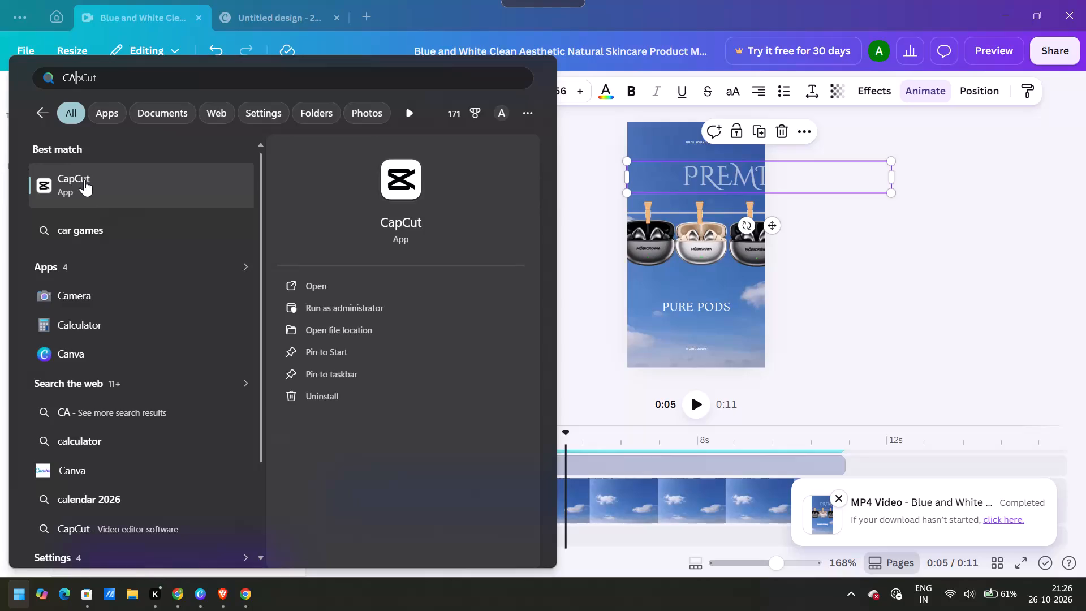
Launch CapCut from the search results and bring its window to the front.
{"action": "double_click", "coordinate": [84, 179]}
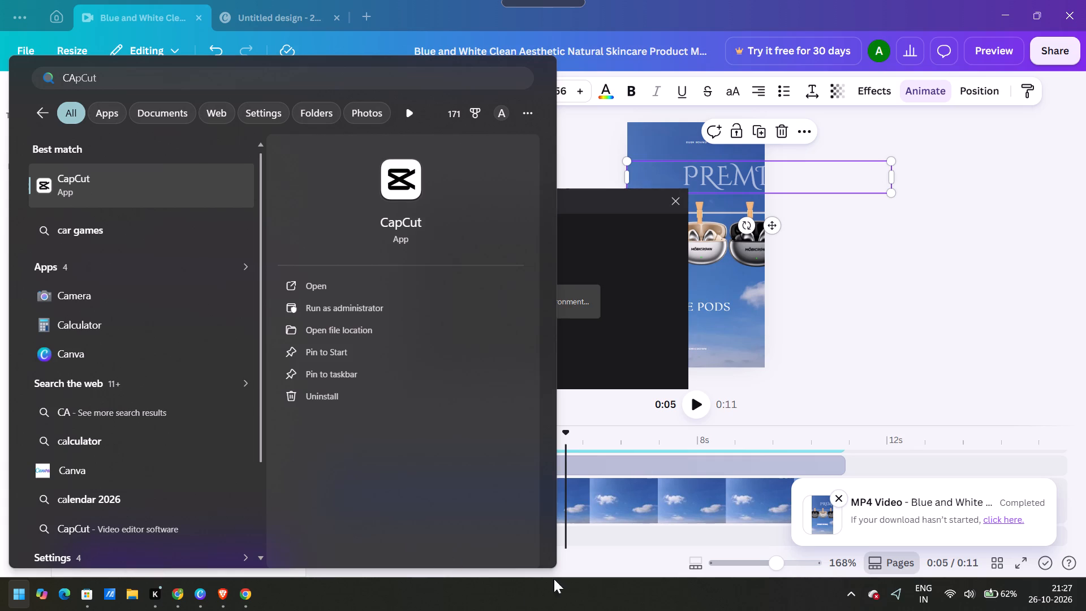
{"action": "left_click", "coordinate": [854, 308]}
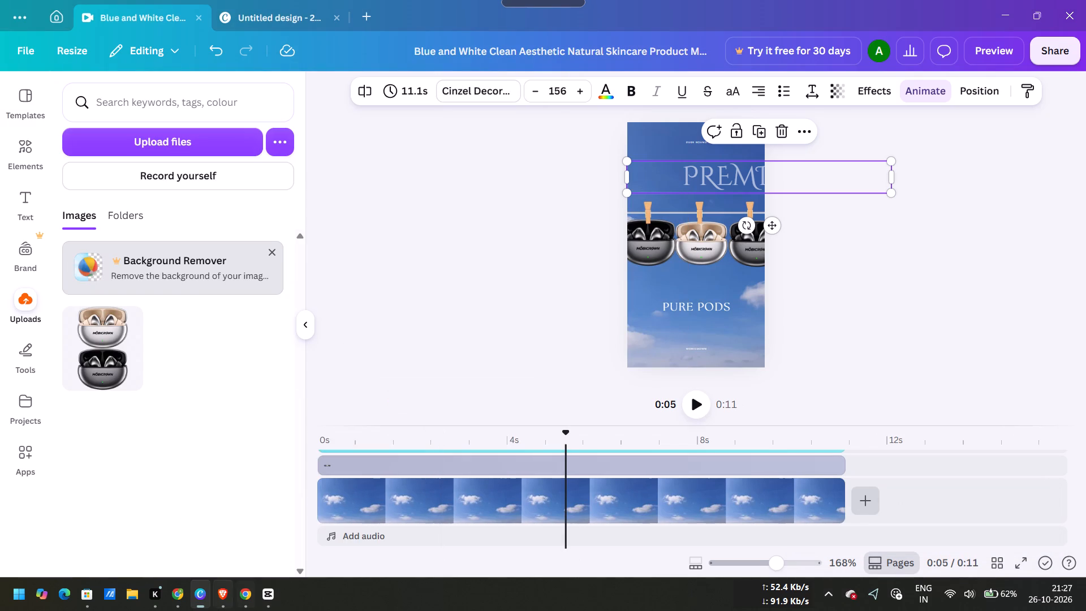
{"action": "left_click", "coordinate": [270, 577]}
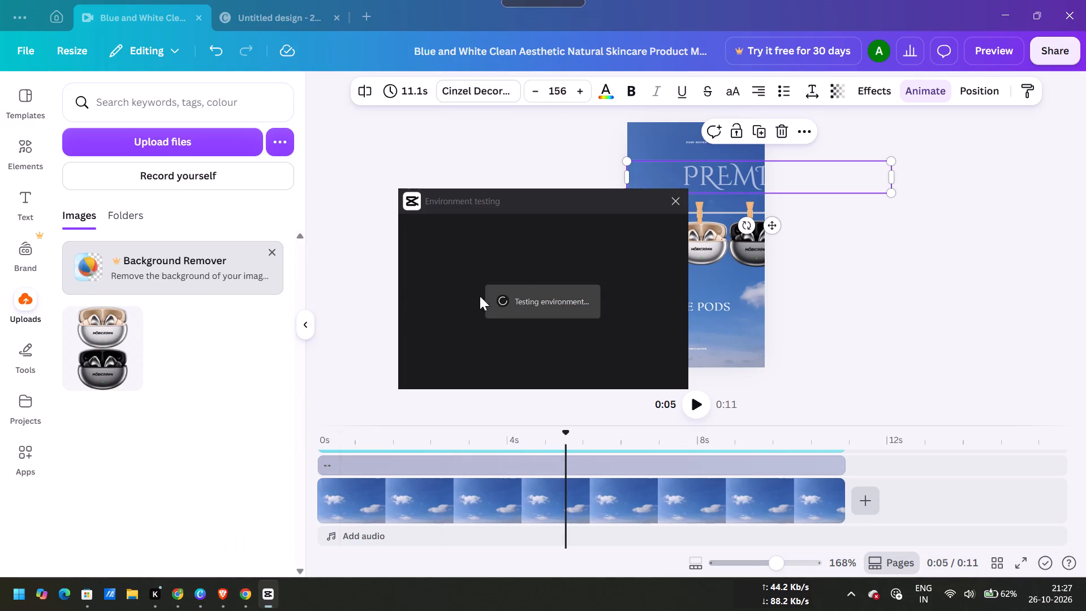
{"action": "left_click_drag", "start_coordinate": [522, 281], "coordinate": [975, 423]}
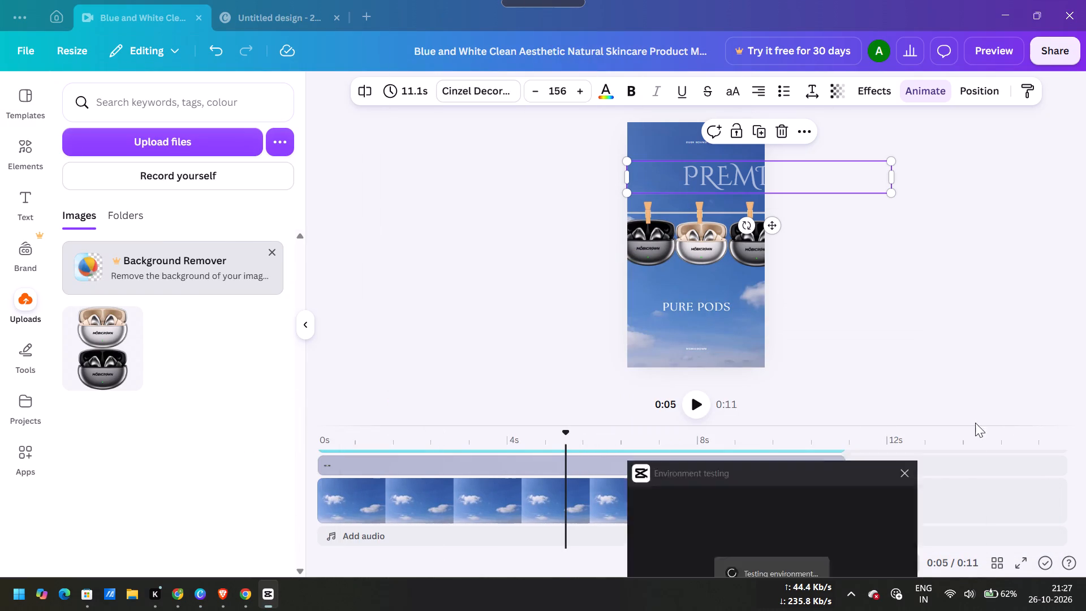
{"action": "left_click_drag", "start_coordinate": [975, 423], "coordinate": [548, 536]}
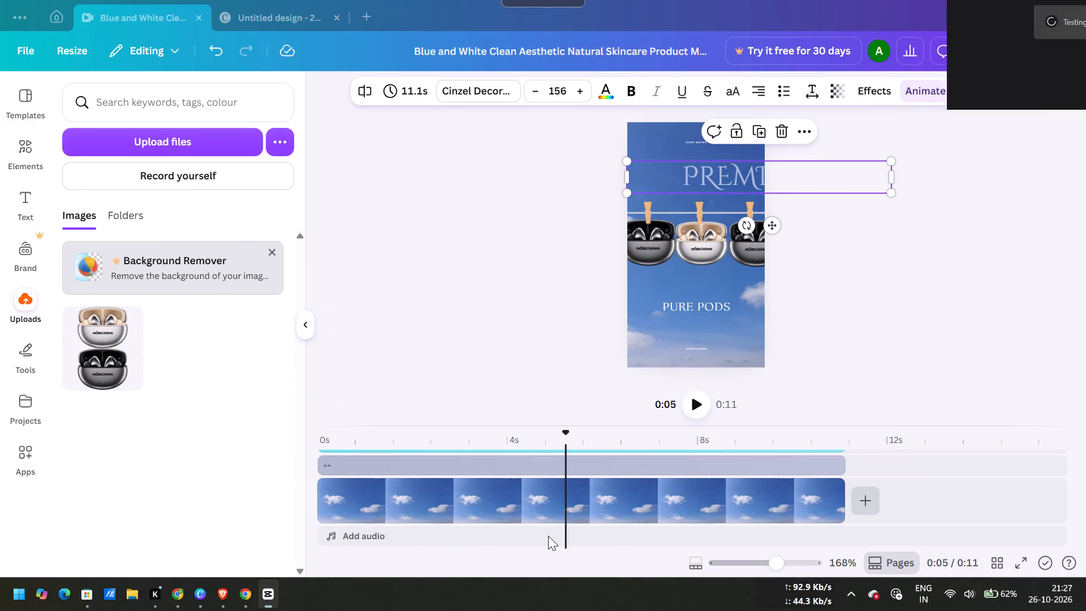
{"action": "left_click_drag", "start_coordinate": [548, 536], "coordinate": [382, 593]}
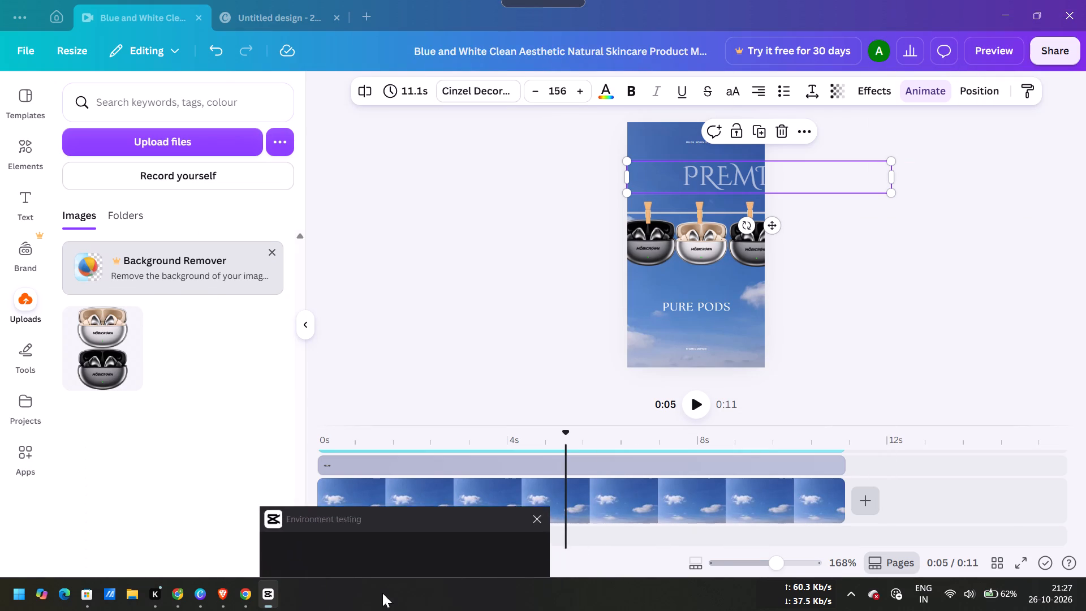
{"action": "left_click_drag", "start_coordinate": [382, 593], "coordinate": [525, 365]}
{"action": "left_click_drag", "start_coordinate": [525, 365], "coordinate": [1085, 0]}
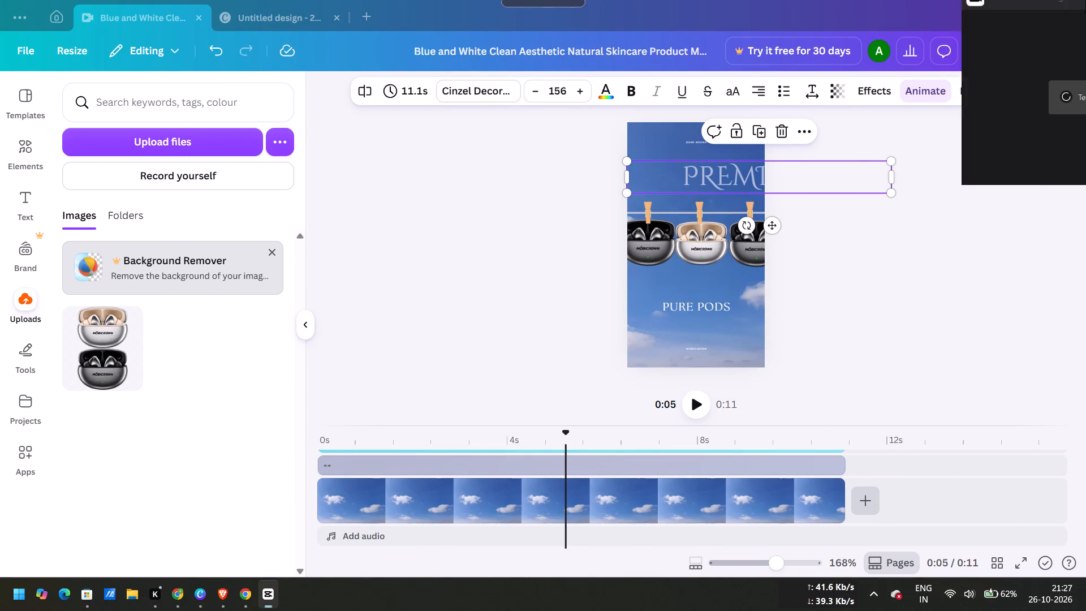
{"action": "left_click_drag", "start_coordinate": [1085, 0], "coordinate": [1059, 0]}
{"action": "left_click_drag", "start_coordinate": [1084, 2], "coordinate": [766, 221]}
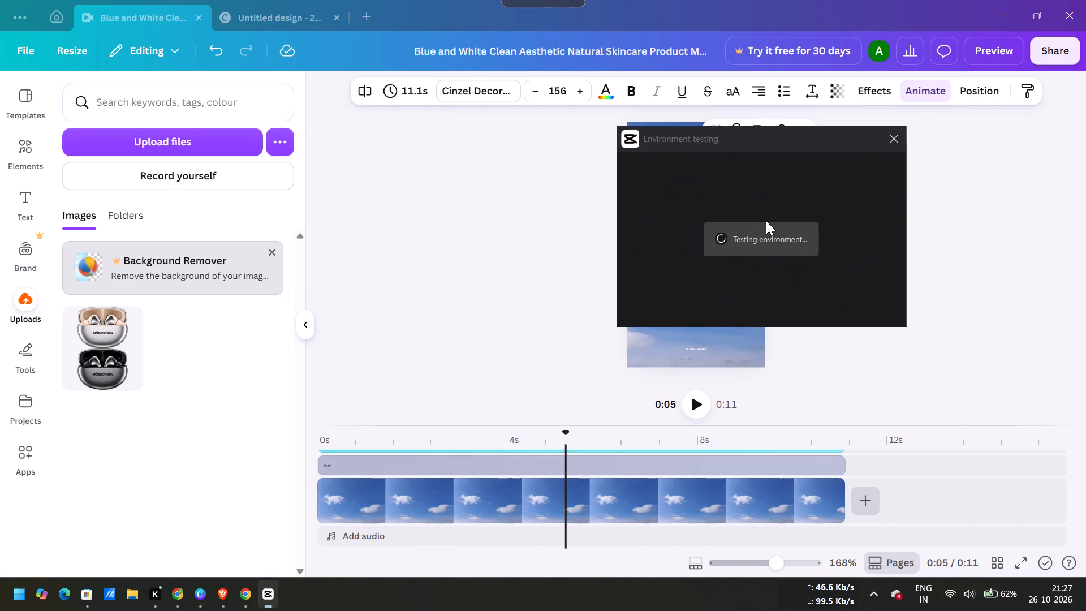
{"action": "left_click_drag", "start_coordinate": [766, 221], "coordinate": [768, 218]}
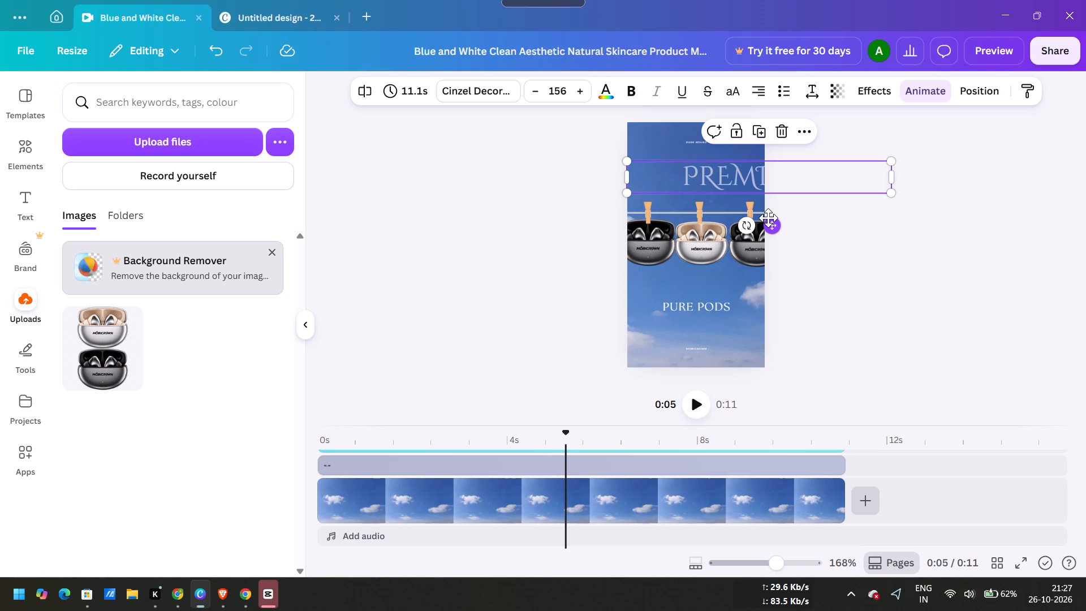
Switch to CapCut, create a new project and open its media import.
{"action": "left_click", "coordinate": [268, 587]}
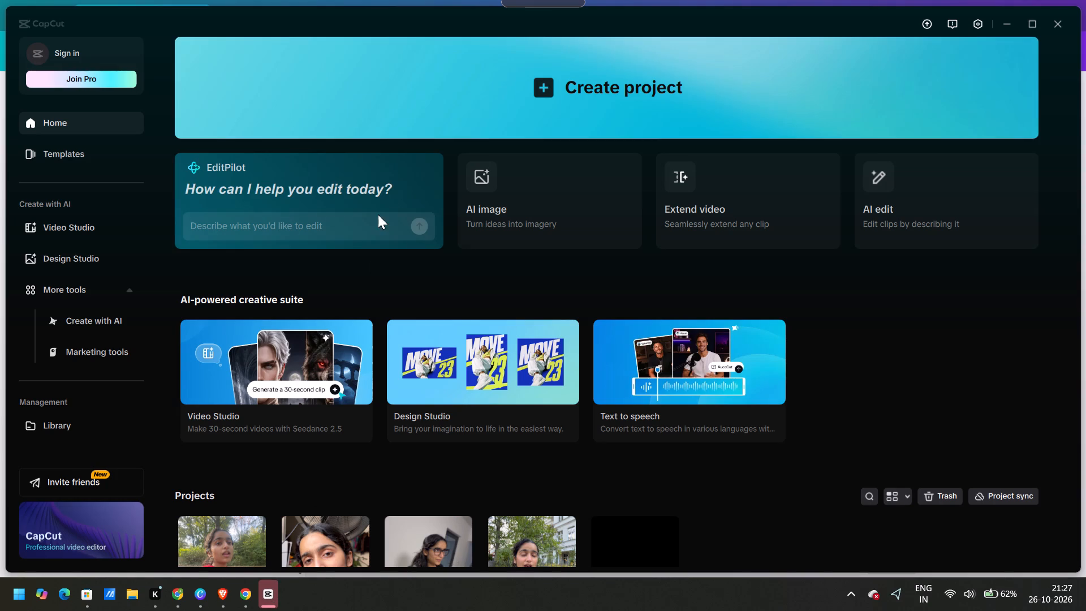
{"action": "left_click", "coordinate": [405, 76]}
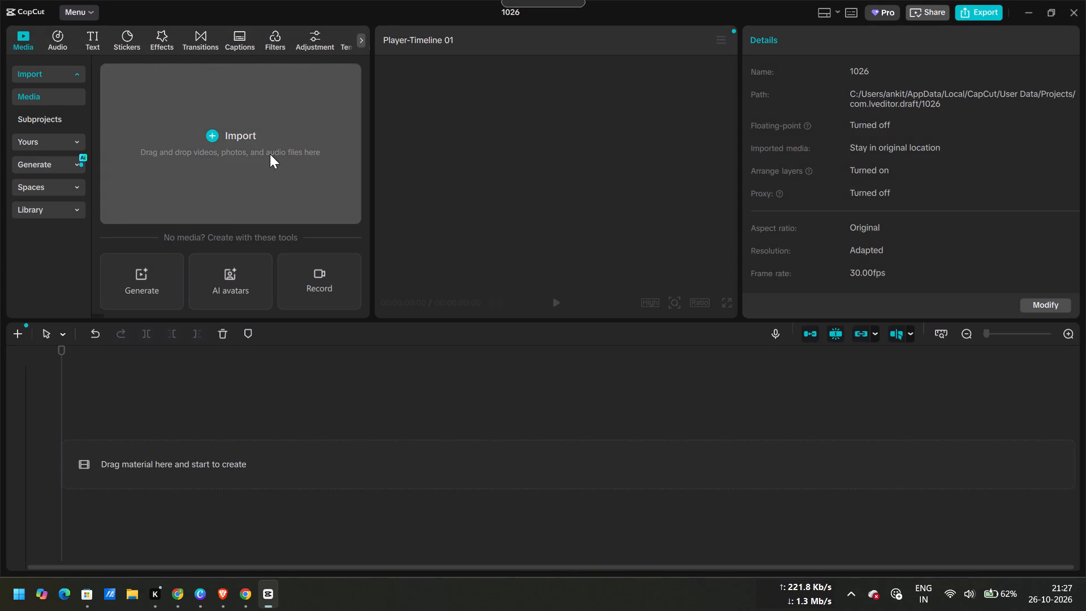
{"action": "left_click", "coordinate": [270, 154]}
{"action": "left_click", "coordinate": [209, 164]}
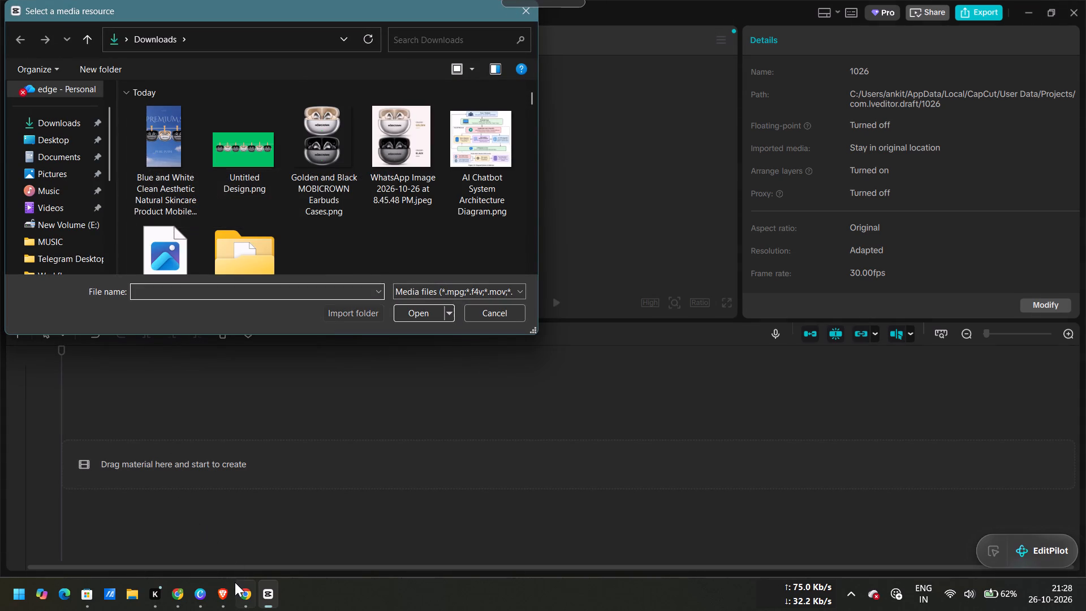
Switch to Canva and delete the hanging earbuds group from the skincare video design.
{"action": "left_click", "coordinate": [207, 597]}
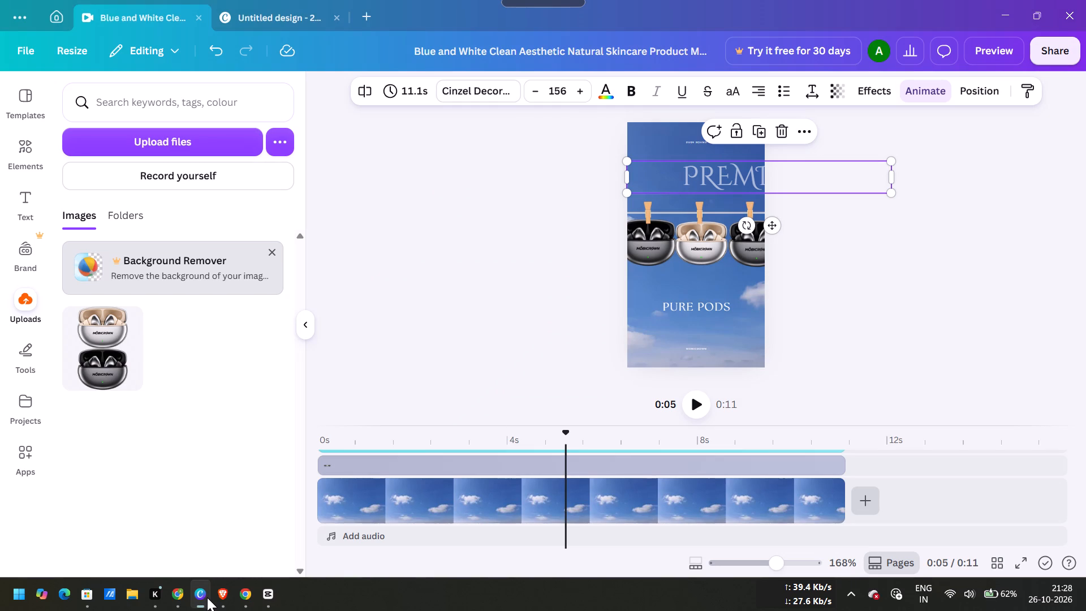
{"action": "left_click", "coordinate": [741, 231]}
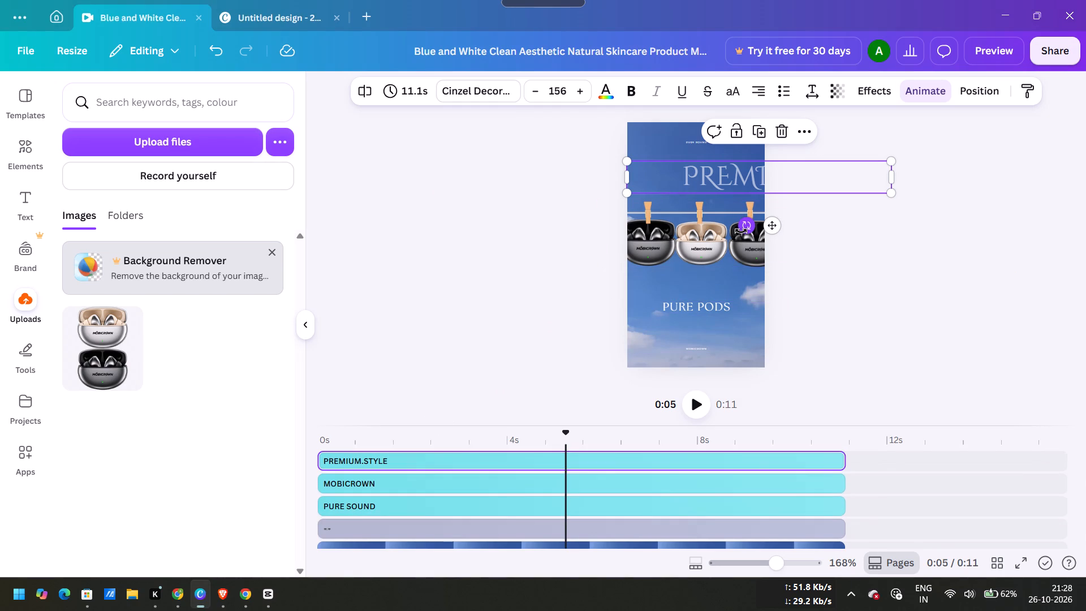
{"action": "left_click", "coordinate": [710, 238]}
{"action": "key", "text": "Delete"}
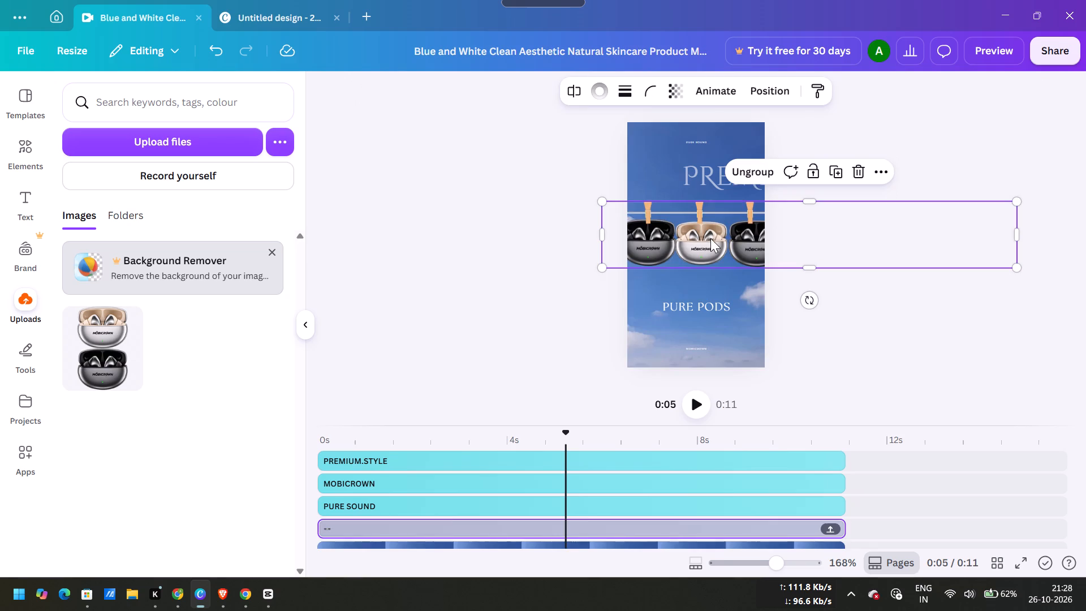
Download the design as a 1080p MP4 video into Downloads, replacing the existing file of the same name.
{"action": "left_click", "coordinate": [1041, 52]}
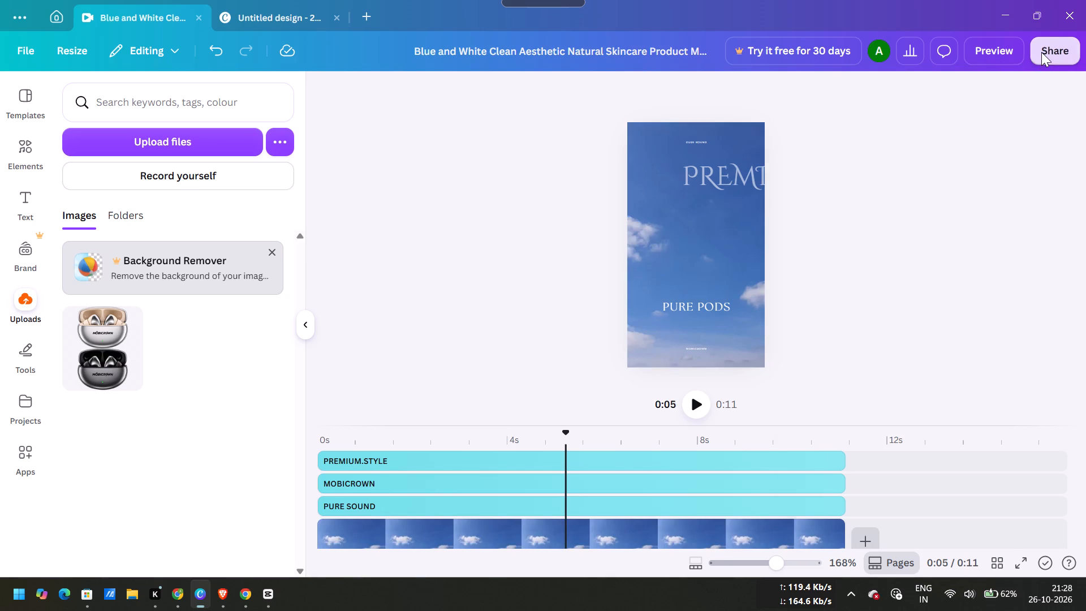
{"action": "left_click", "coordinate": [826, 385]}
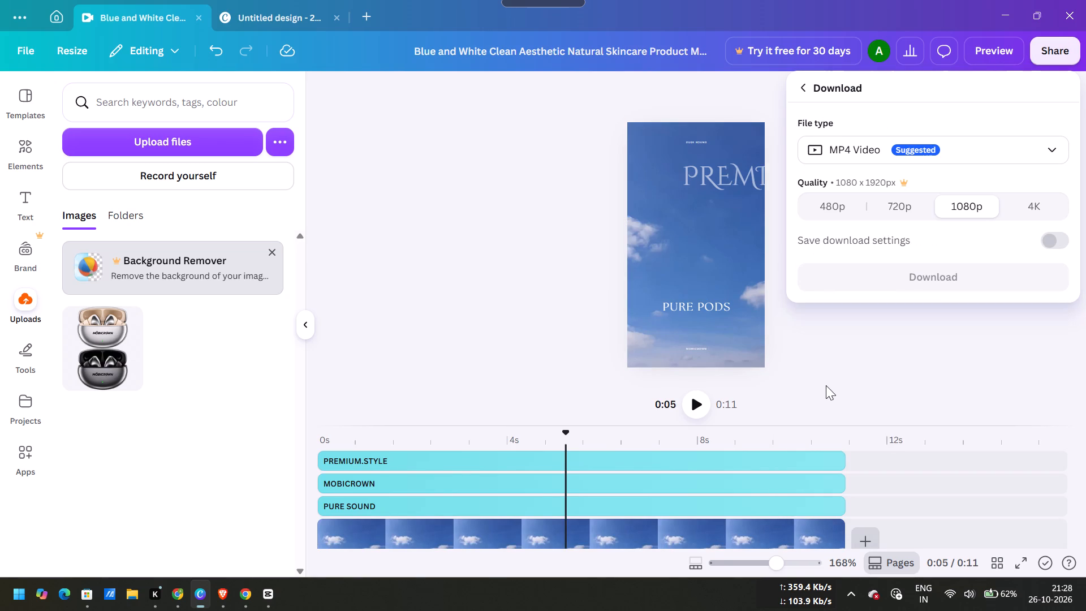
{"action": "left_click", "coordinate": [954, 275]}
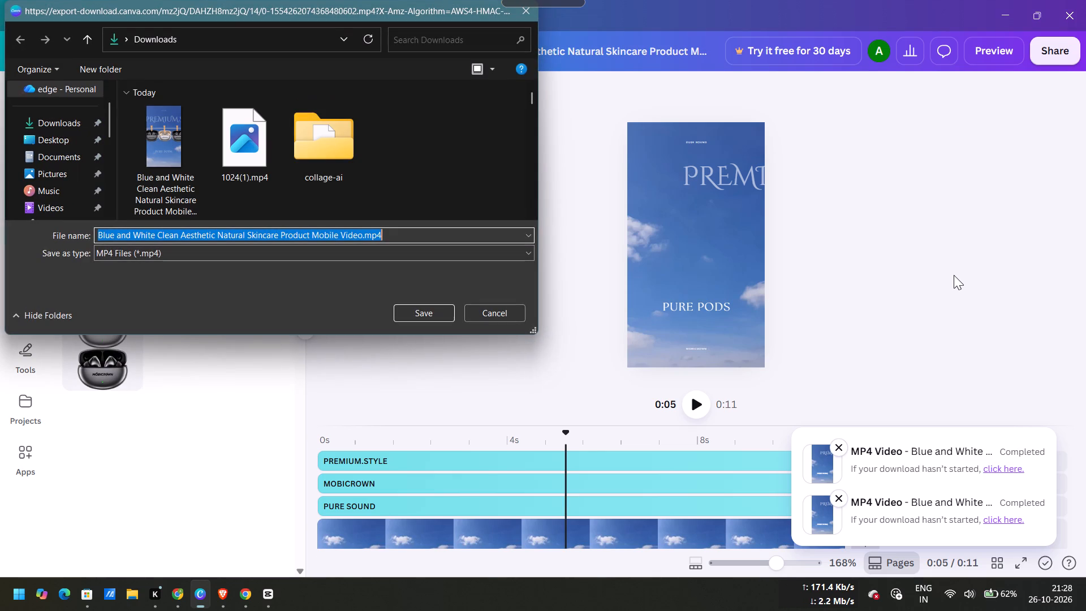
{"action": "key", "text": "Return"}
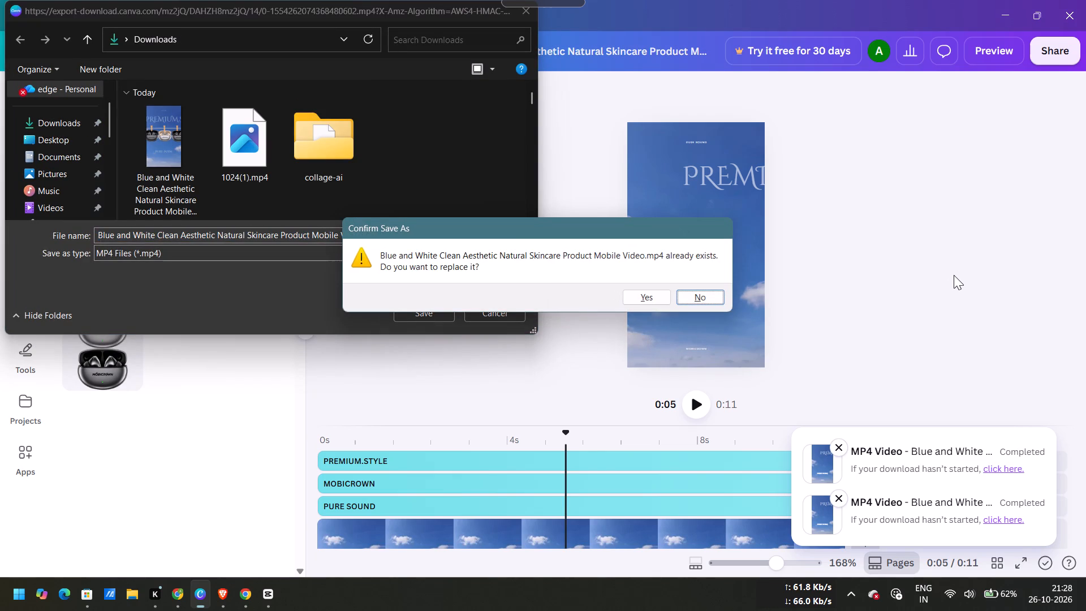
{"action": "left_click", "coordinate": [640, 299]}
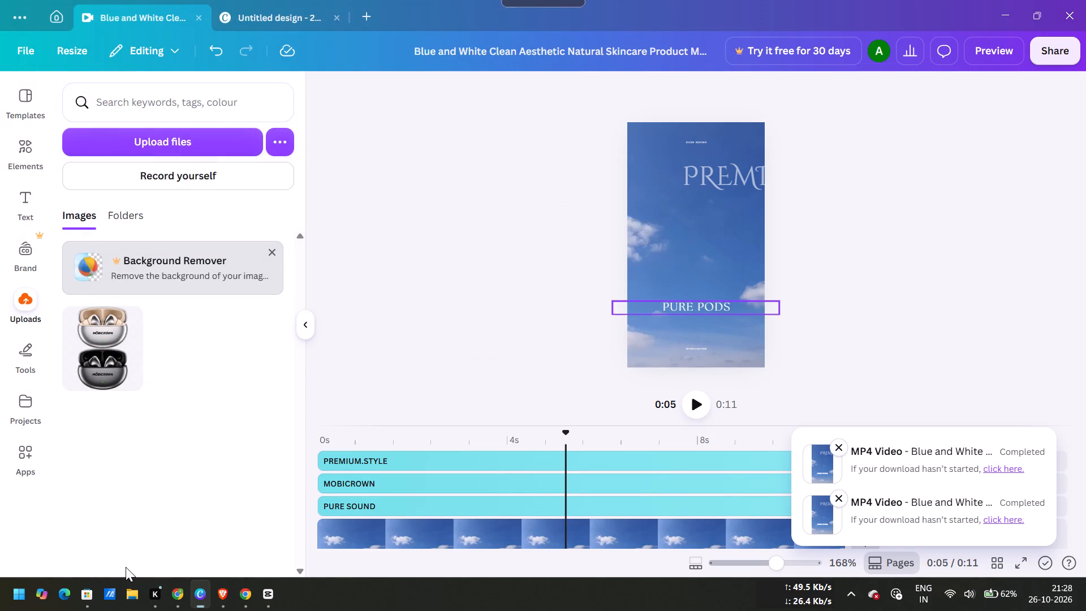
Switch to CapCut, import the Blue and White Clean Aesthetic skincare MP4 and place it at the start of the timeline.
{"action": "left_click", "coordinate": [270, 596]}
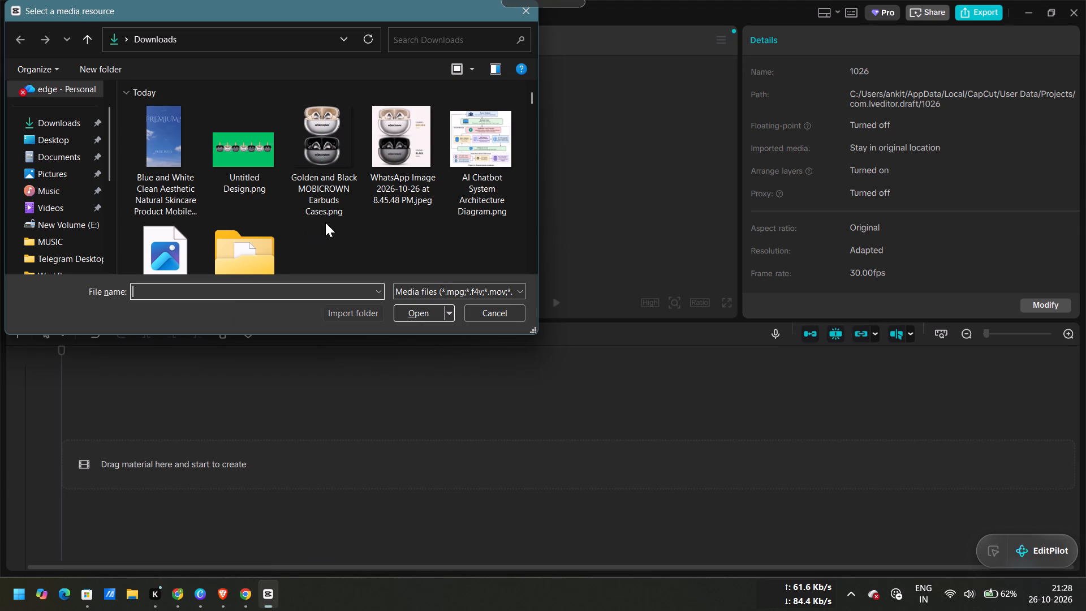
{"action": "left_click", "coordinate": [159, 171]}
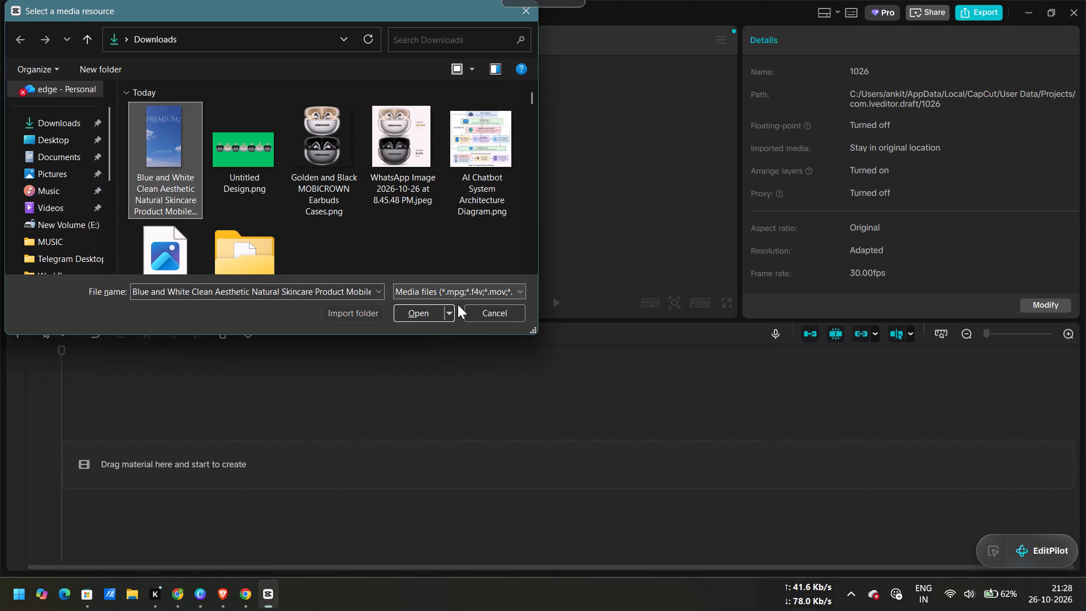
{"action": "left_click", "coordinate": [433, 315]}
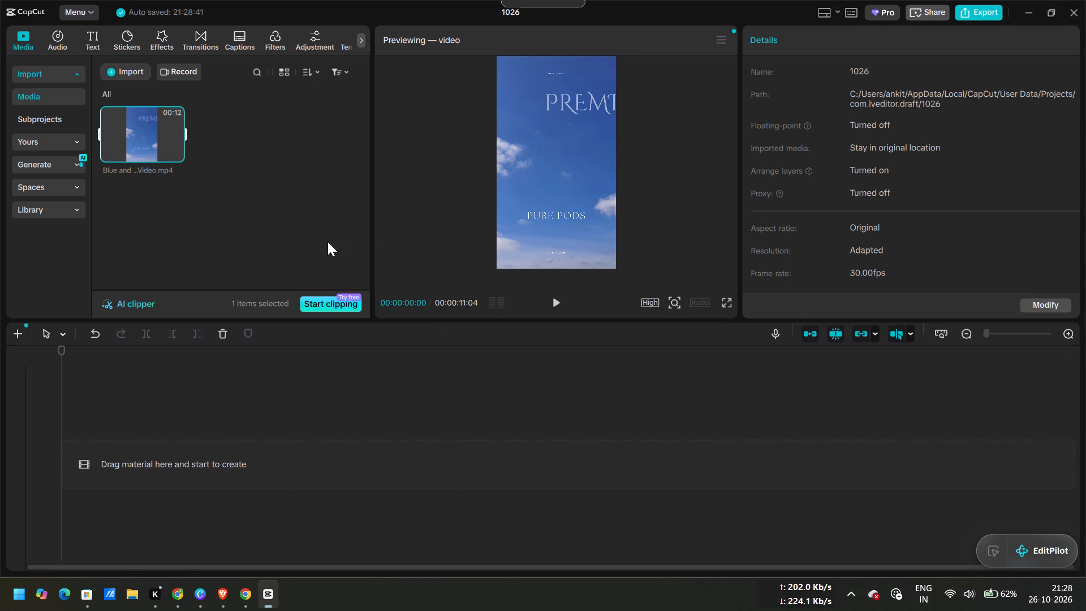
{"action": "left_click_drag", "start_coordinate": [127, 152], "coordinate": [262, 404]}
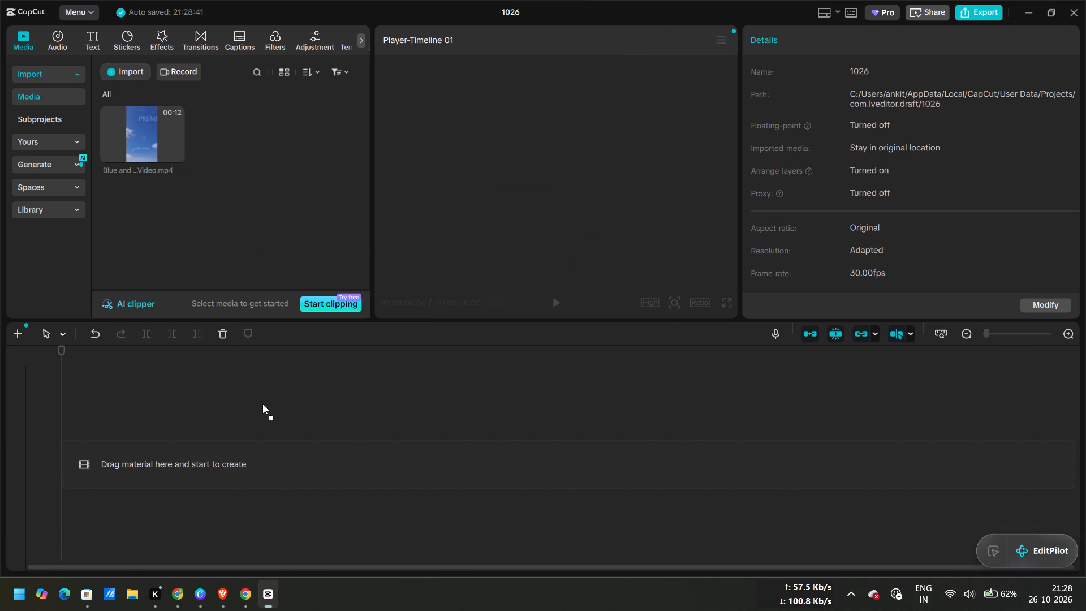
{"action": "left_click_drag", "start_coordinate": [262, 404], "coordinate": [130, 453]}
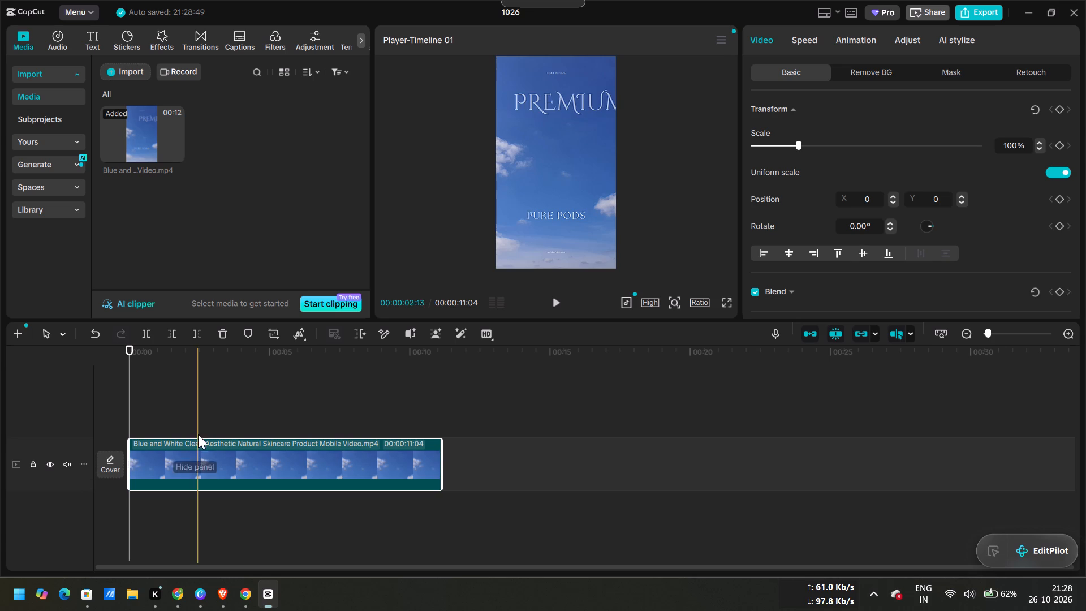
Import Untitled Design.png and place it on a track above the sky video, starting at the timeline's beginning.
{"action": "left_click", "coordinate": [117, 74]}
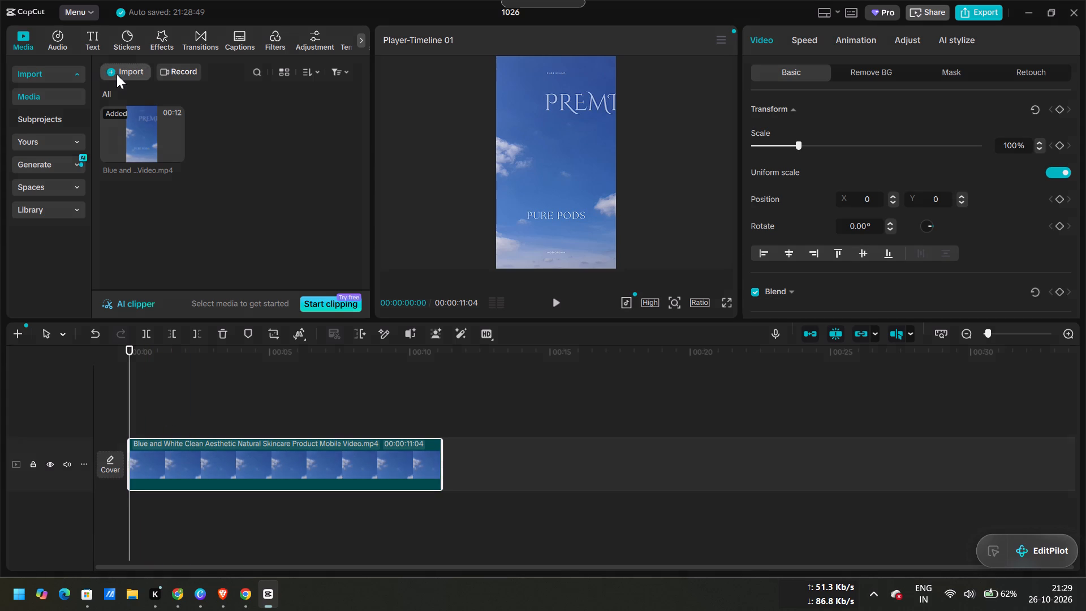
{"action": "left_click", "coordinate": [127, 101]}
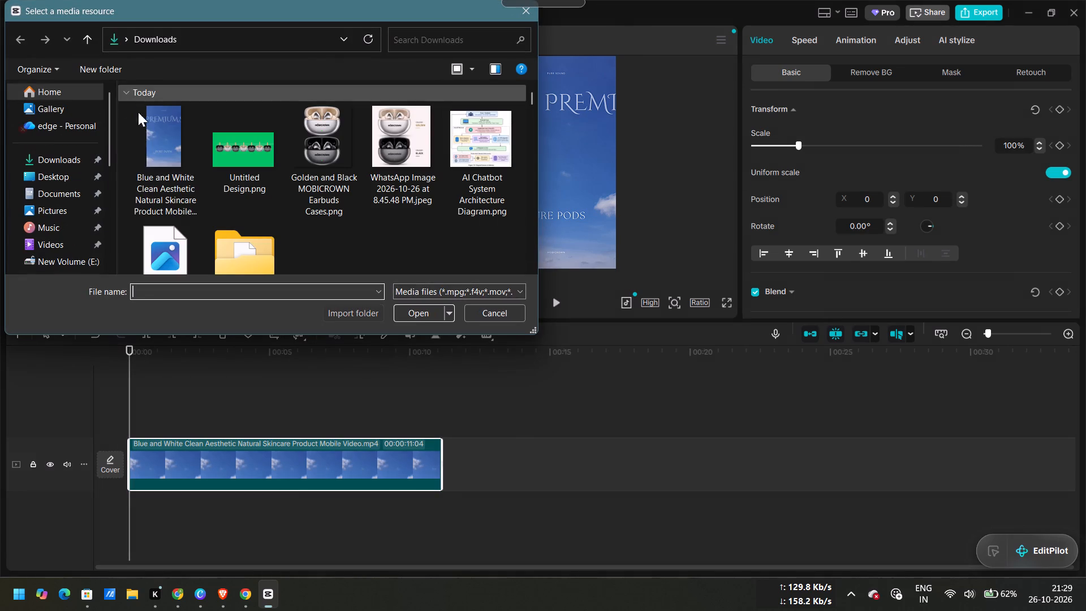
{"action": "left_click", "coordinate": [256, 151]}
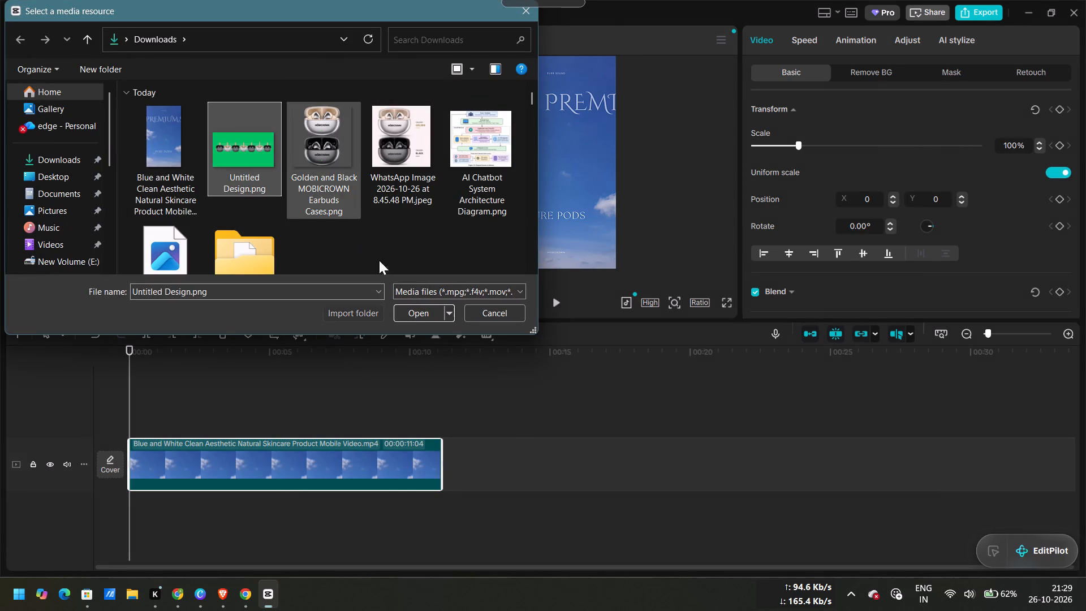
{"action": "left_click", "coordinate": [423, 312]}
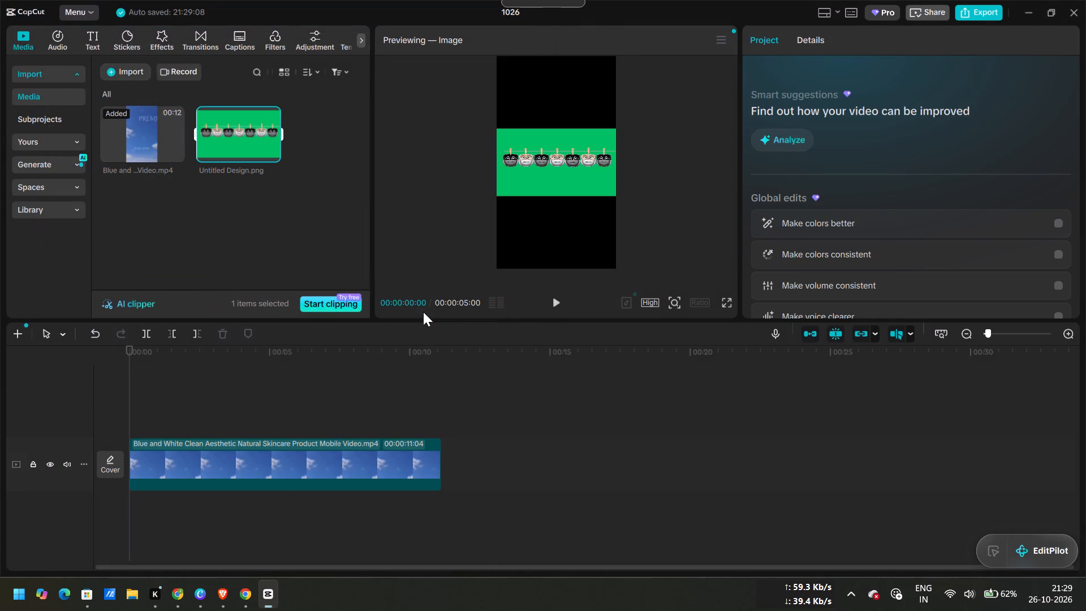
{"action": "left_click_drag", "start_coordinate": [239, 137], "coordinate": [303, 359]}
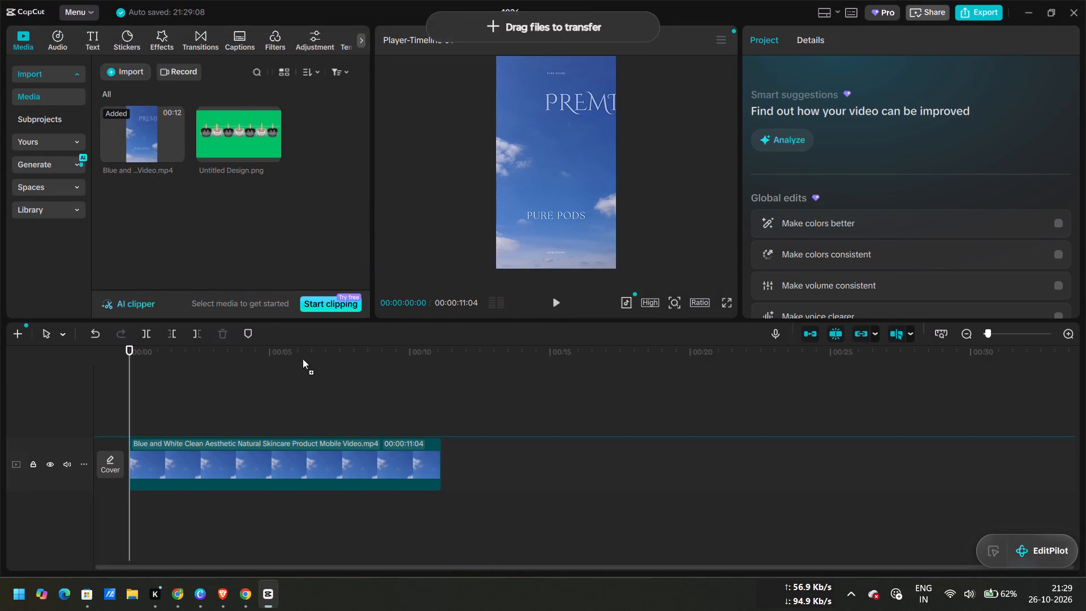
{"action": "left_click_drag", "start_coordinate": [303, 359], "coordinate": [127, 414]}
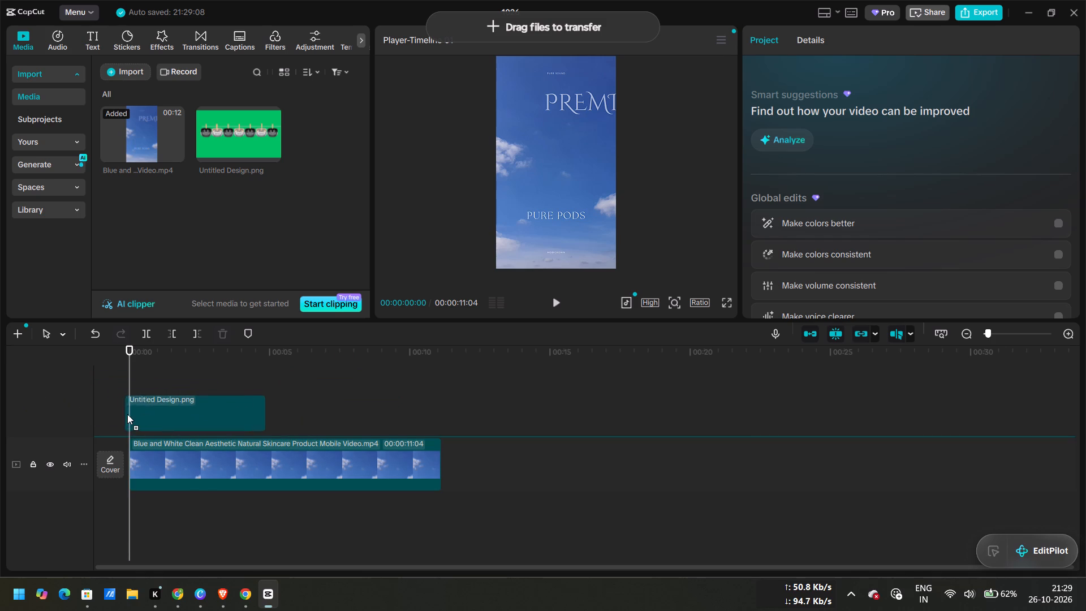
{"action": "left_click_drag", "start_coordinate": [127, 414], "coordinate": [132, 416]}
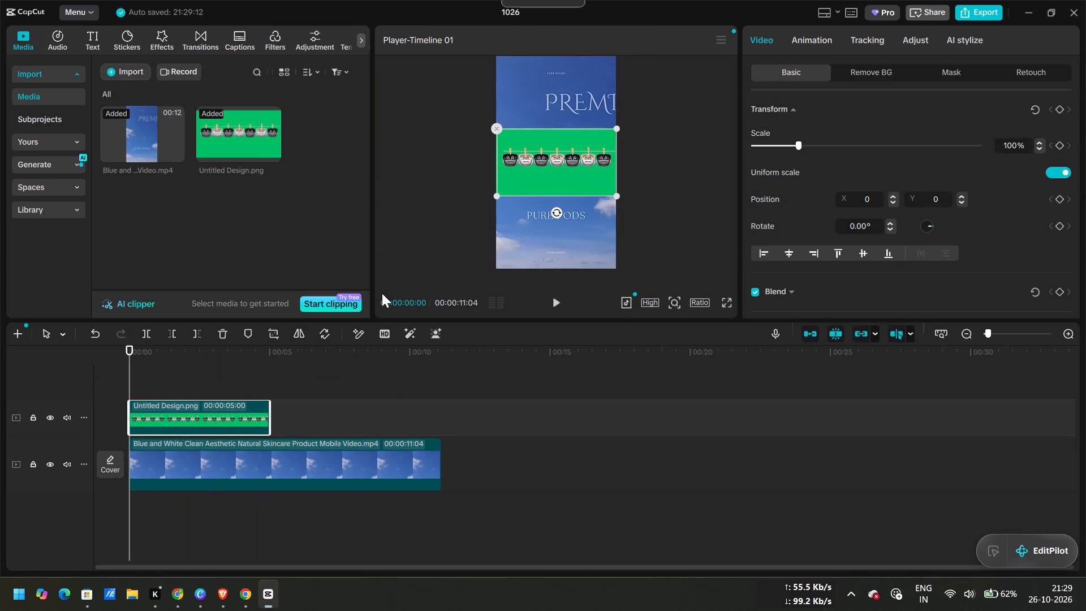
Remove the green background from the Untitled Design.png overlay with Chroma key, sampling the green colour from the image.
{"action": "left_click", "coordinate": [865, 67]}
{"action": "left_click", "coordinate": [795, 137]}
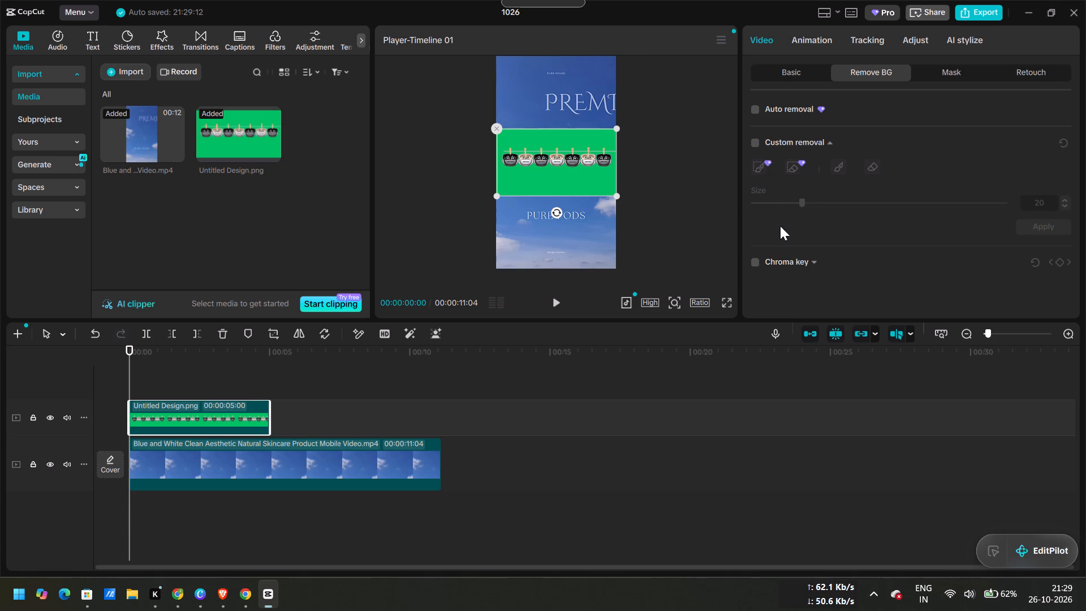
{"action": "left_click", "coordinate": [782, 259]}
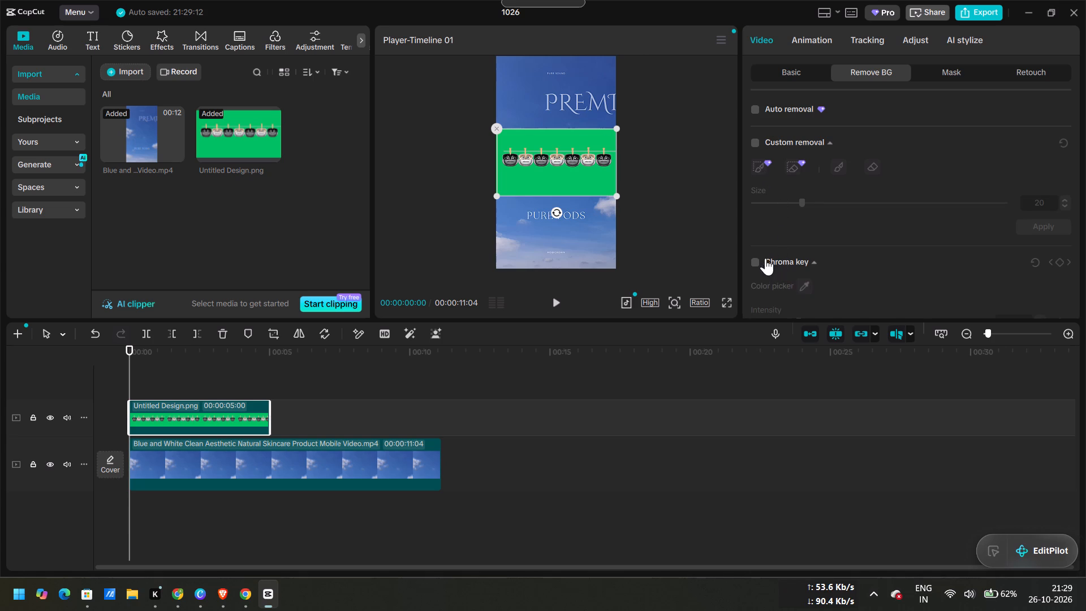
{"action": "left_click", "coordinate": [759, 260]}
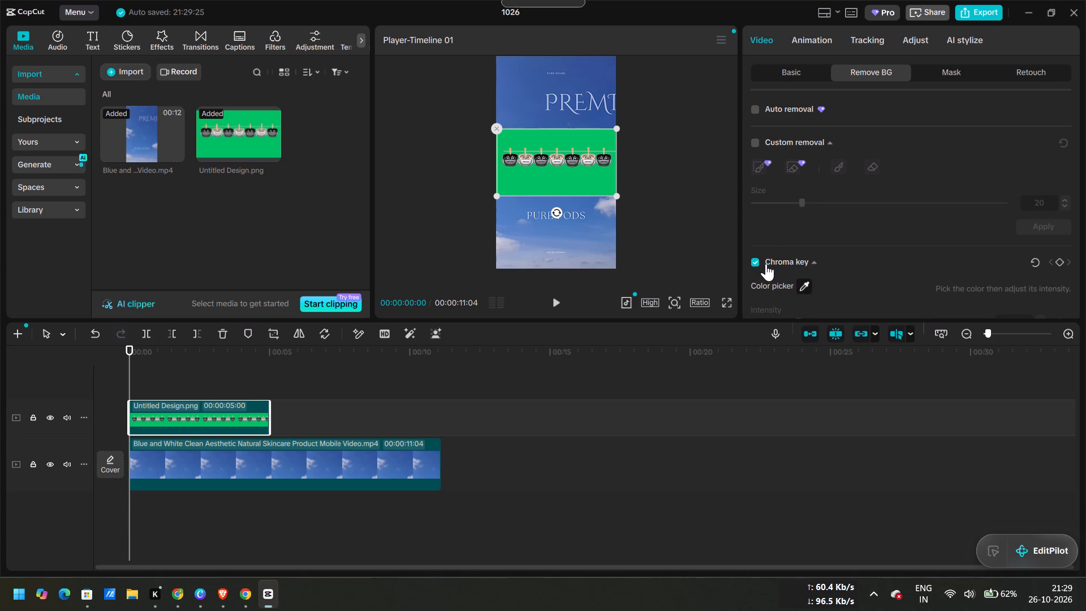
{"action": "left_click", "coordinate": [804, 288]}
{"action": "left_click", "coordinate": [804, 287]}
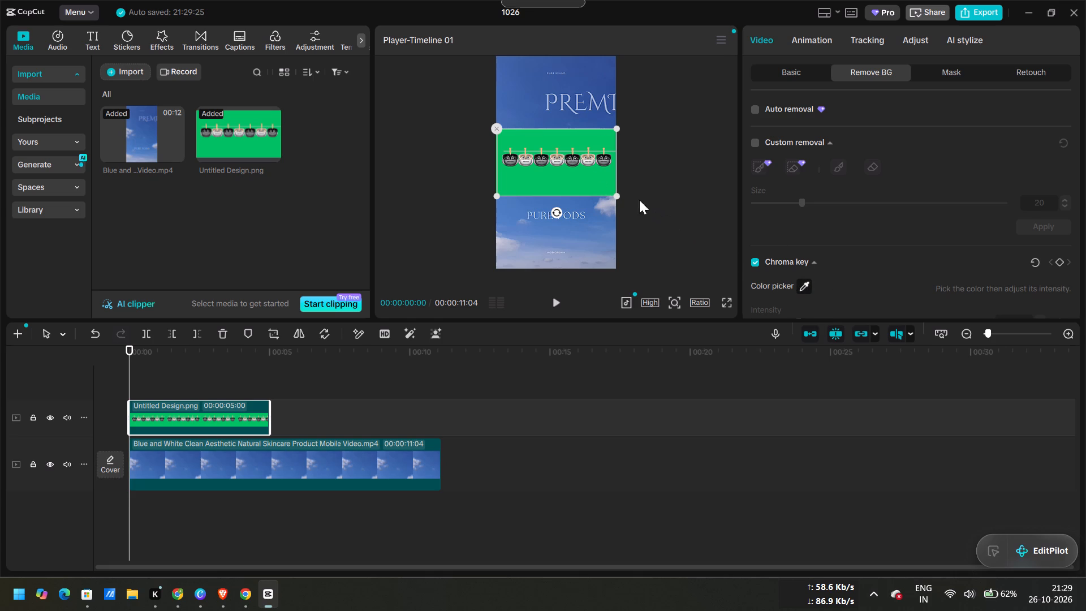
{"action": "left_click", "coordinate": [581, 179]}
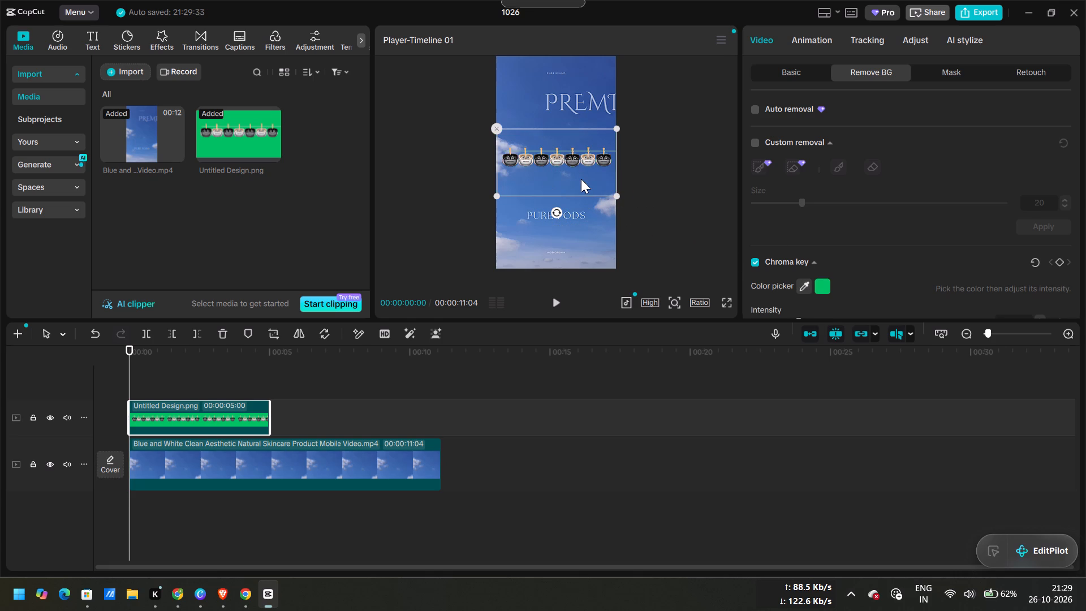
Enlarge the earbuds overlay to about 345% scale so the cases extend beyond the video frame.
{"action": "left_click_drag", "start_coordinate": [617, 196], "coordinate": [674, 246]}
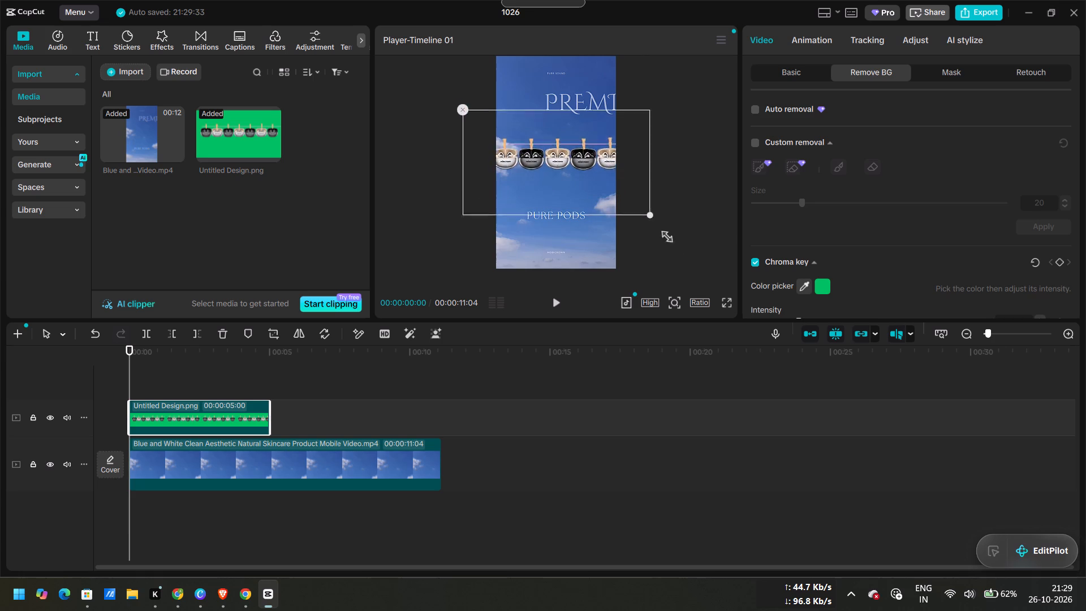
{"action": "left_click_drag", "start_coordinate": [674, 246], "coordinate": [805, 382]}
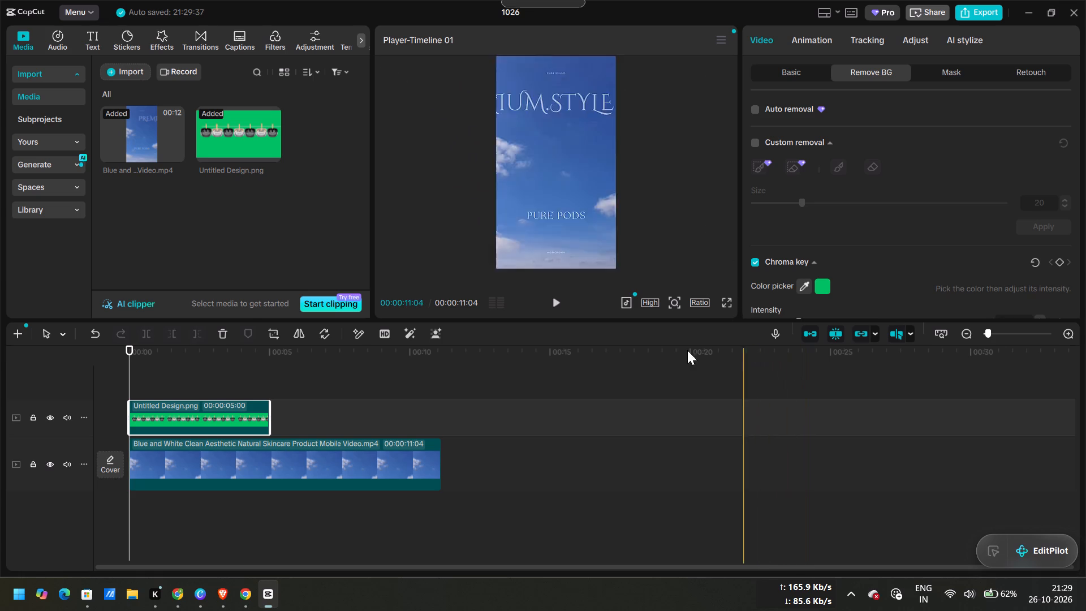
Position the enlarged earbuds overlay between the two headings at about X 1949, Y -181, checking the composition in full screen.
{"action": "left_click", "coordinate": [169, 362]}
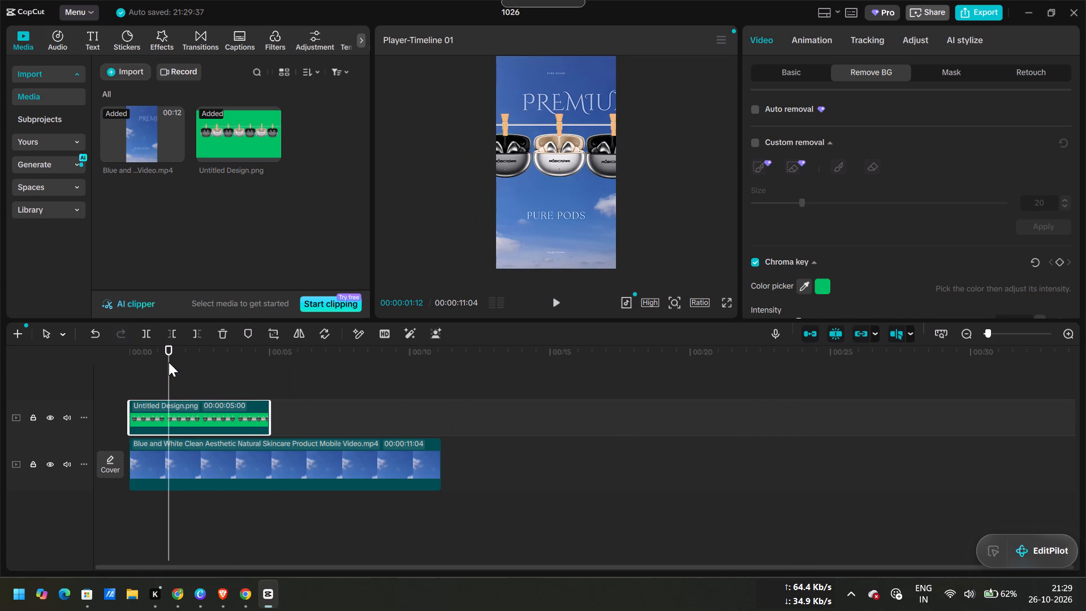
{"action": "left_click", "coordinate": [553, 135]}
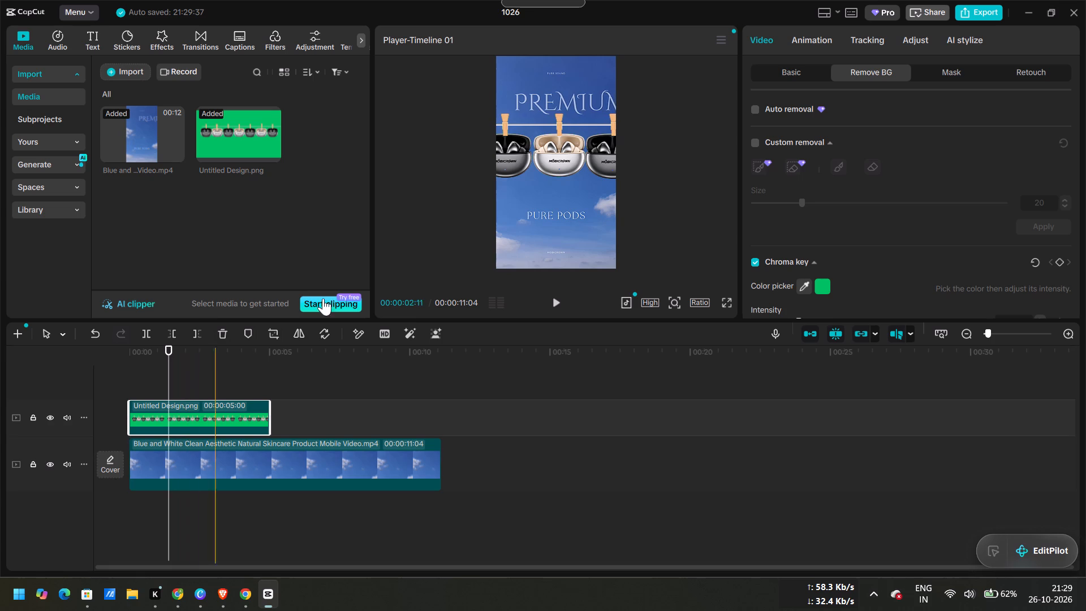
{"action": "left_click_drag", "start_coordinate": [530, 169], "coordinate": [574, 171]}
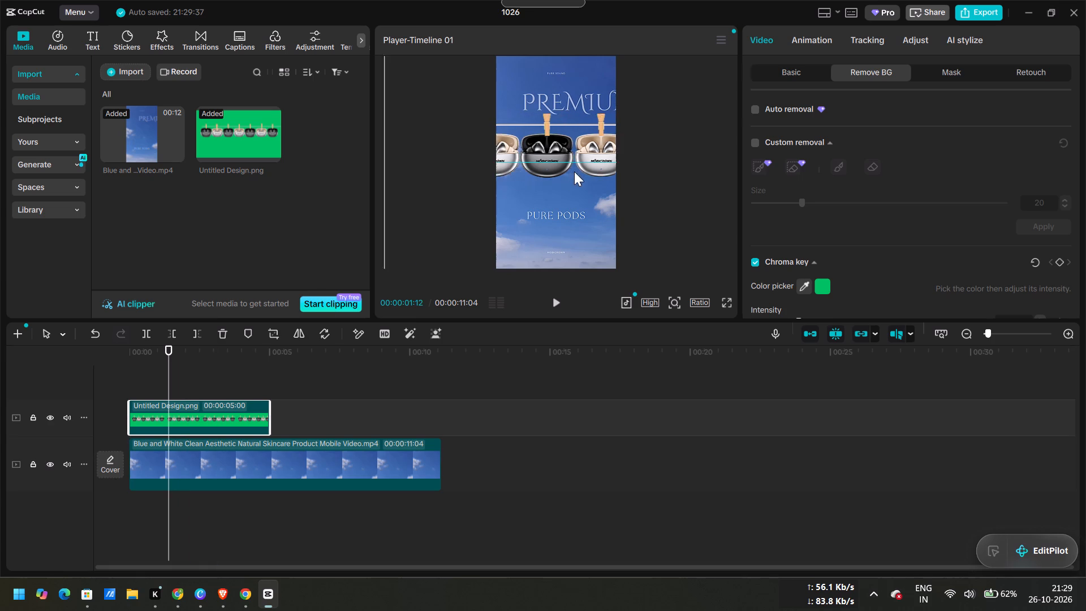
{"action": "left_click_drag", "start_coordinate": [574, 171], "coordinate": [620, 178]}
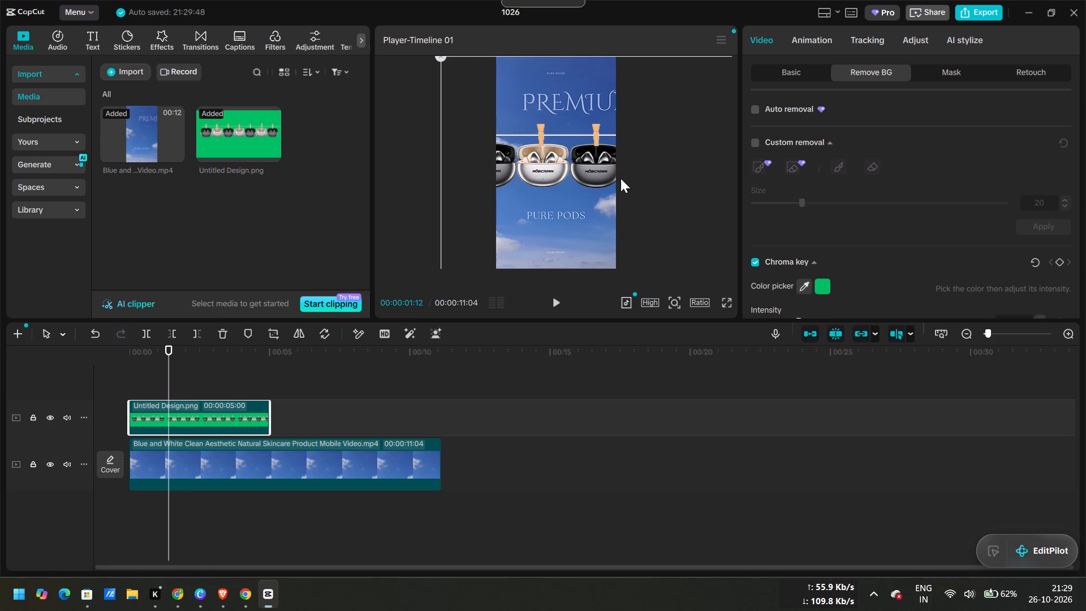
{"action": "left_click", "coordinate": [734, 303]}
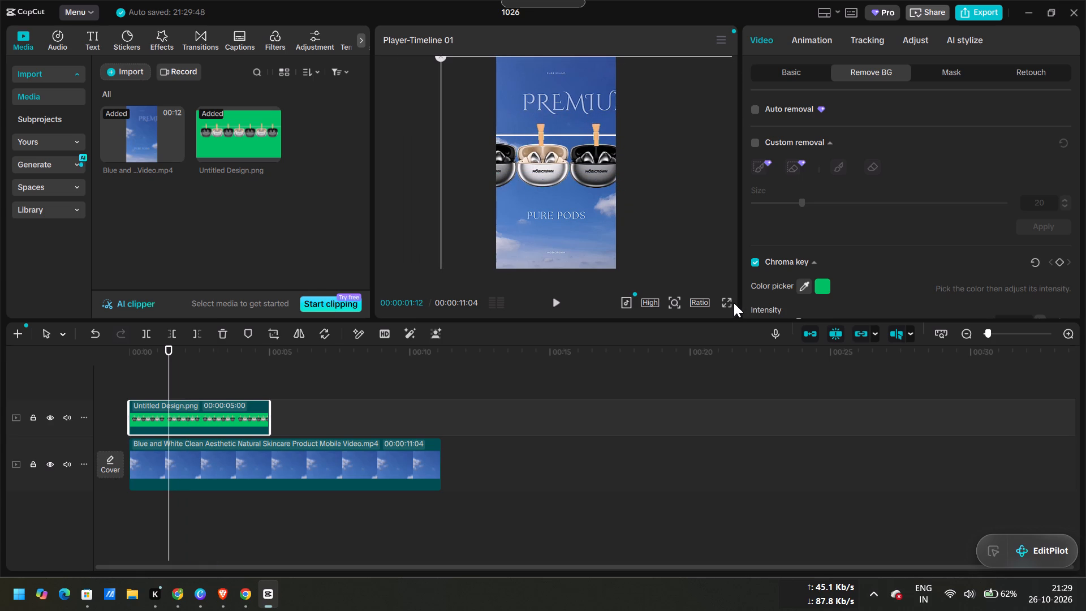
{"action": "left_click", "coordinate": [730, 305]}
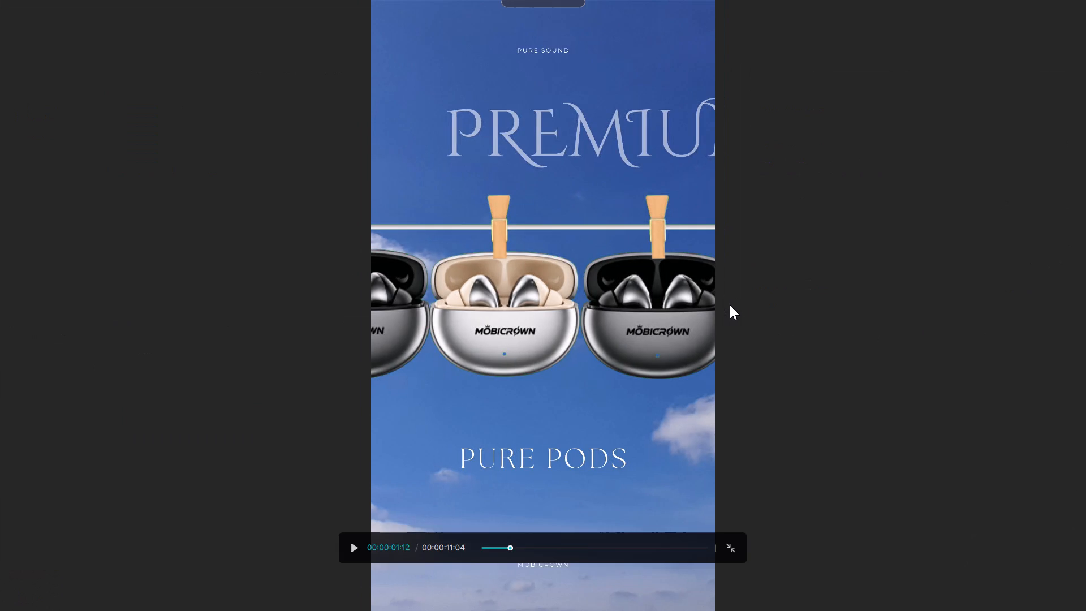
{"action": "left_click", "coordinate": [726, 550]}
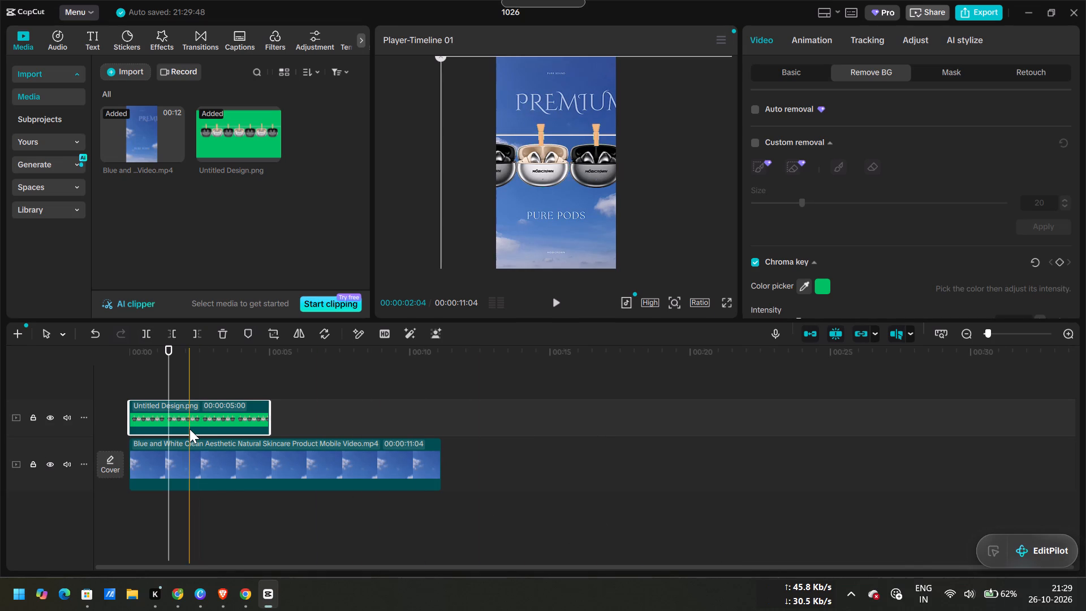
{"action": "left_click", "coordinate": [133, 363]}
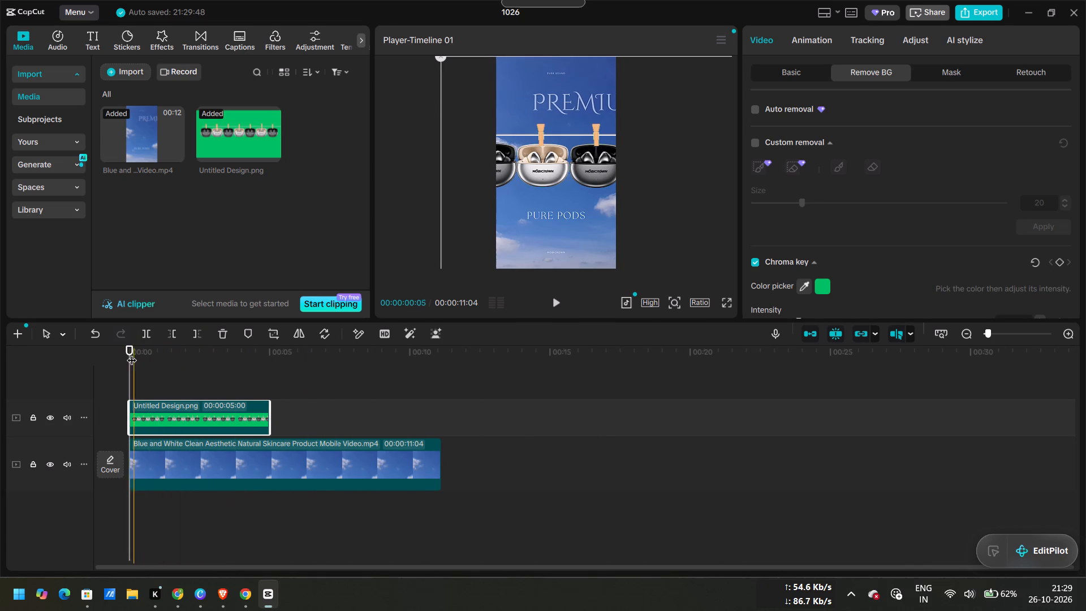
{"action": "left_click_drag", "start_coordinate": [520, 154], "coordinate": [613, 143]}
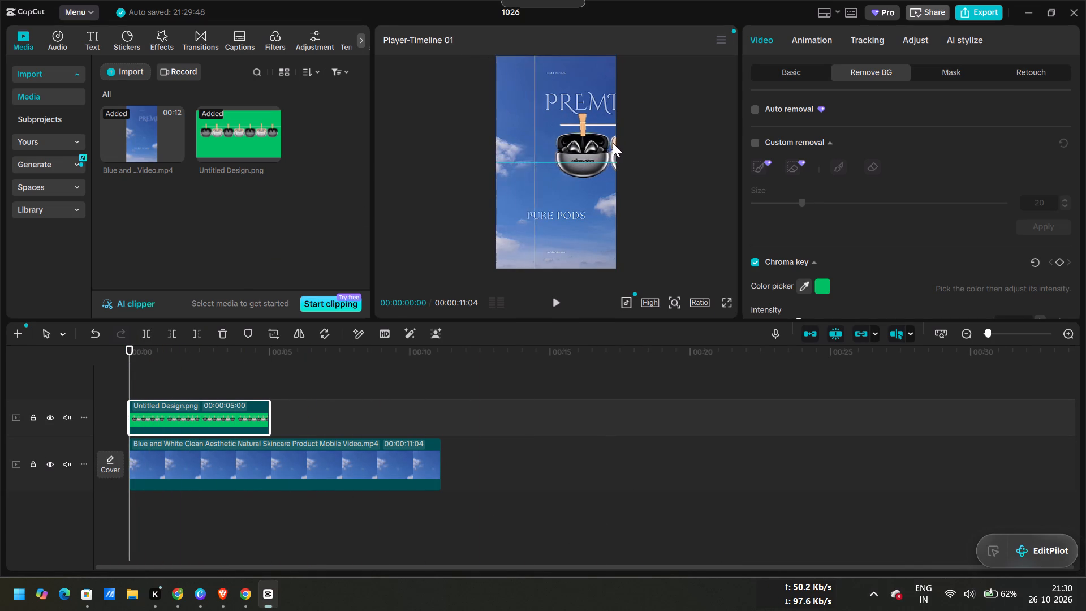
{"action": "left_click_drag", "start_coordinate": [613, 143], "coordinate": [538, 152]}
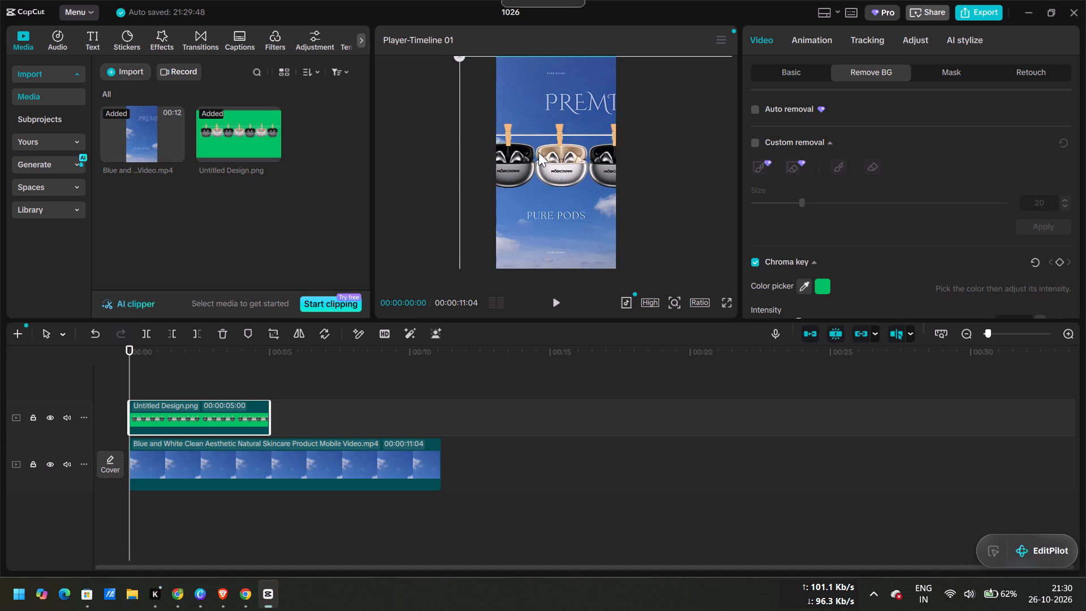
{"action": "left_click_drag", "start_coordinate": [538, 152], "coordinate": [537, 152]}
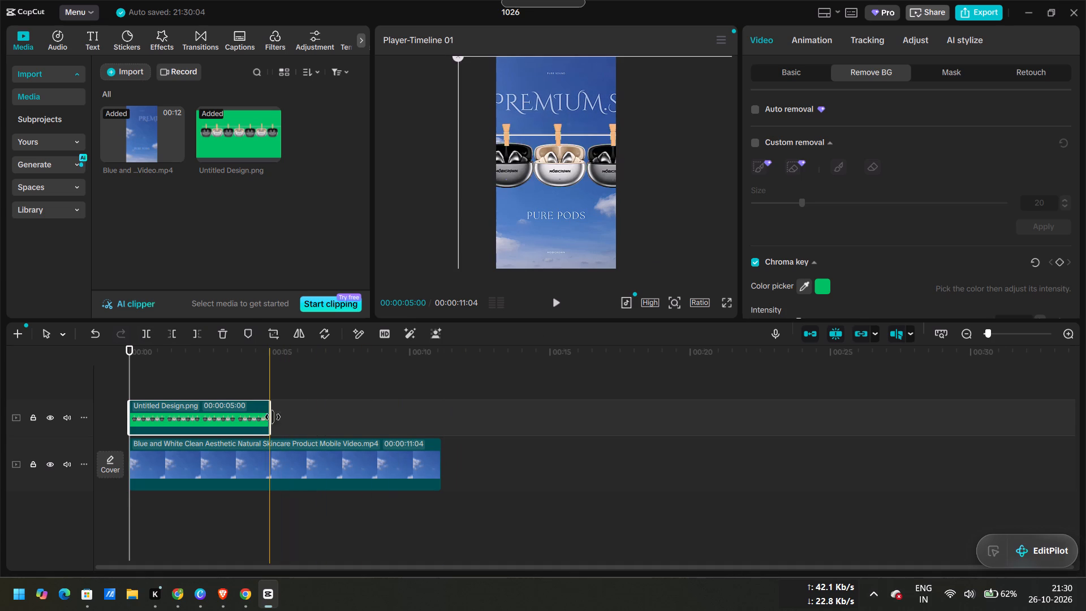
Extend the Untitled Design.png clip to 00:00:11:04, matching the sky video's end, and play back the last part.
{"action": "left_click_drag", "start_coordinate": [270, 419], "coordinate": [442, 409]}
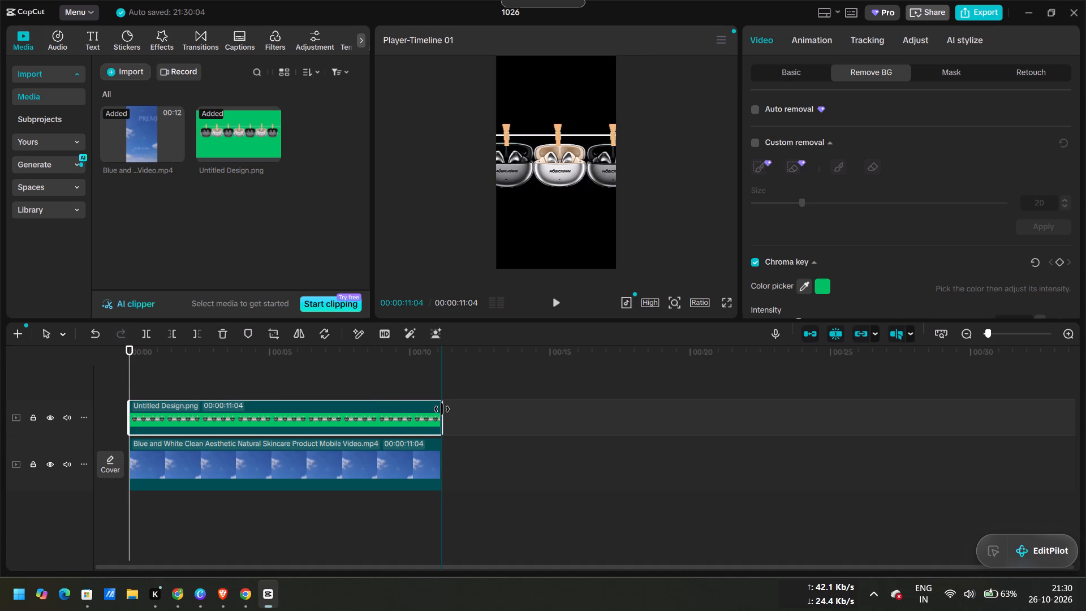
{"action": "left_click_drag", "start_coordinate": [442, 409], "coordinate": [437, 410]}
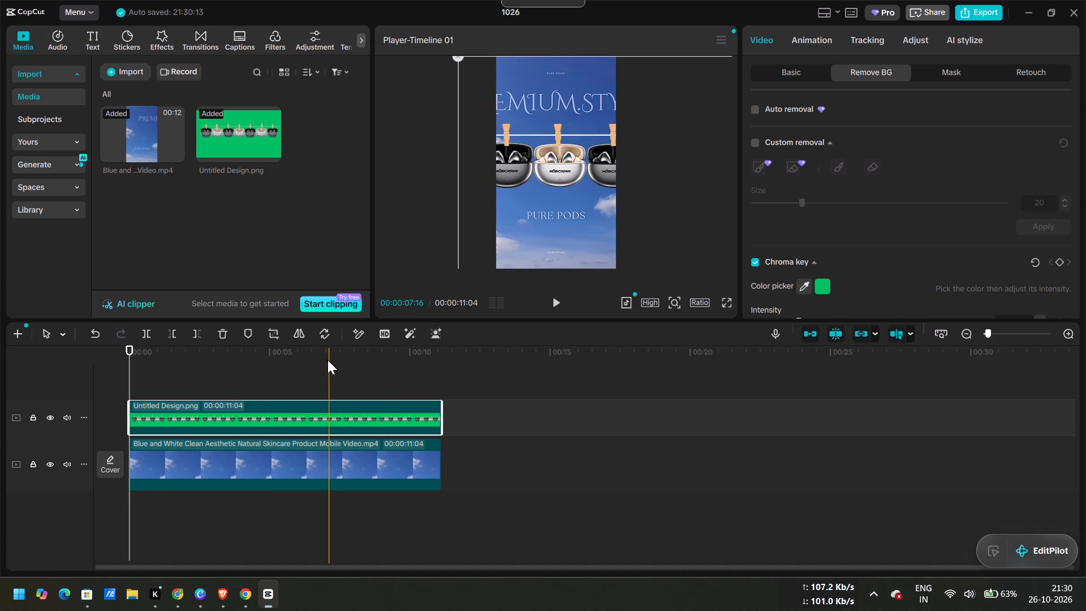
{"action": "left_click", "coordinate": [327, 360]}
{"action": "key", "text": "space"}
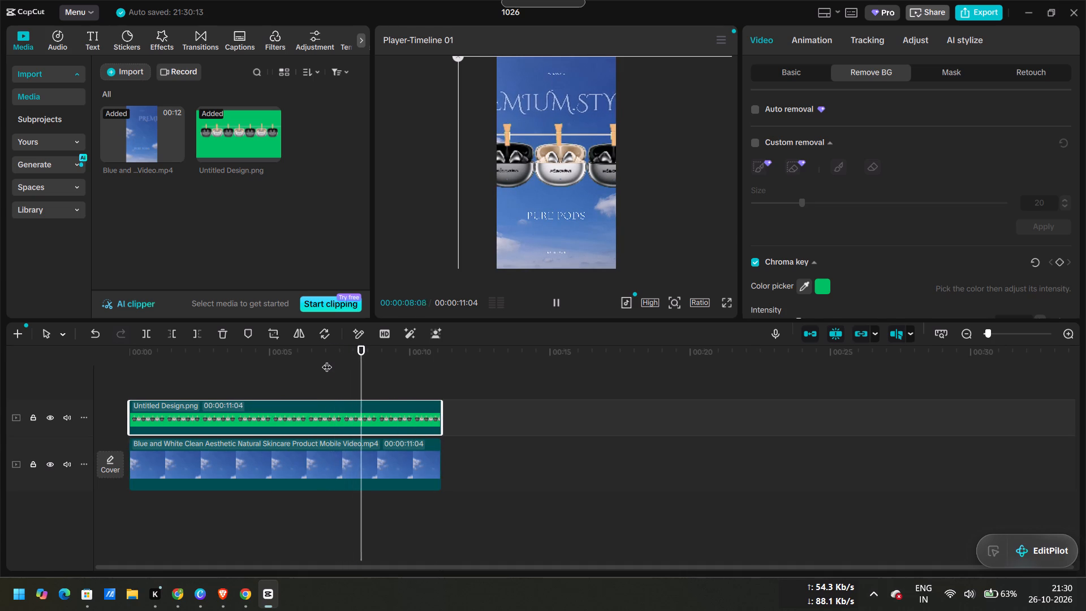
{"action": "key", "text": "space"}
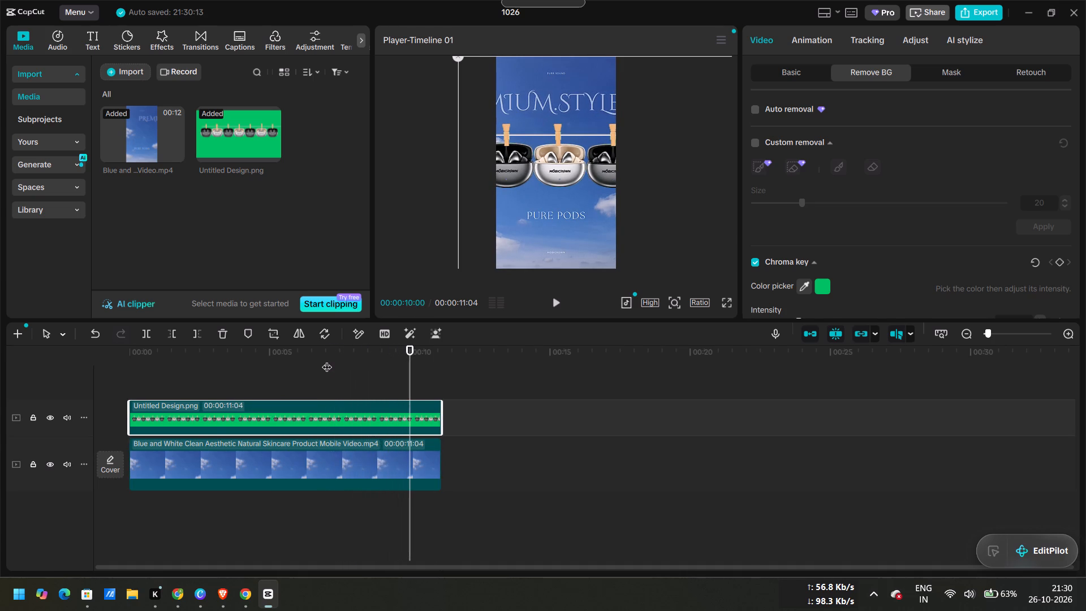
Add a Scale keyframe to the earbuds overlay at 00:00:00:00.
{"action": "left_click", "coordinate": [128, 358]}
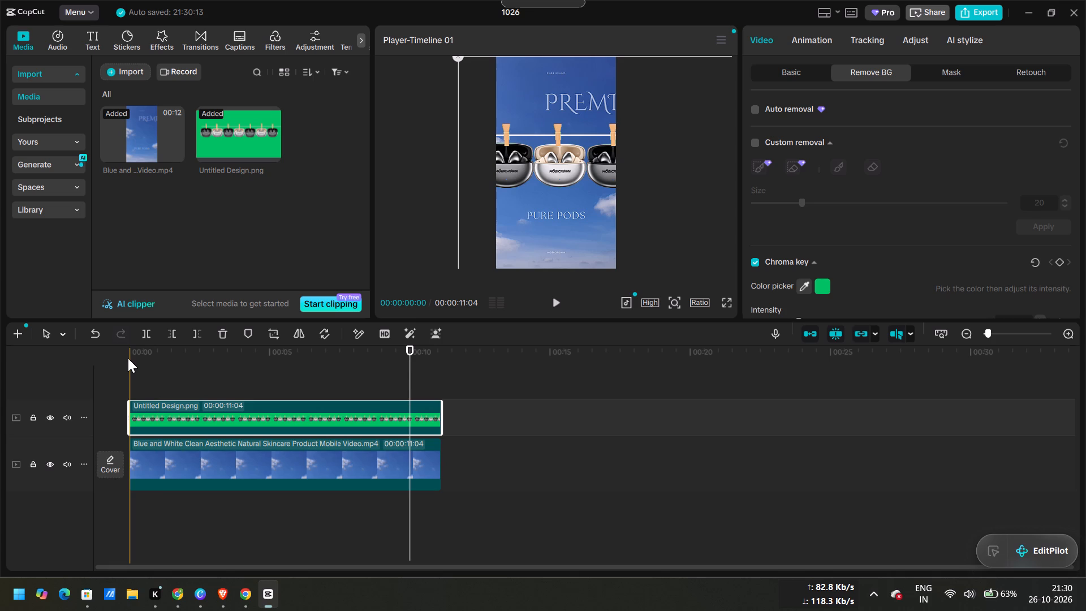
{"action": "left_click", "coordinate": [130, 356]}
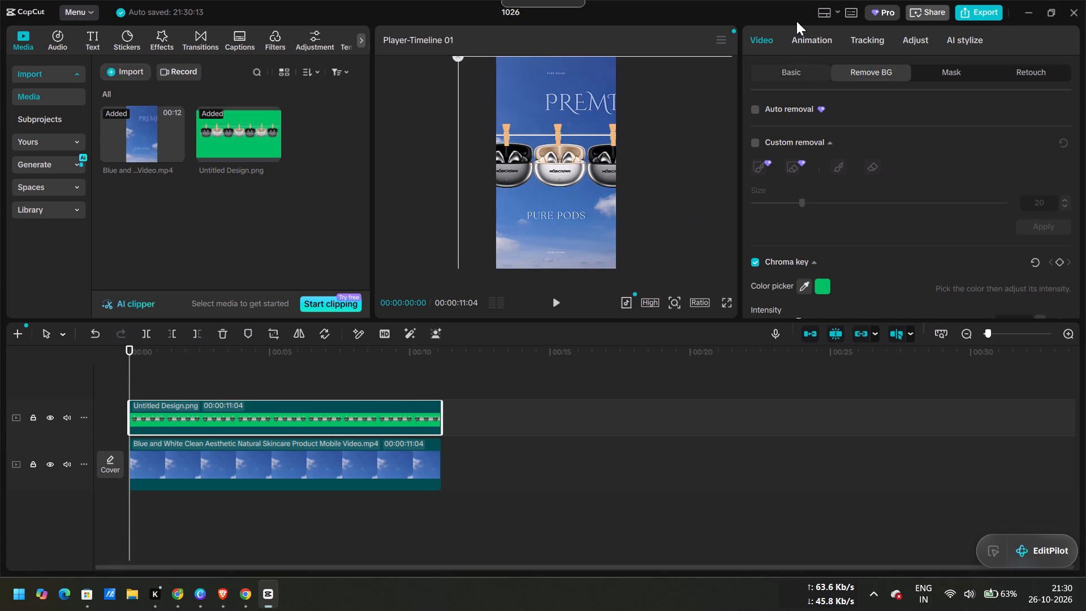
{"action": "left_click", "coordinate": [790, 76]}
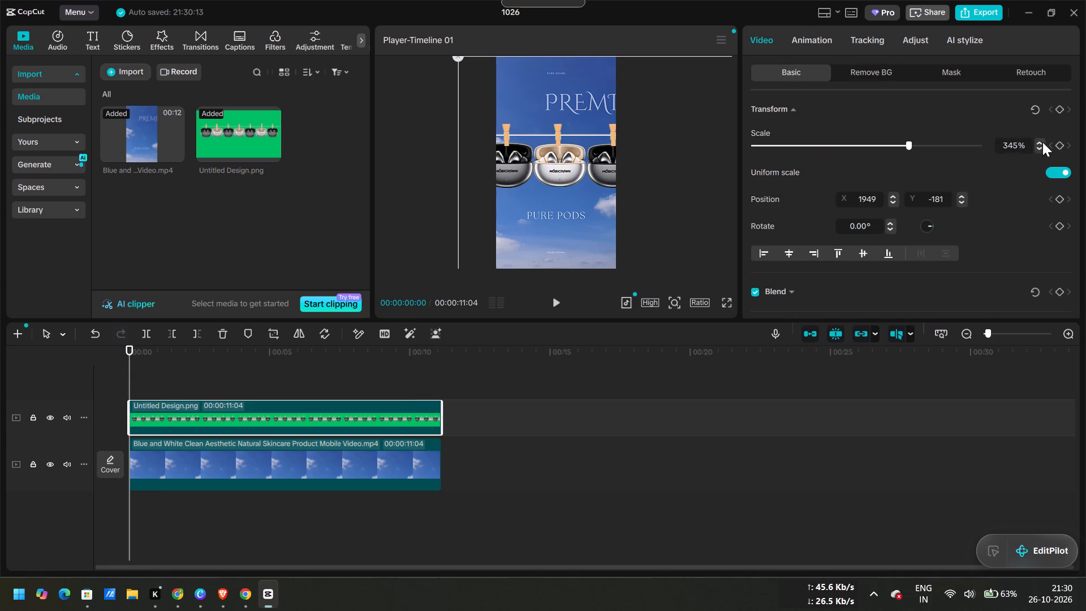
{"action": "left_click", "coordinate": [1065, 148]}
{"action": "left_click", "coordinate": [1061, 146]}
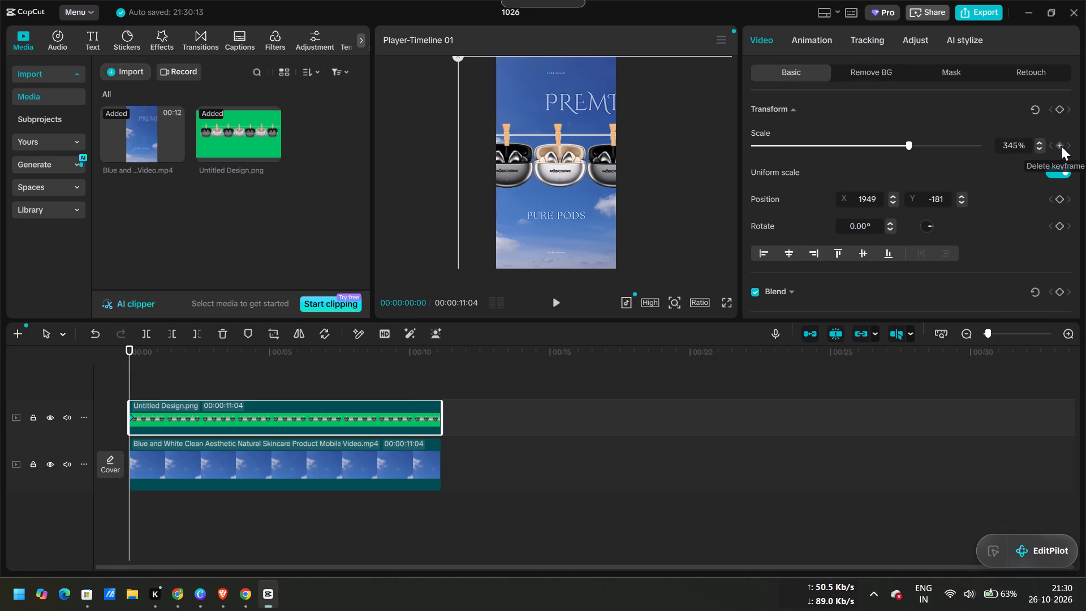
At 00:00:10:28, shift the earbuds overlay leftward along its row to about X -2248, Y -257.
{"action": "left_click", "coordinate": [431, 353]}
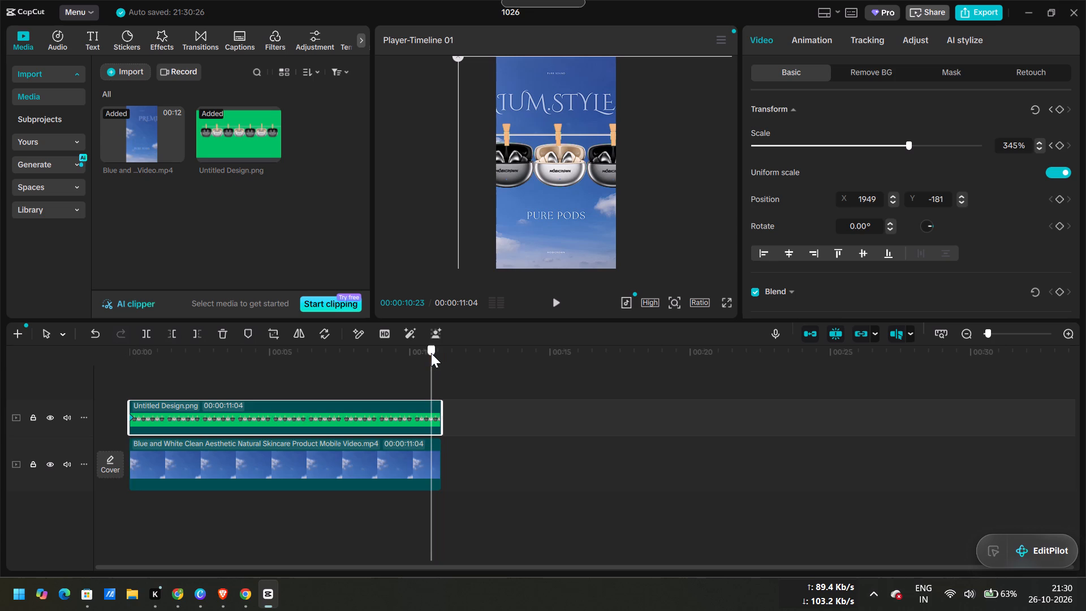
{"action": "left_click_drag", "start_coordinate": [431, 353], "coordinate": [436, 353]}
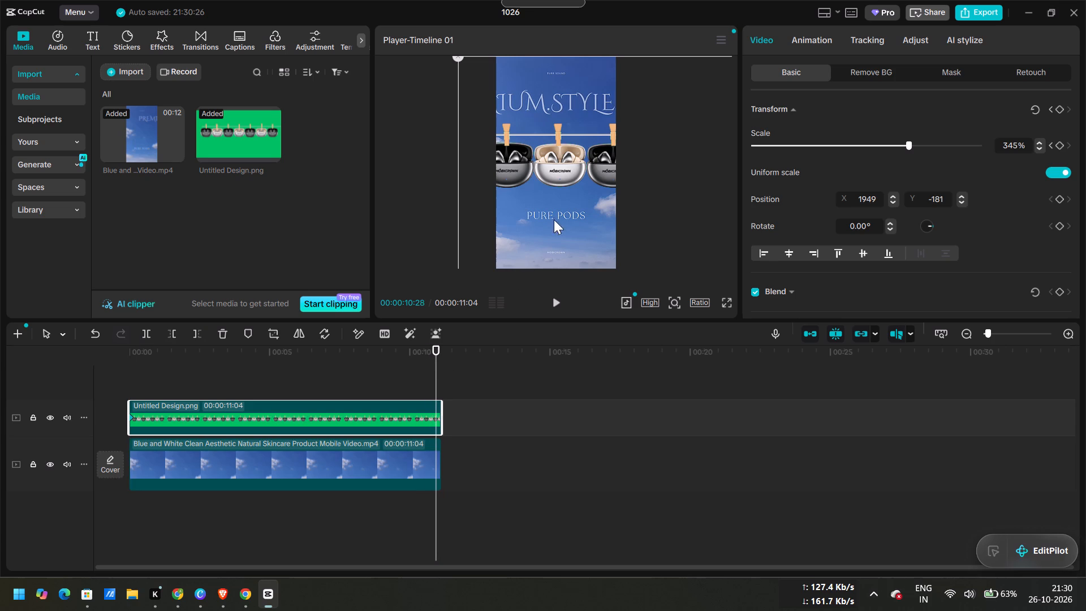
{"action": "left_click_drag", "start_coordinate": [567, 182], "coordinate": [549, 182]}
{"action": "left_click_drag", "start_coordinate": [549, 182], "coordinate": [461, 180]}
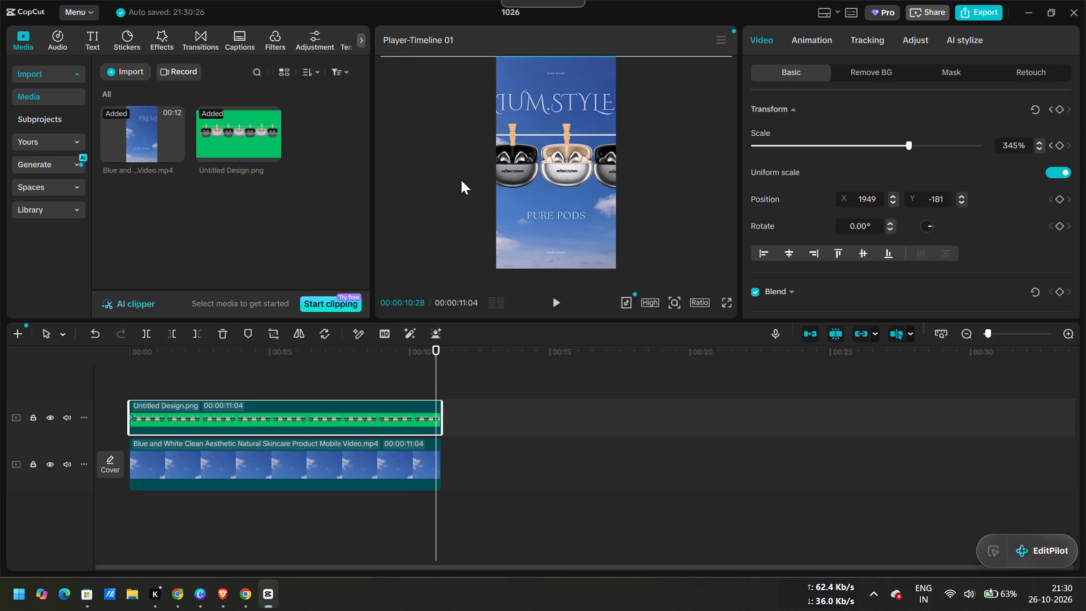
{"action": "left_click_drag", "start_coordinate": [461, 180], "coordinate": [387, 179]}
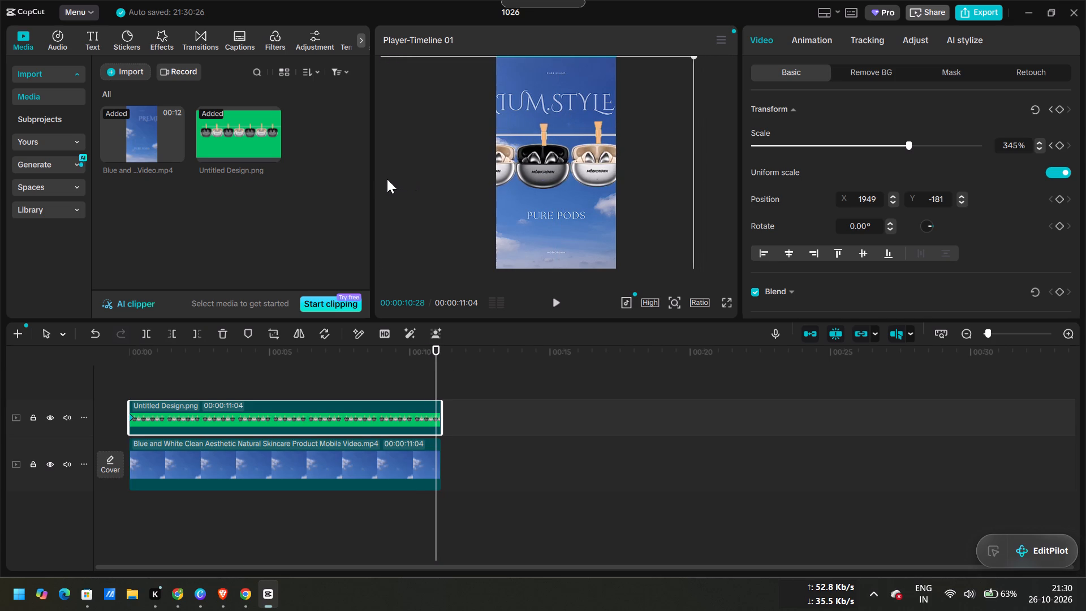
{"action": "left_click_drag", "start_coordinate": [387, 179], "coordinate": [343, 179]}
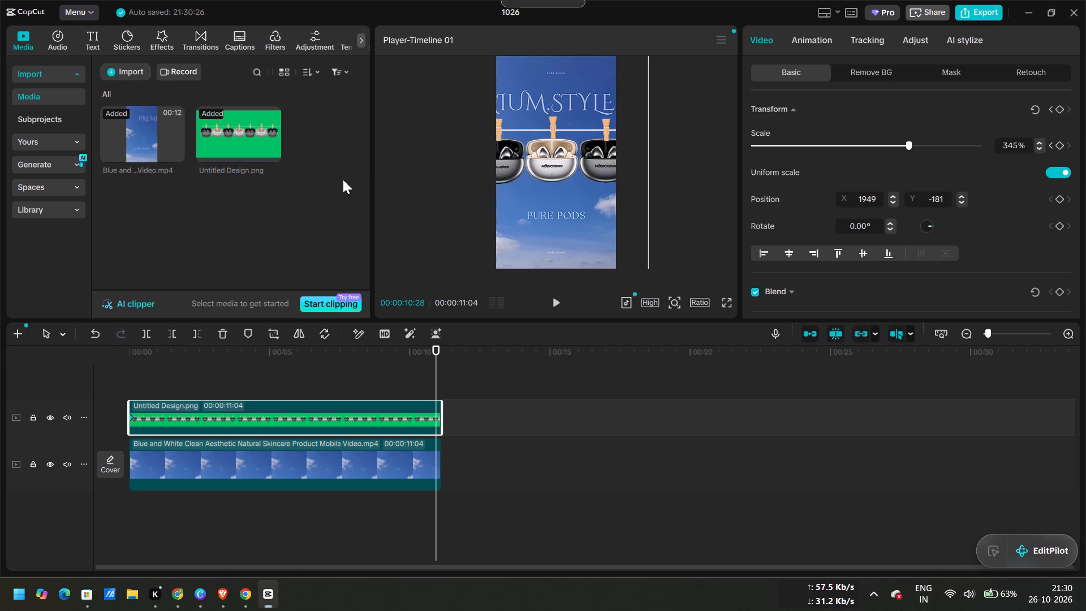
{"action": "left_click_drag", "start_coordinate": [343, 179], "coordinate": [333, 186]}
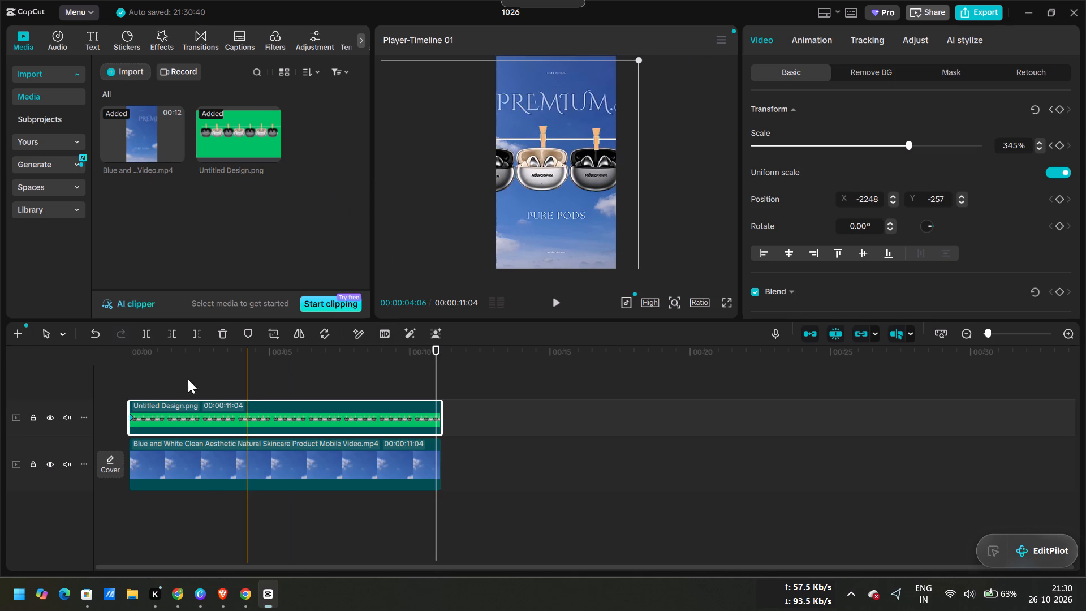
Play back the opening seconds of the timeline from the start to check the earbuds overlay's movement.
{"action": "left_click", "coordinate": [133, 355]}
{"action": "key", "text": "space"}
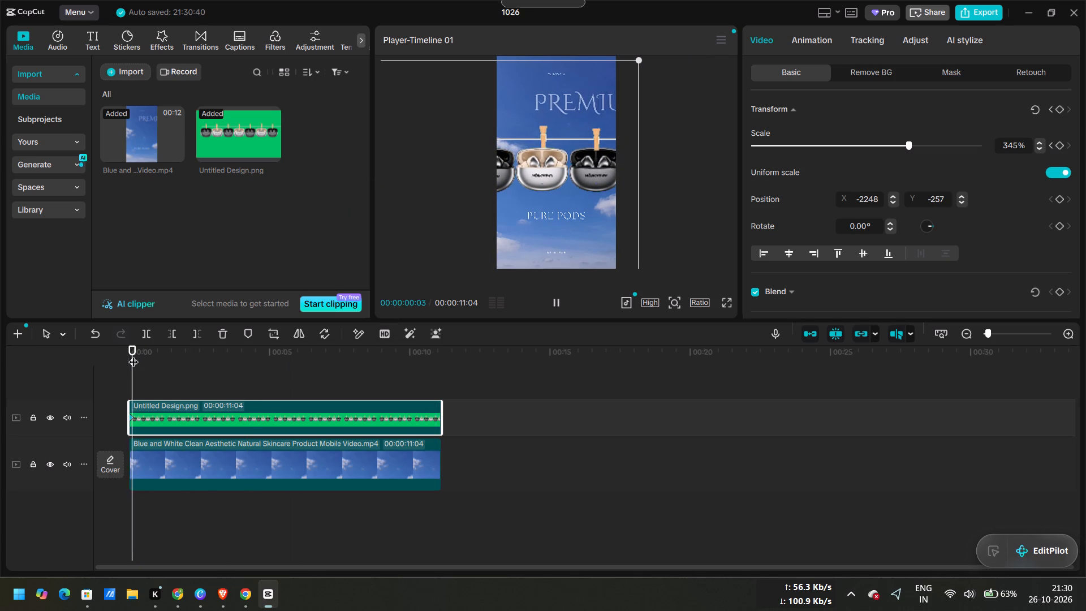
{"action": "key", "text": "space"}
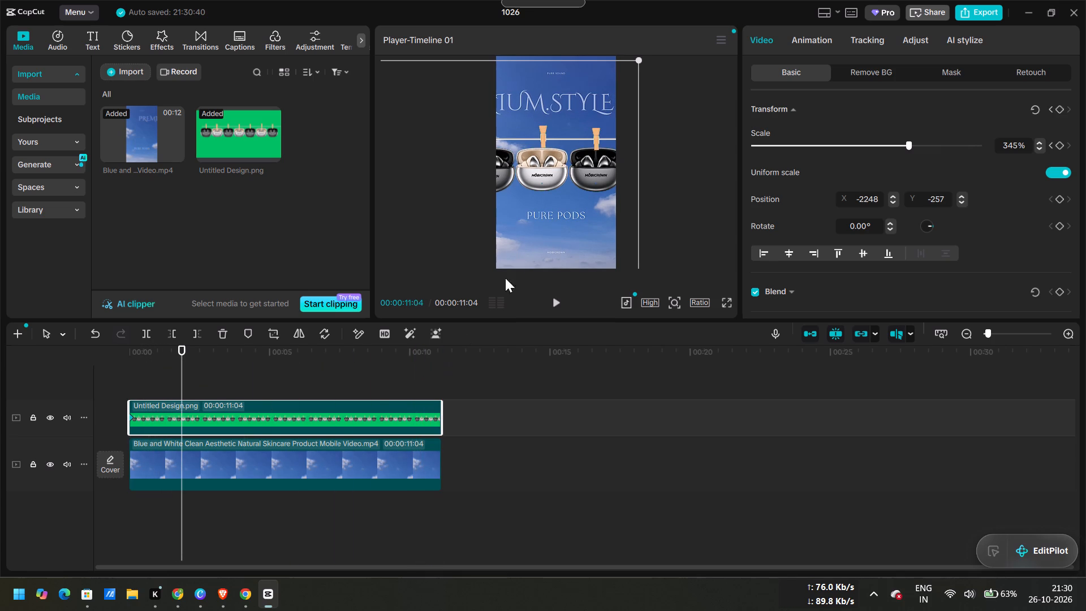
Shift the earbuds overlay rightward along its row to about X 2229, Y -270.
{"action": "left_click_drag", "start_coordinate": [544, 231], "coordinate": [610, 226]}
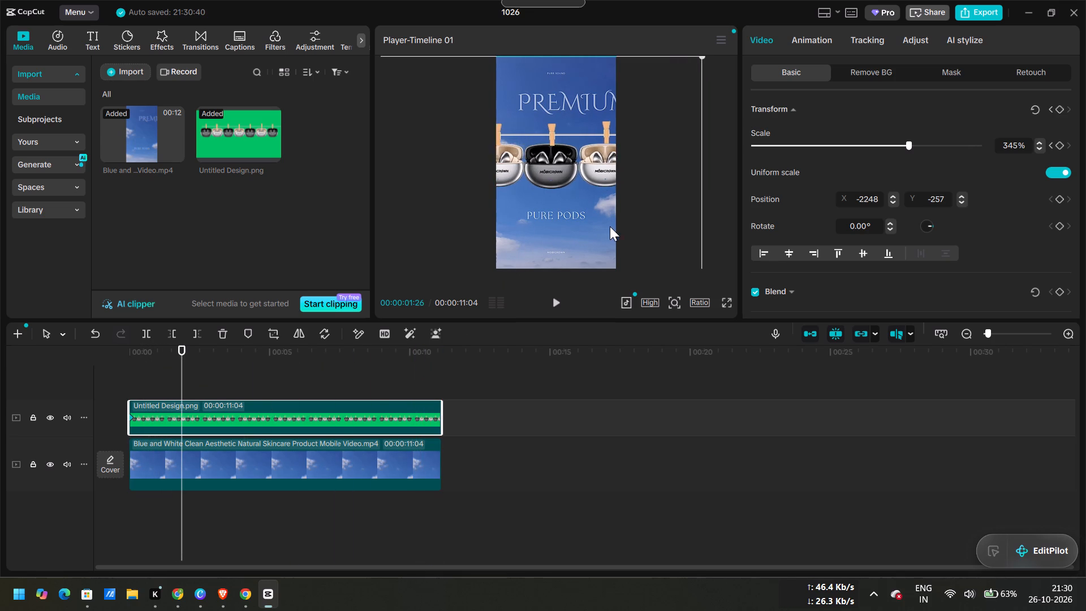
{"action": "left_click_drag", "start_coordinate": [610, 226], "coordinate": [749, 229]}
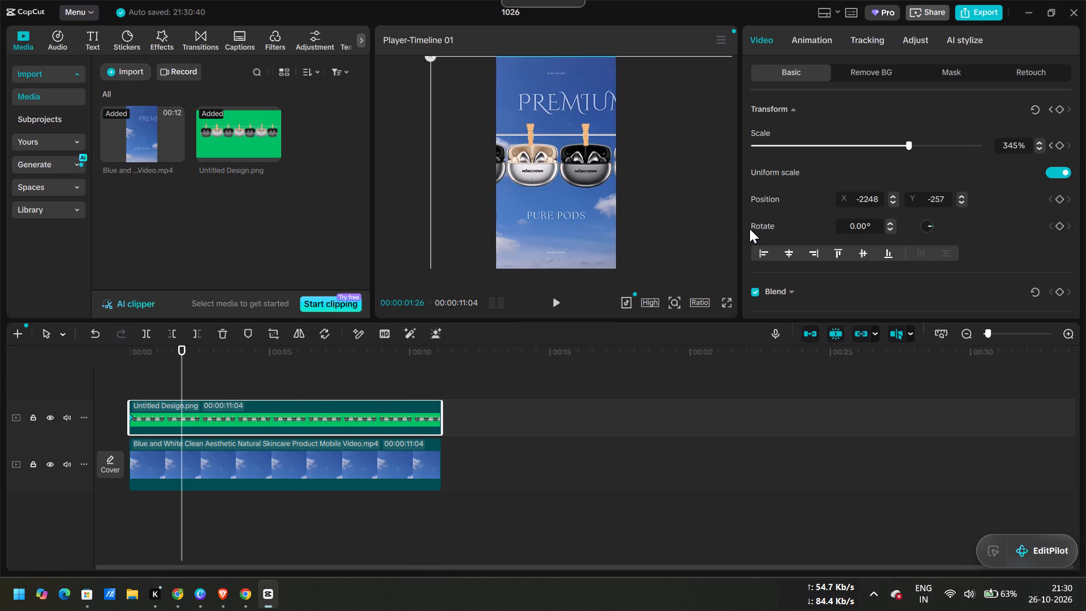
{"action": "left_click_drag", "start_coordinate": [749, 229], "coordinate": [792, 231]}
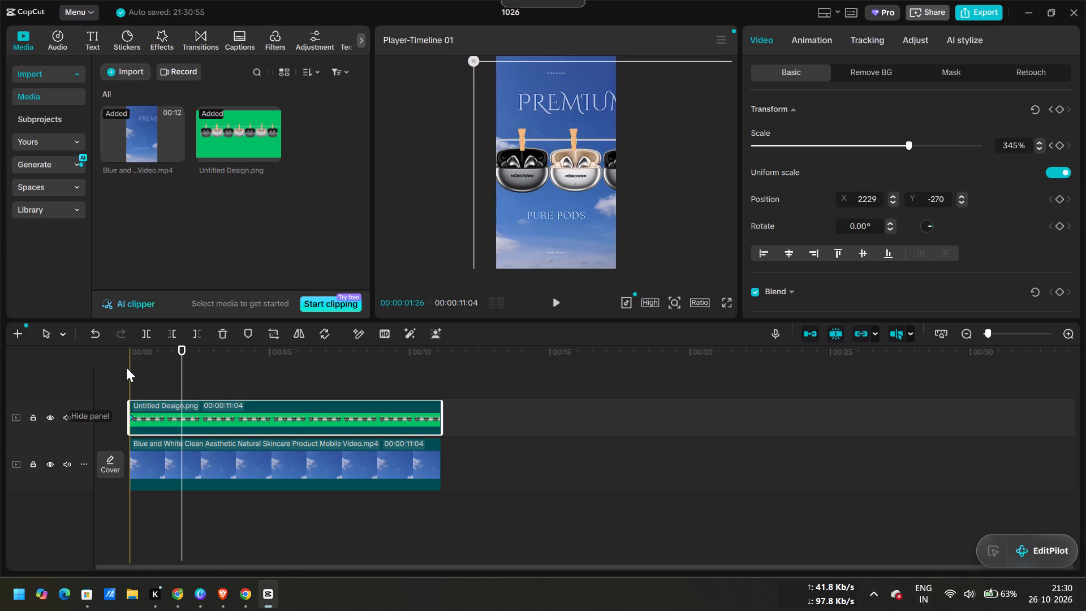
Remove the earbuds overlay's Scale keyframe at 00:00:00:00.
{"action": "left_click", "coordinate": [131, 415]}
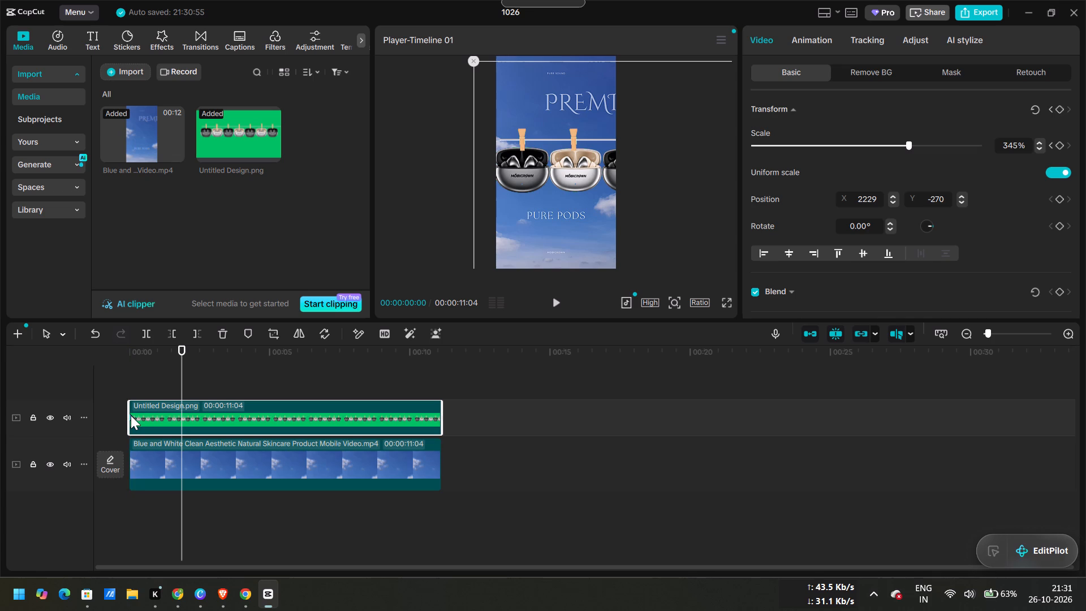
{"action": "left_click", "coordinate": [132, 356]}
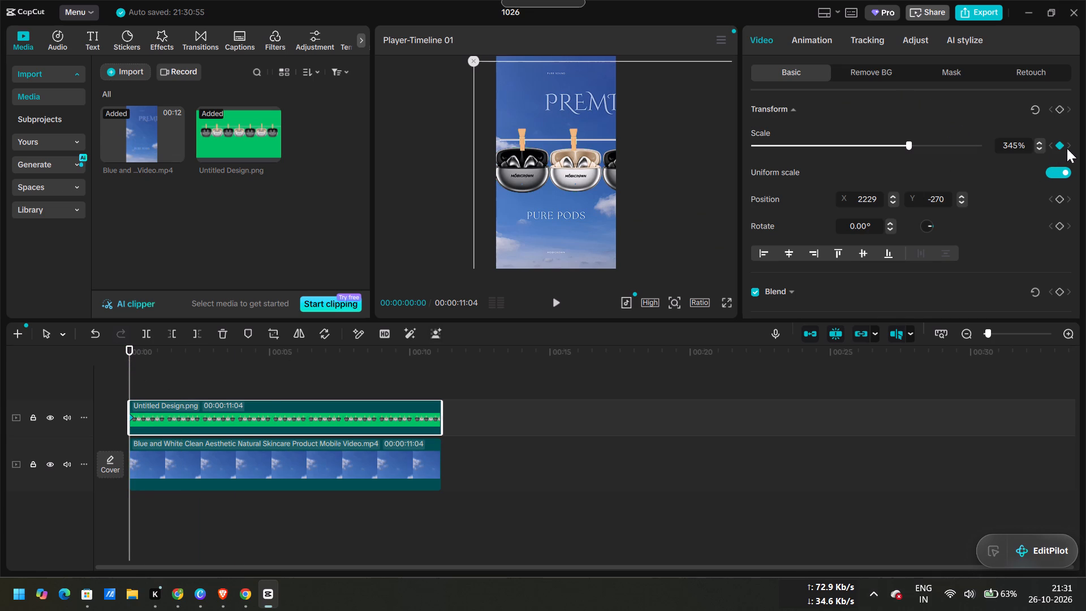
{"action": "left_click", "coordinate": [1060, 148]}
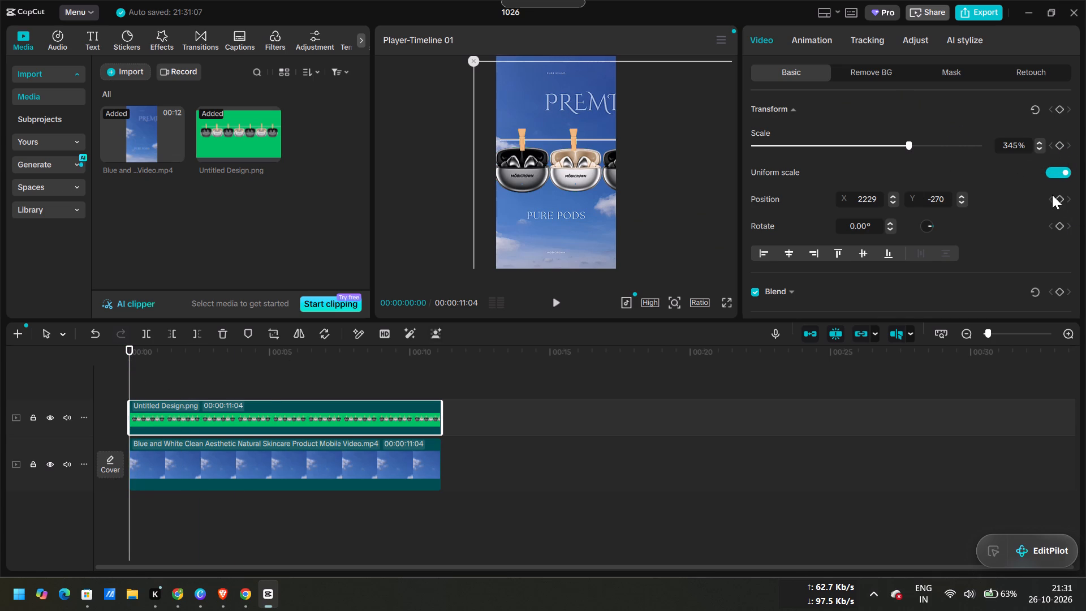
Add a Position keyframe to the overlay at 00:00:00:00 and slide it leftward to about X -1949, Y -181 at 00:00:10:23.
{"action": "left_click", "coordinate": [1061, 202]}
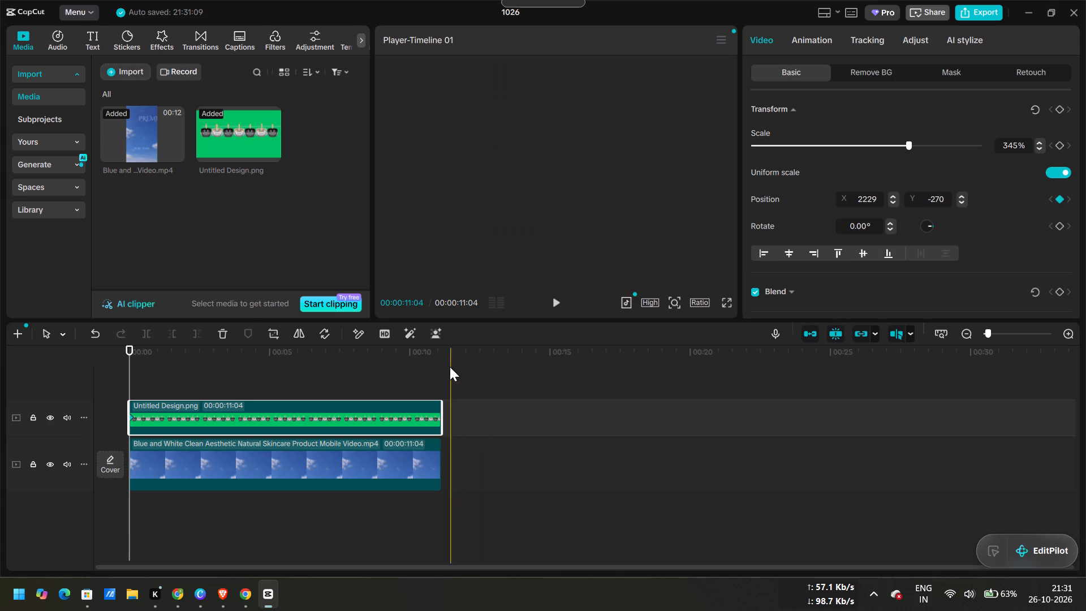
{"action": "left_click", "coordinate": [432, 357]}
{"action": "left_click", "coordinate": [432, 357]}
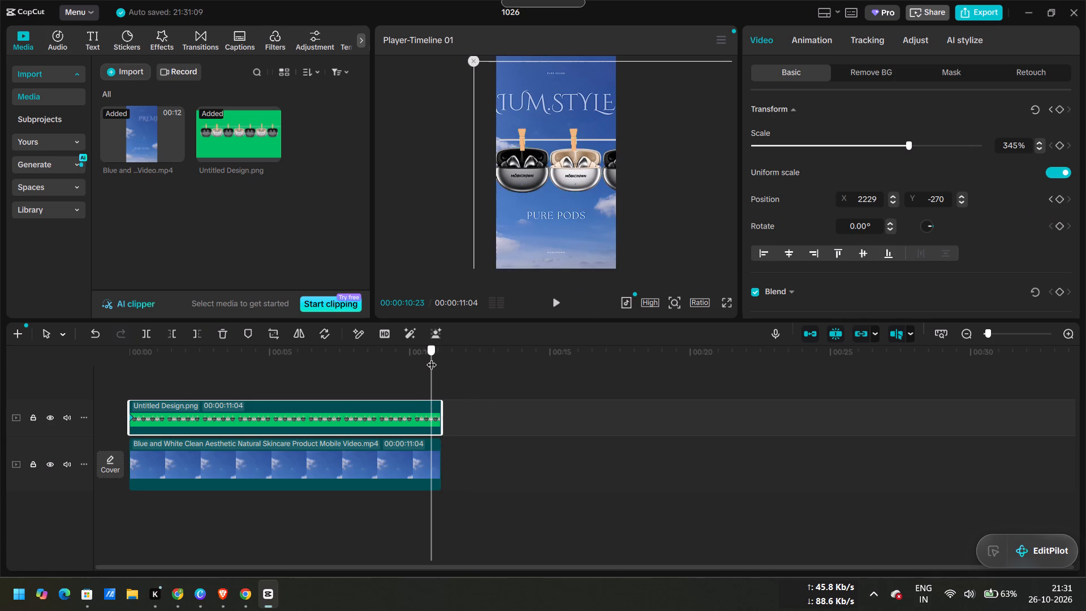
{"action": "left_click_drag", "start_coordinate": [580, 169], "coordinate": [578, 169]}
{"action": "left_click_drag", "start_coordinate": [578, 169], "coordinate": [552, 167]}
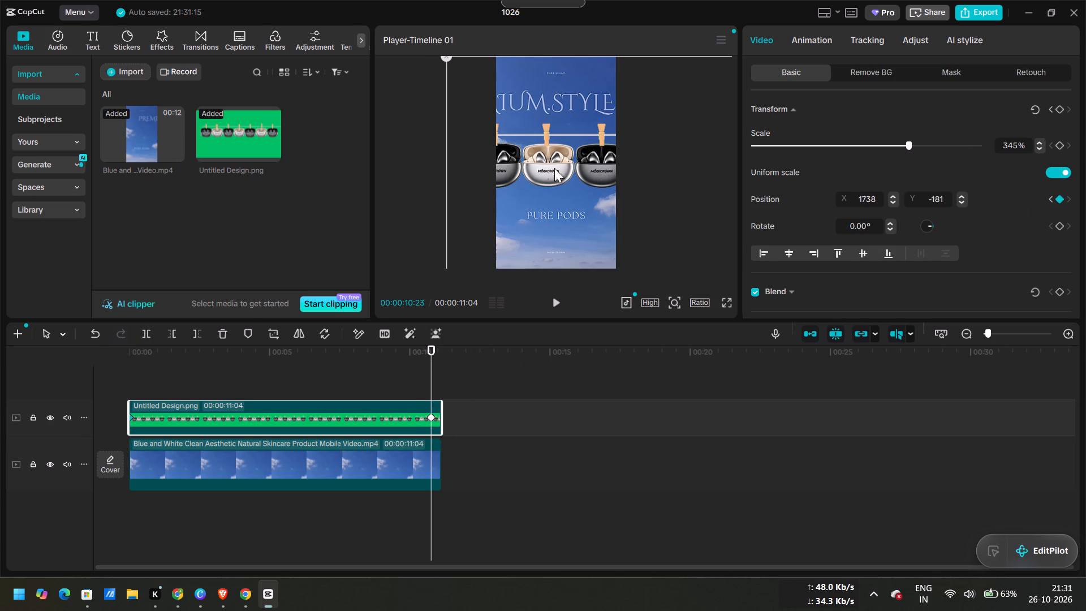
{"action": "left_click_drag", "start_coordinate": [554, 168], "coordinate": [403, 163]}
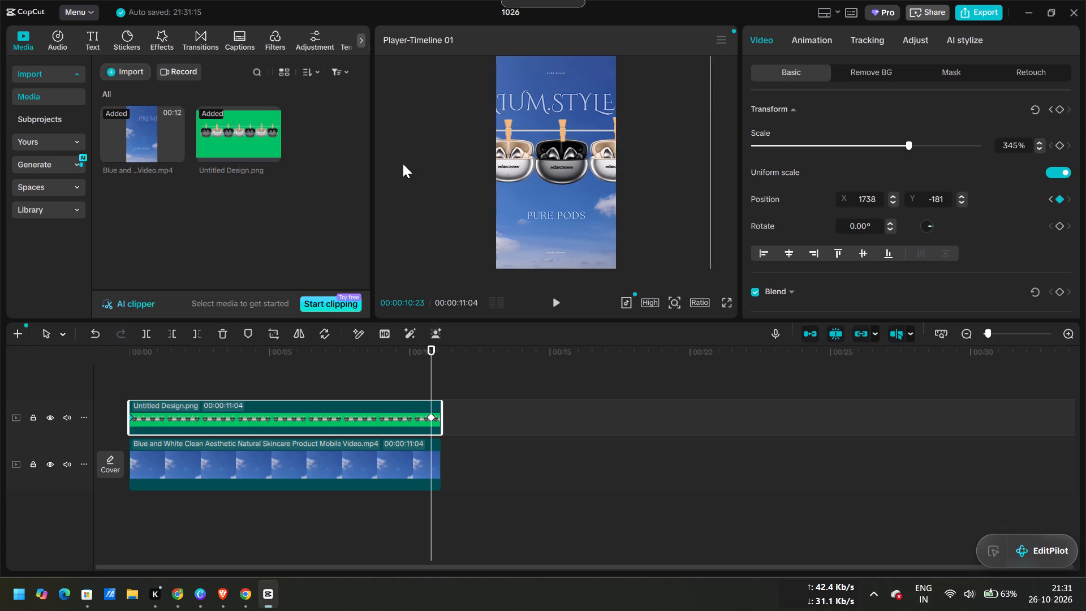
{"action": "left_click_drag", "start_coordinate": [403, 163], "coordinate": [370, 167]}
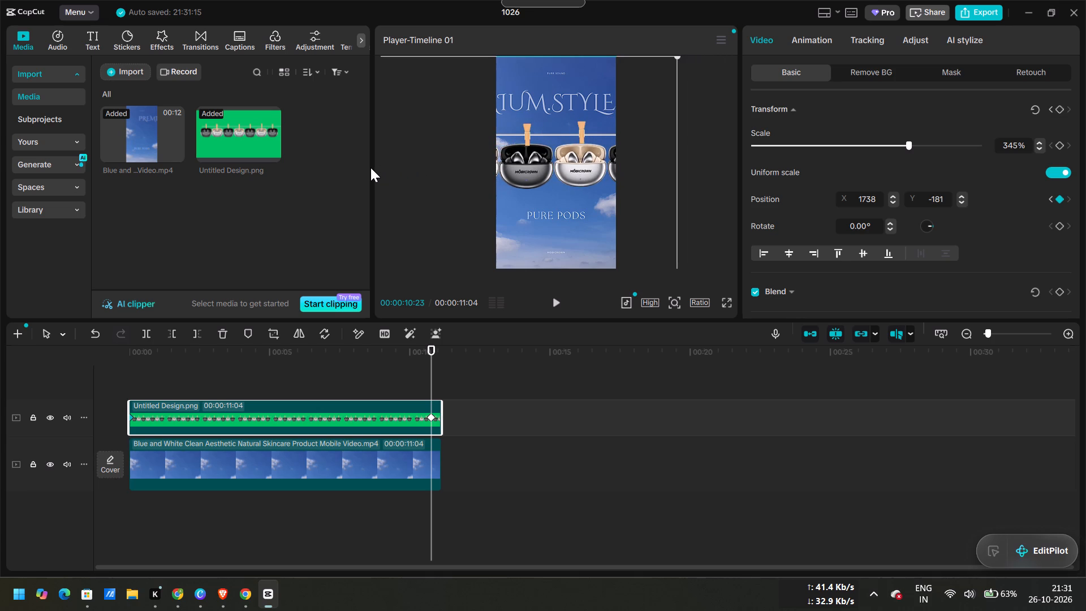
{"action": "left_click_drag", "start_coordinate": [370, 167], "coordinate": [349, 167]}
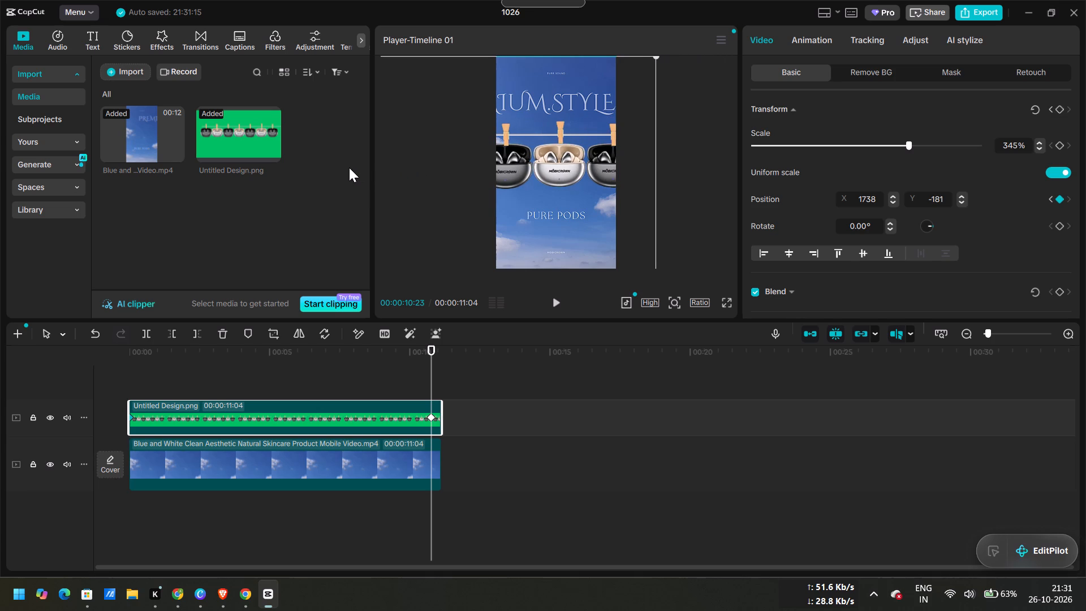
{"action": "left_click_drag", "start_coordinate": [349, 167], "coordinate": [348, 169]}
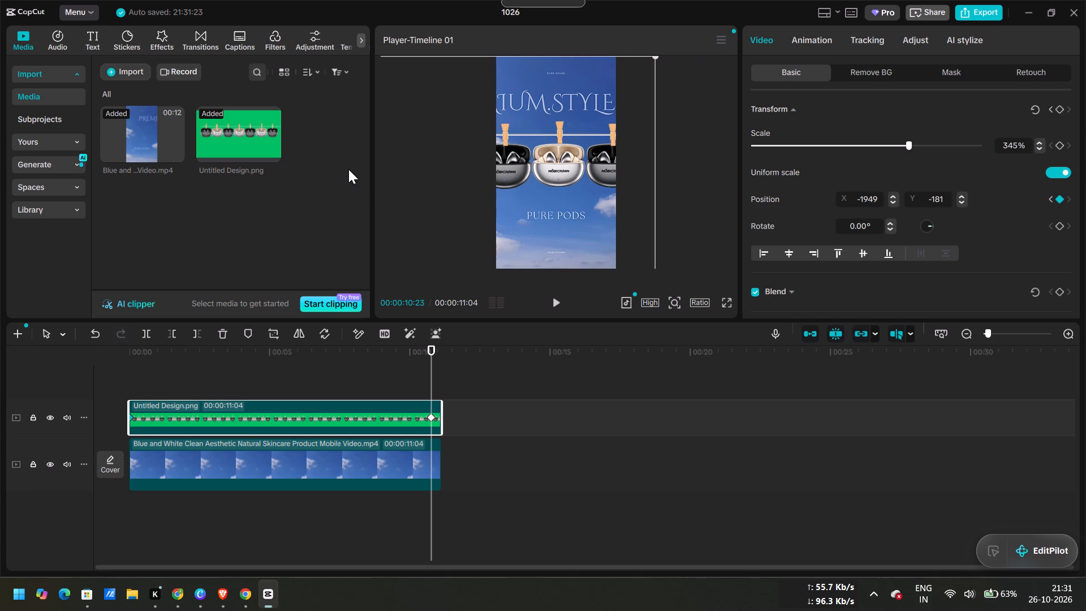
Play back the timeline from near the start to check the earbuds' leftward slide.
{"action": "left_click", "coordinate": [134, 356]}
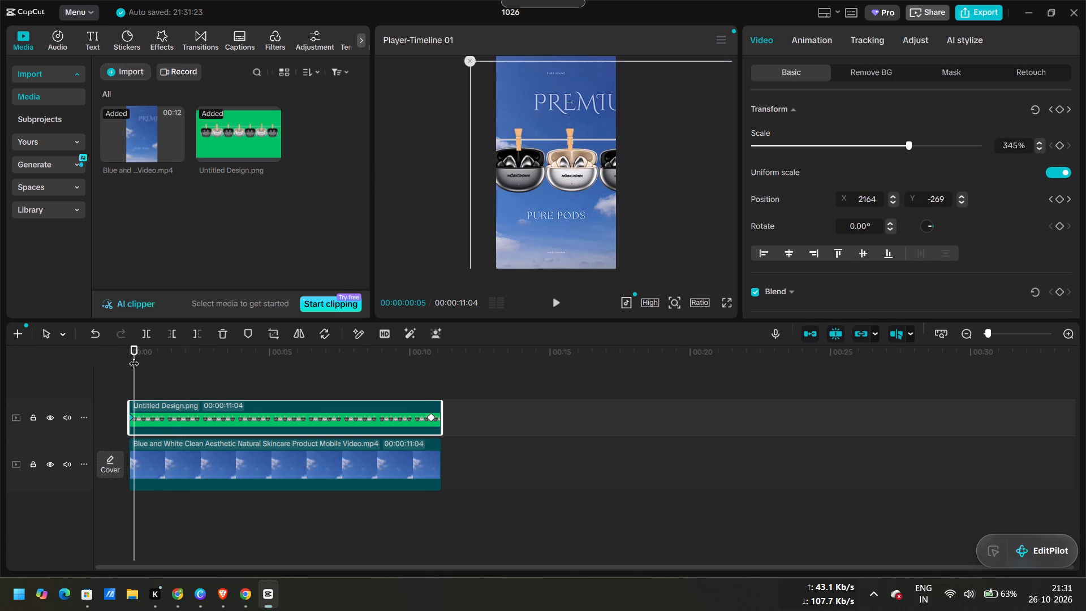
{"action": "key", "text": "space"}
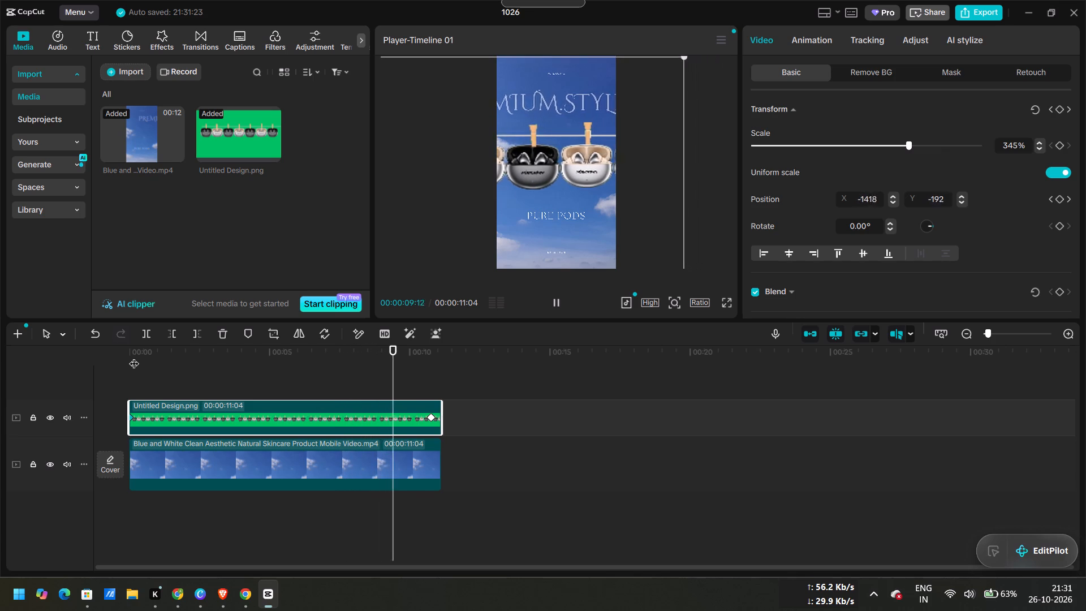
{"action": "key", "text": "space"}
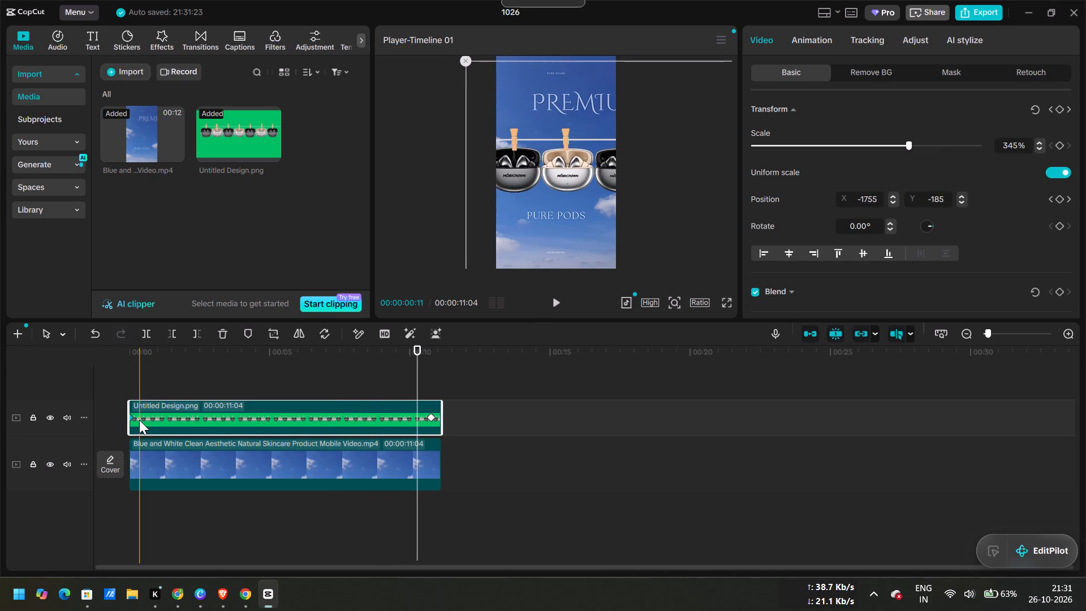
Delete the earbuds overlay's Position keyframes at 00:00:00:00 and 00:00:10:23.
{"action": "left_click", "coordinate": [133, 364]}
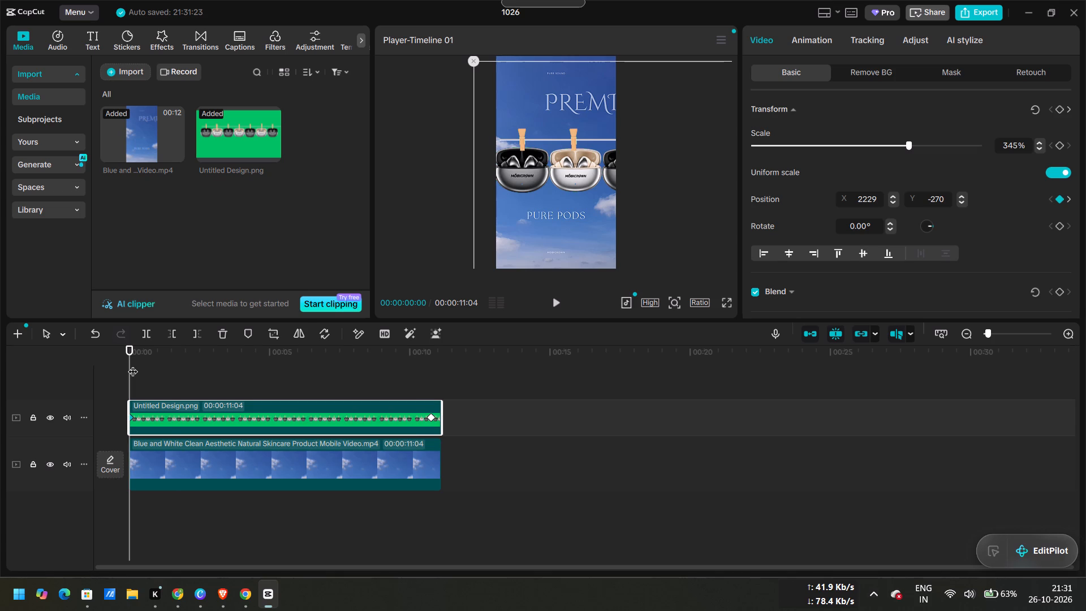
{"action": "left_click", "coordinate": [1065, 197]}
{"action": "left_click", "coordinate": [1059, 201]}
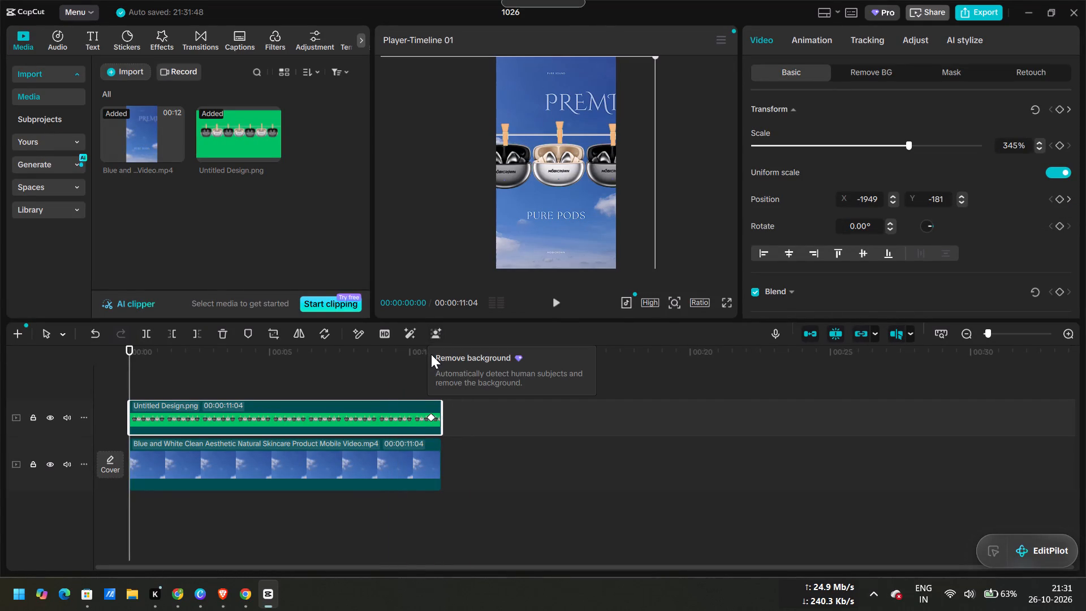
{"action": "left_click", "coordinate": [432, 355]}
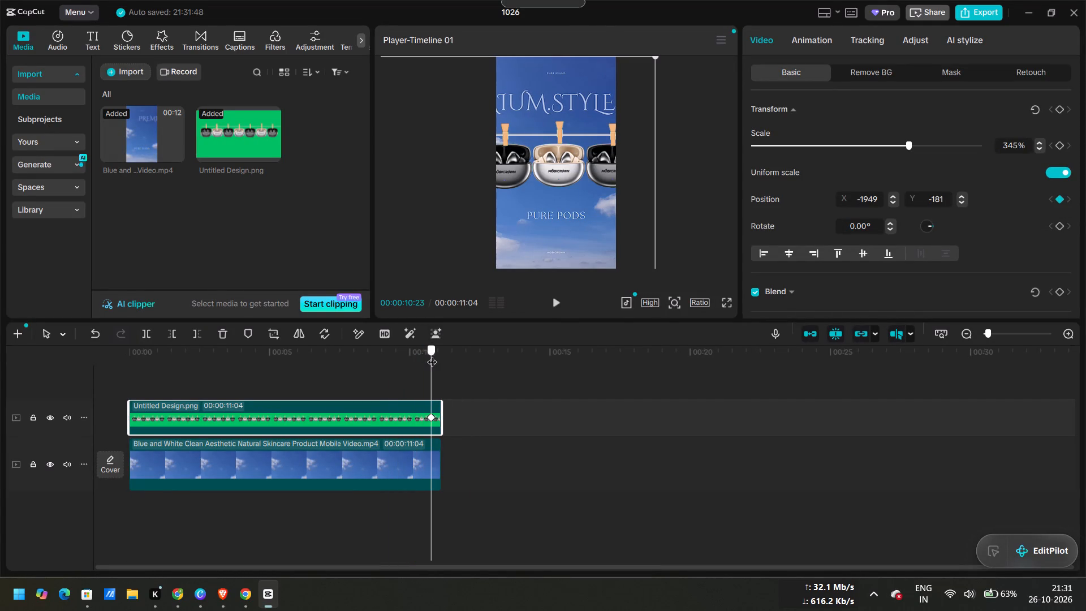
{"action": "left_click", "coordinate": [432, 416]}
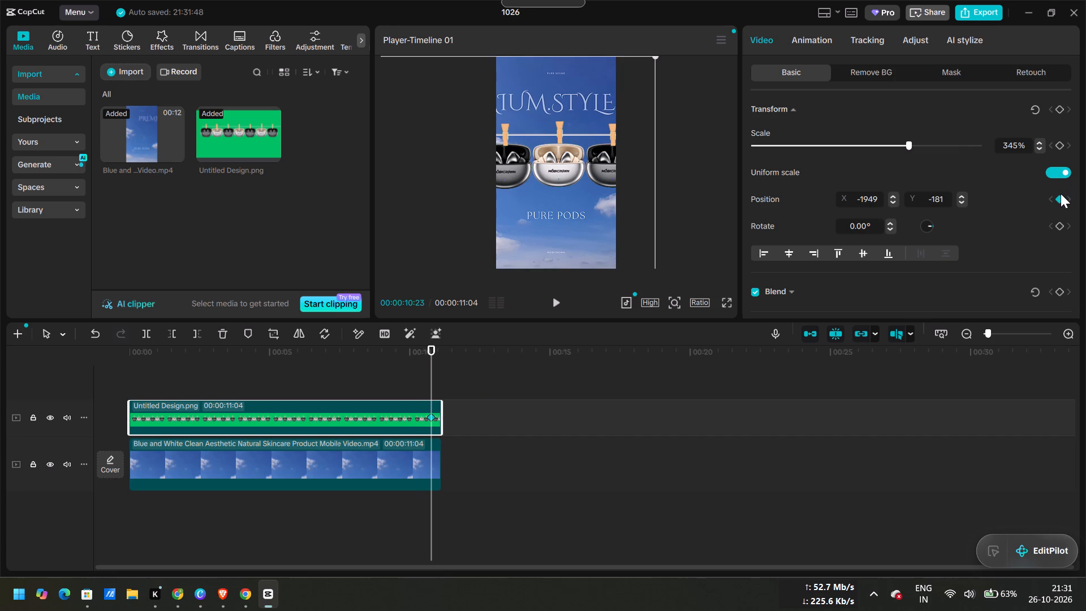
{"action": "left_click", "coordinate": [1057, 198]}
At 00:00:00:00, shift the earbuds overlay leftward to about X -2382, Y -181 and add a Position keyframe.
{"action": "left_click", "coordinate": [132, 363]}
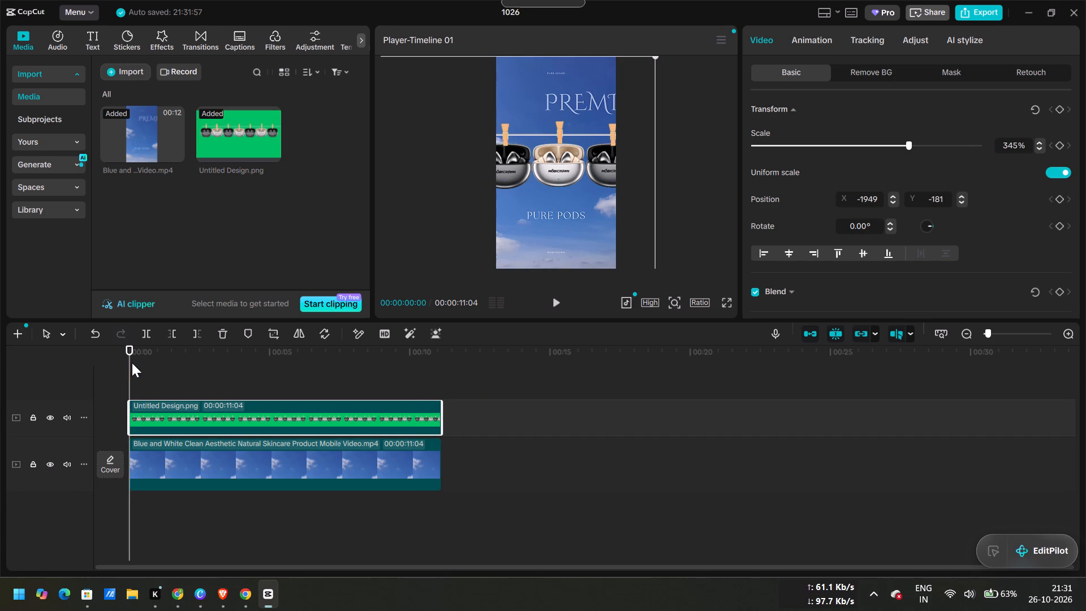
{"action": "left_click_drag", "start_coordinate": [573, 171], "coordinate": [538, 173]}
{"action": "left_click_drag", "start_coordinate": [538, 173], "coordinate": [549, 172]}
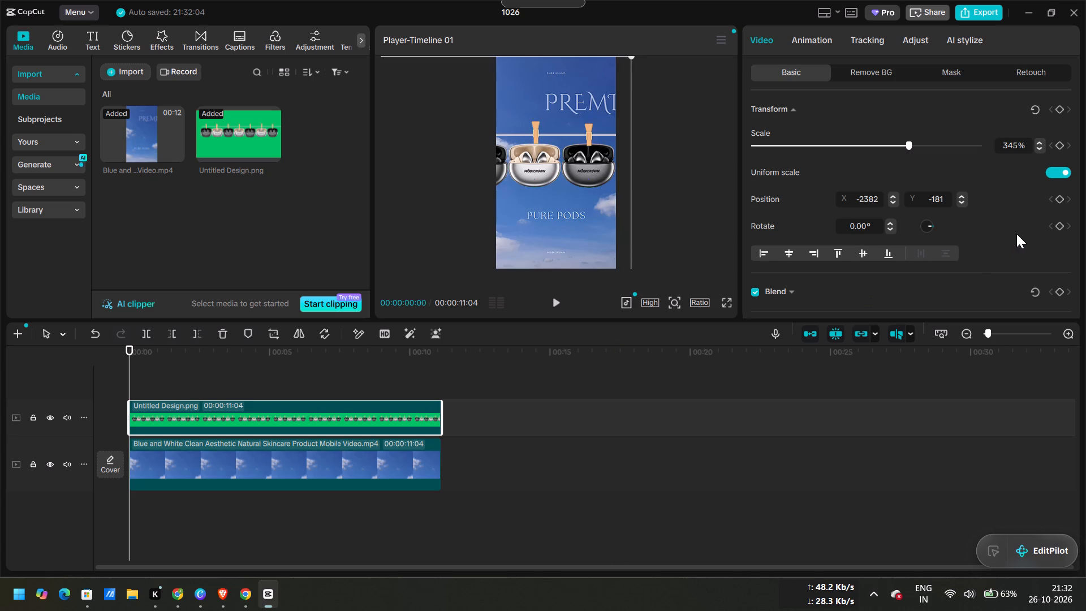
{"action": "left_click", "coordinate": [1058, 198]}
Add a Position keyframe at 00:00:10:18 and slide the earbuds overlay rightward along its row to about X 1879, Y -181.
{"action": "double_click", "coordinate": [426, 357]}
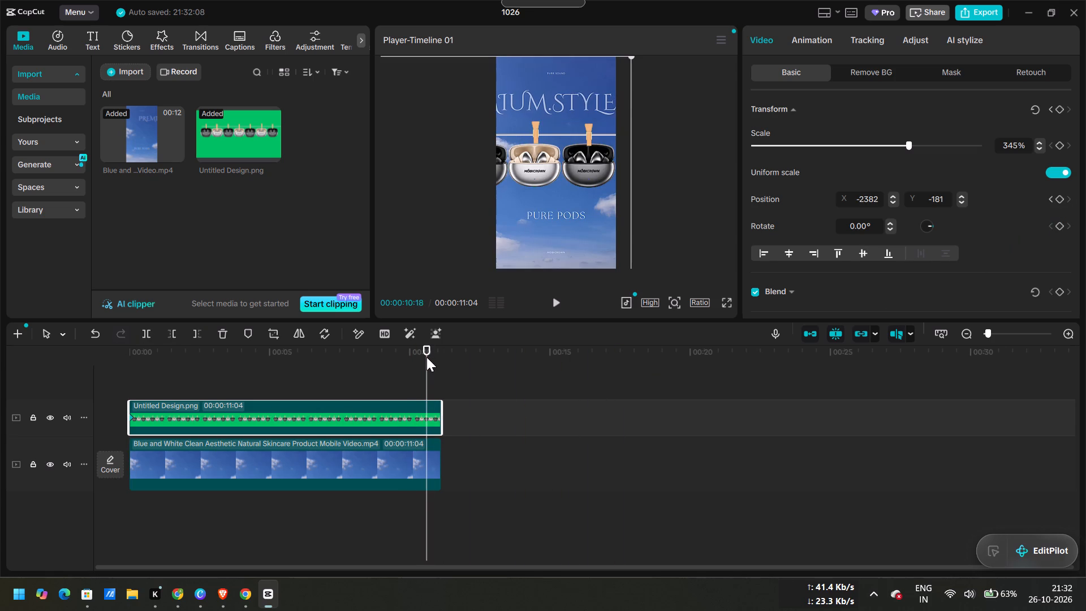
{"action": "left_click", "coordinate": [1062, 201]}
{"action": "left_click_drag", "start_coordinate": [582, 196], "coordinate": [624, 191]}
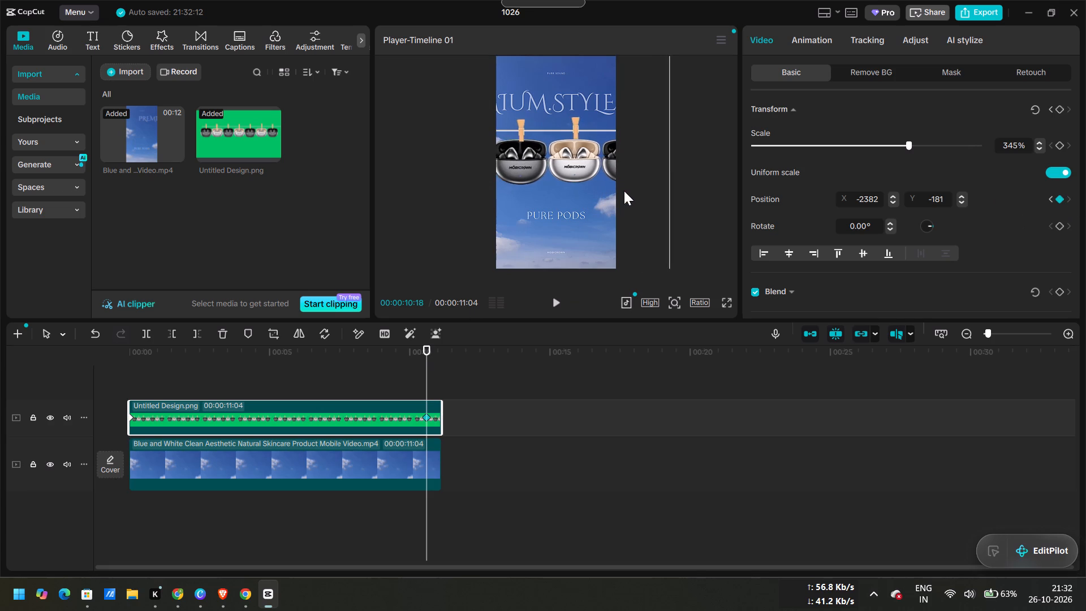
{"action": "left_click_drag", "start_coordinate": [624, 191], "coordinate": [689, 197]}
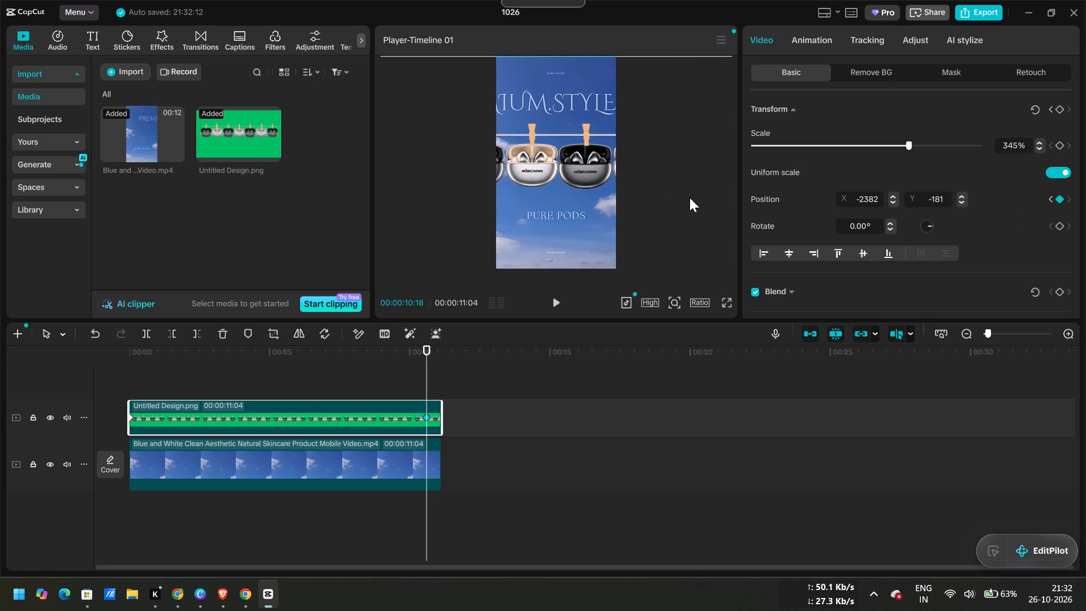
{"action": "left_click_drag", "start_coordinate": [689, 197], "coordinate": [716, 196]}
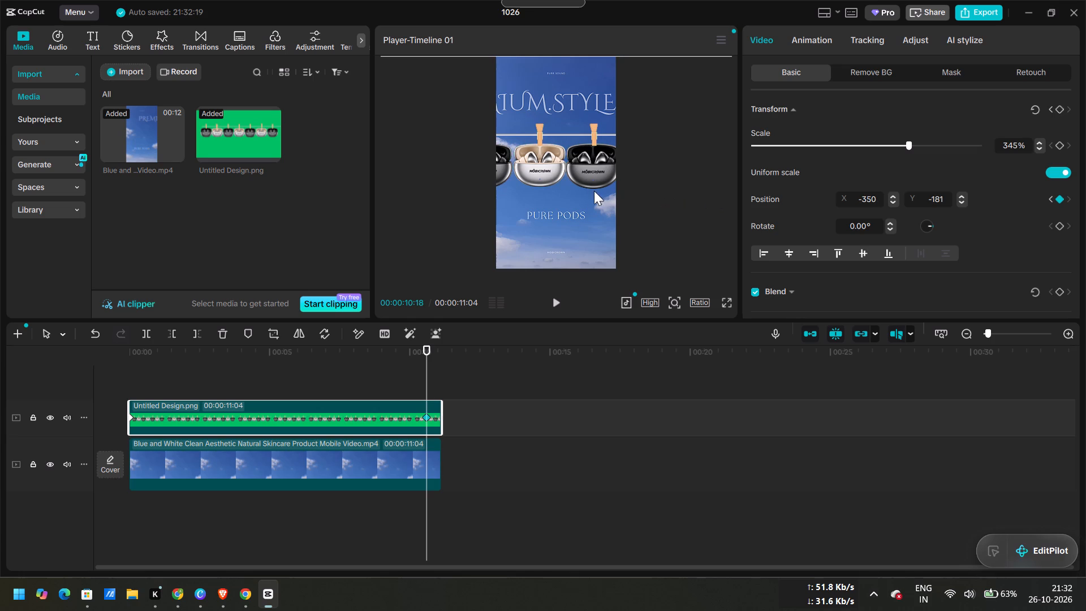
{"action": "left_click_drag", "start_coordinate": [576, 188], "coordinate": [592, 186]}
{"action": "left_click", "coordinate": [592, 186]}
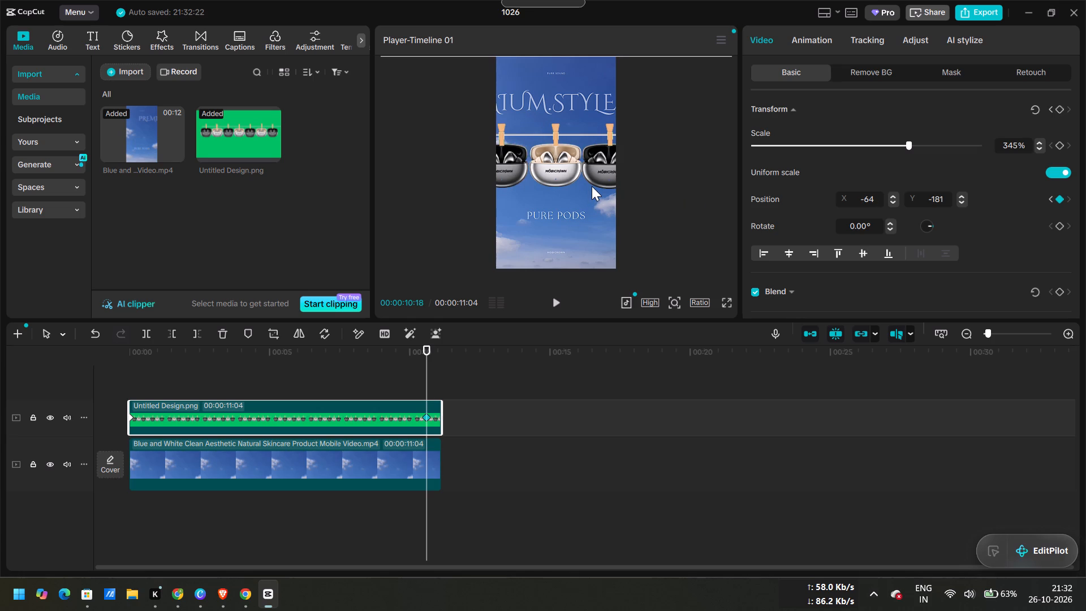
{"action": "left_click_drag", "start_coordinate": [583, 170], "coordinate": [594, 165]}
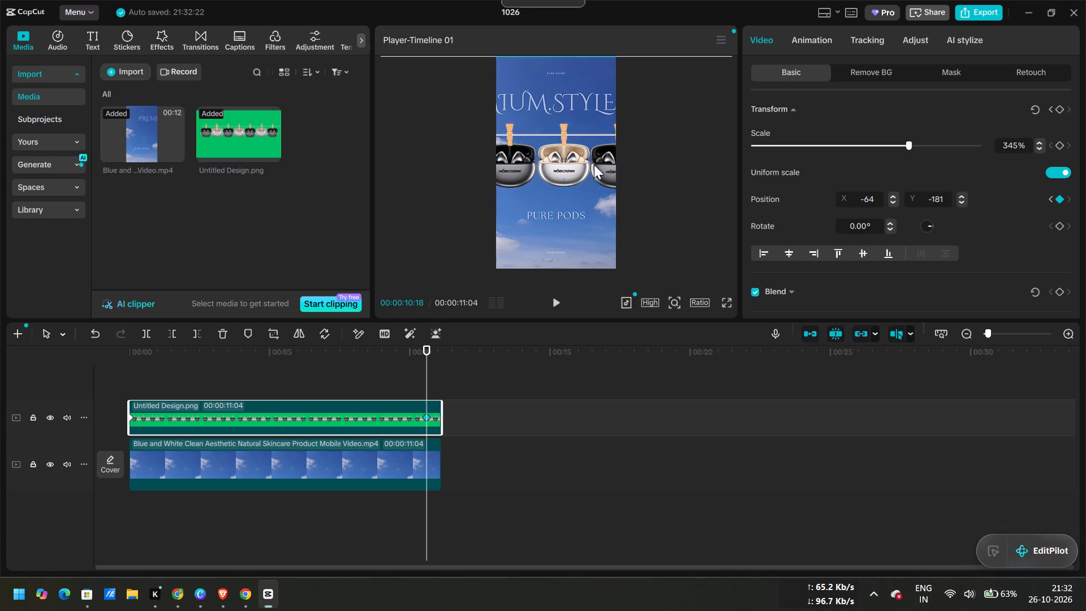
{"action": "left_click_drag", "start_coordinate": [594, 165], "coordinate": [635, 168]}
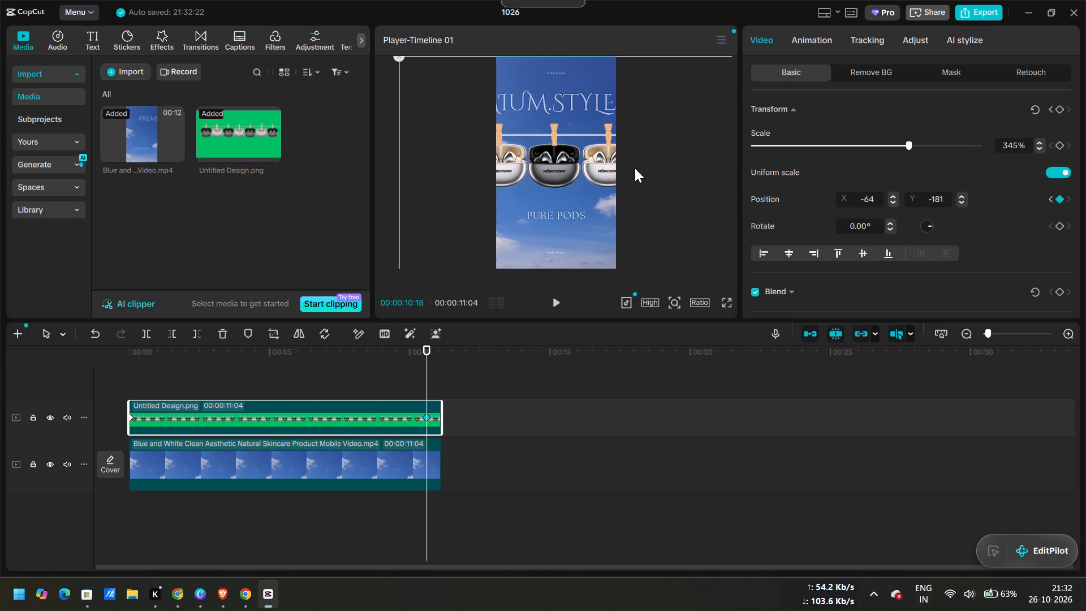
{"action": "left_click_drag", "start_coordinate": [635, 168], "coordinate": [678, 170]}
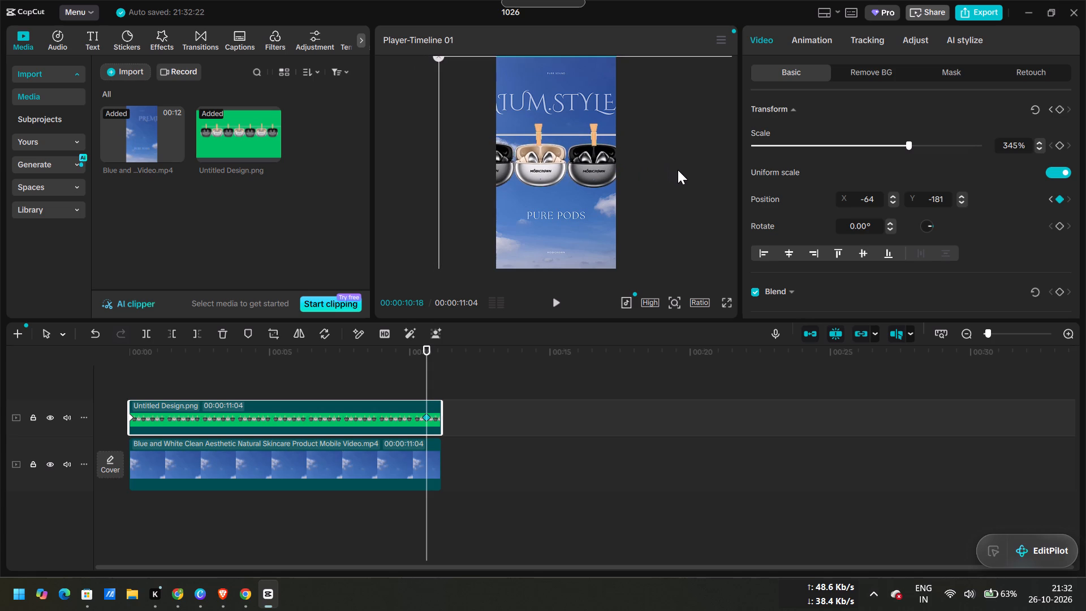
{"action": "left_click_drag", "start_coordinate": [678, 170], "coordinate": [690, 167]}
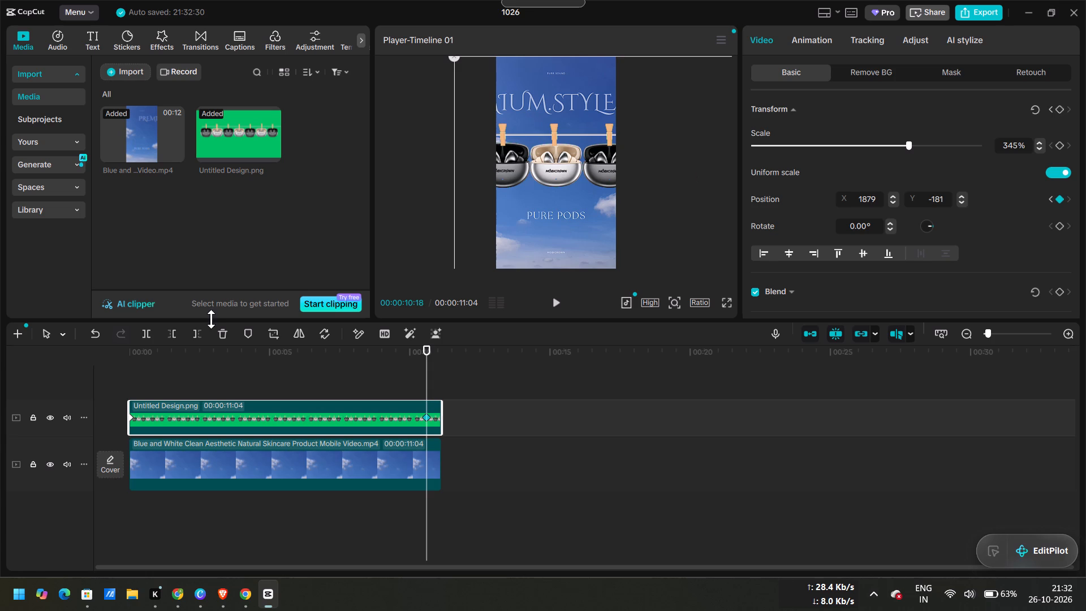
Play back the whole timeline from the start to check the earbuds' left-to-right slide.
{"action": "left_click", "coordinate": [131, 356]}
{"action": "key", "text": "space"}
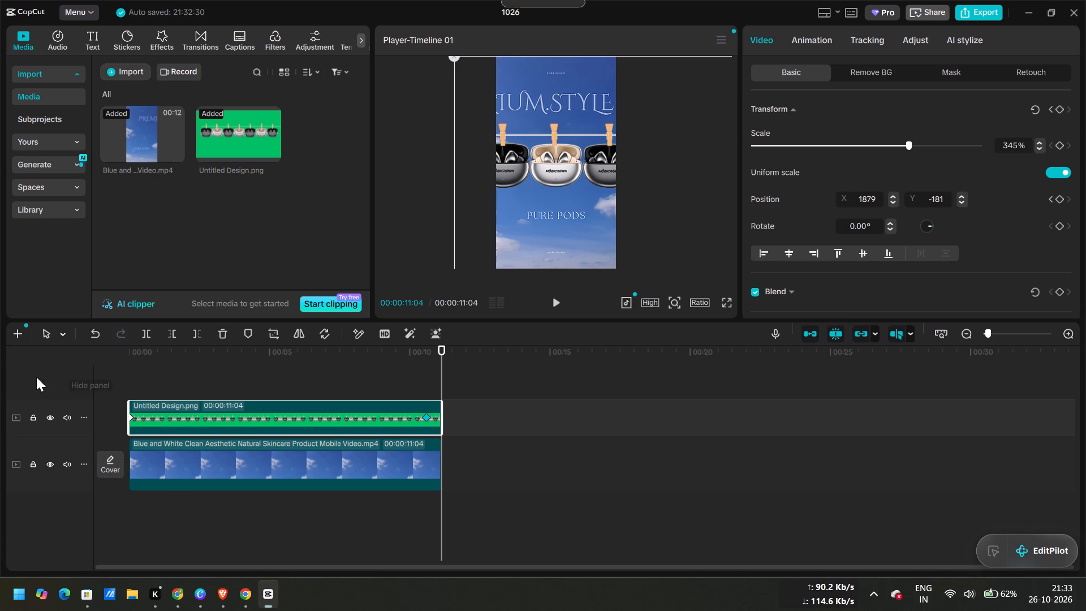
{"action": "left_click", "coordinate": [145, 359]}
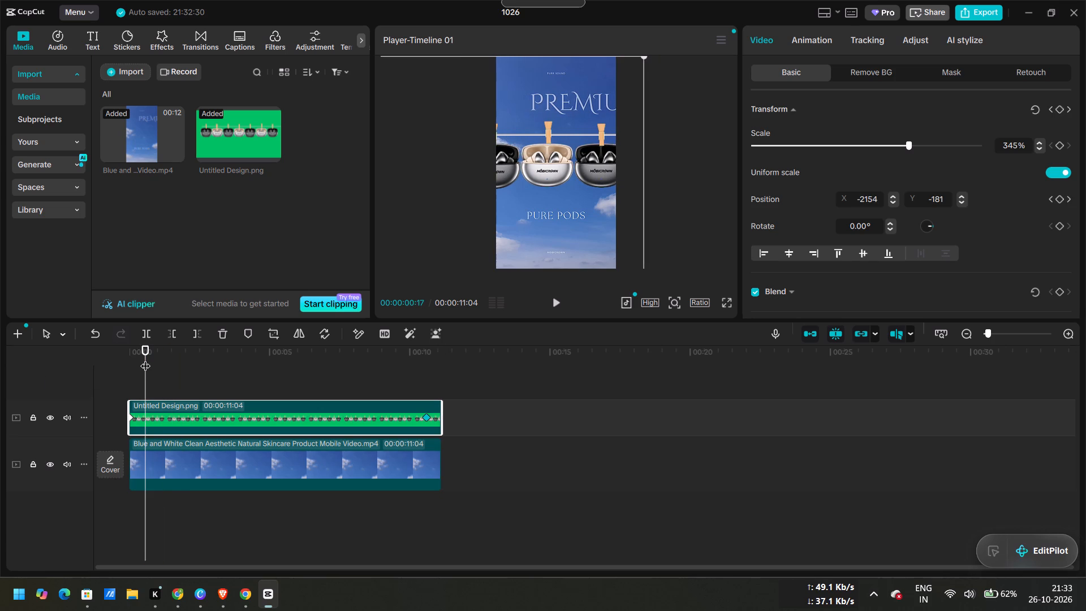
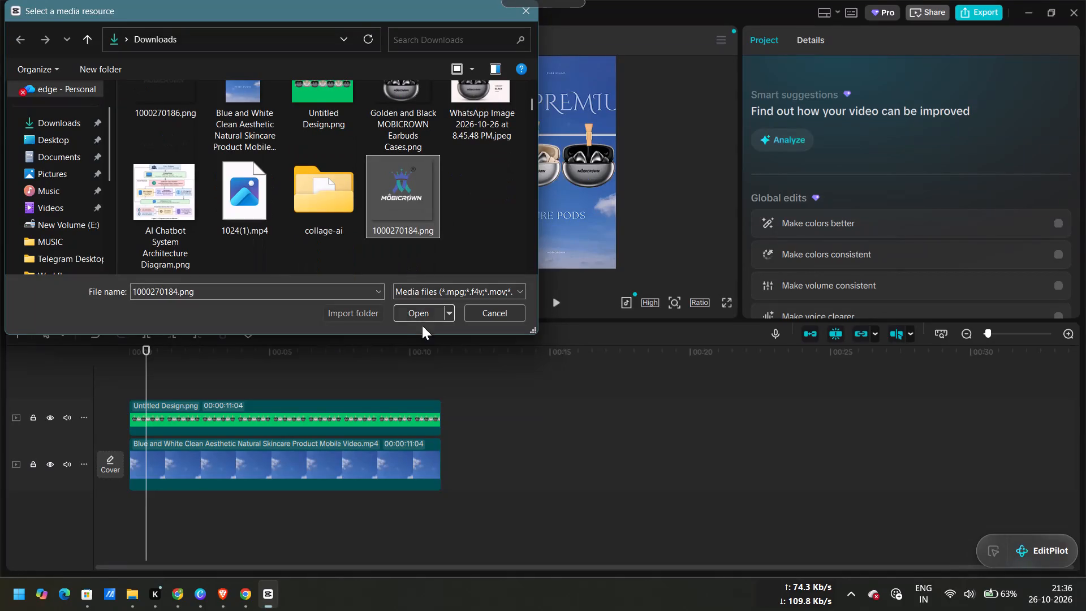
Import the logo 1000270184.png, place it on a new track above the earbuds overlay from the start, and extend it to 00:00:11:04.
{"action": "left_click", "coordinate": [419, 309]}
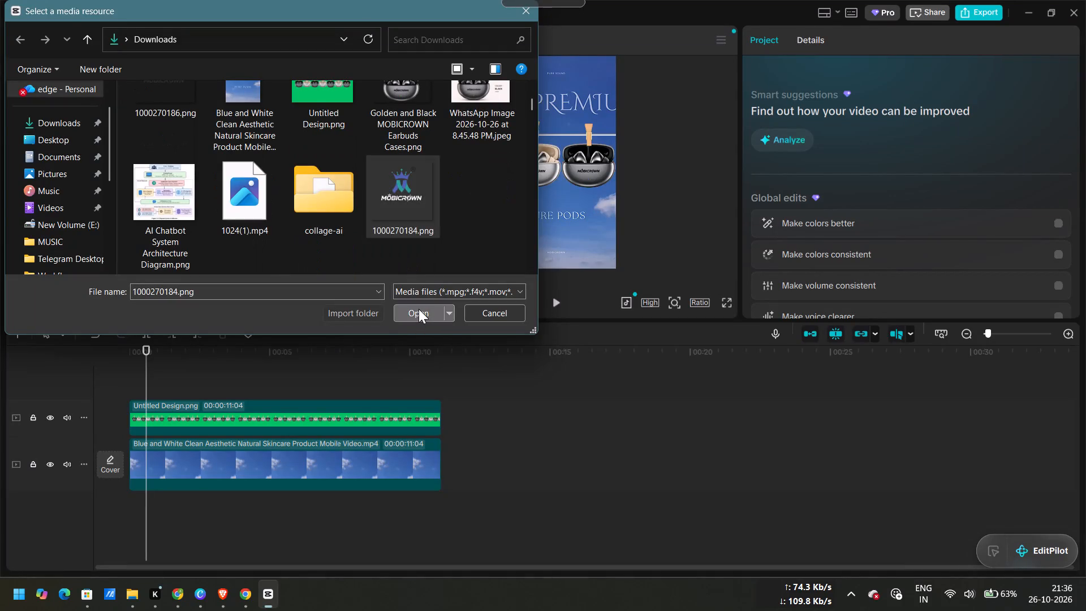
{"action": "left_click_drag", "start_coordinate": [238, 217], "coordinate": [131, 382]}
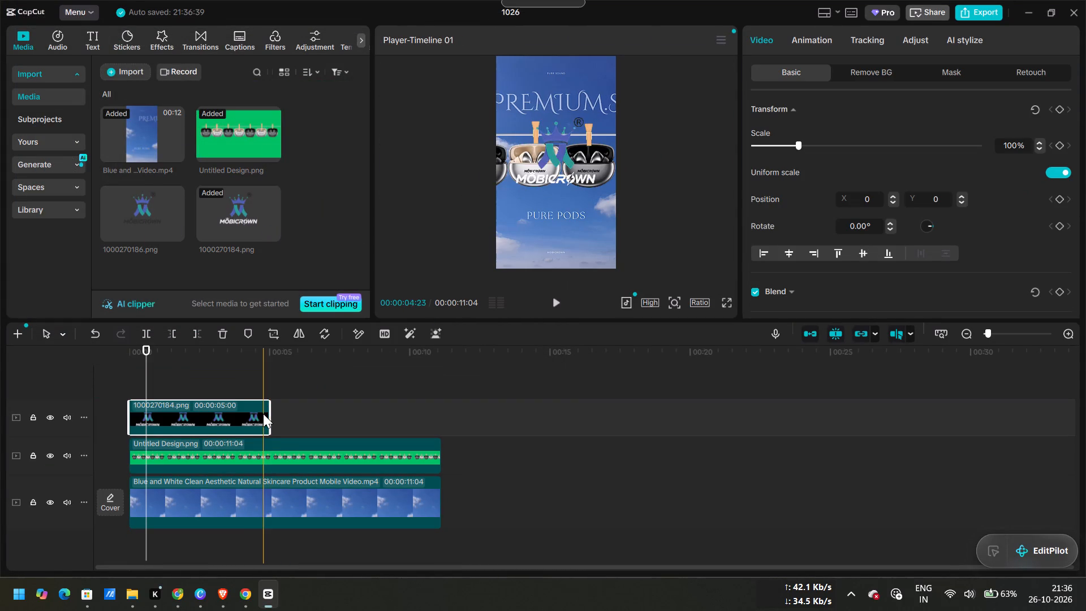
{"action": "left_click_drag", "start_coordinate": [267, 418], "coordinate": [437, 432]}
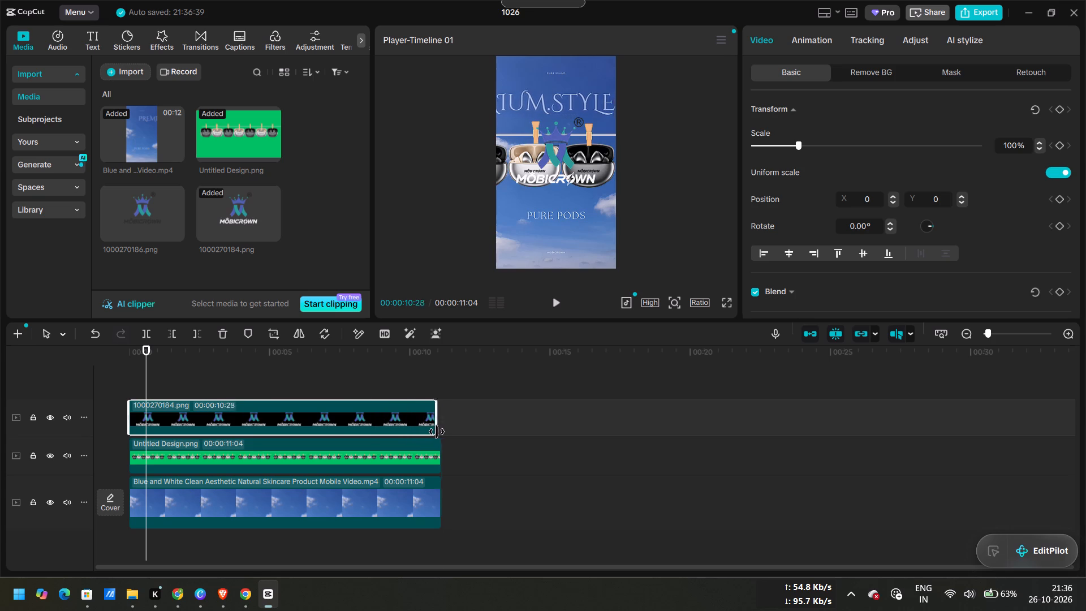
{"action": "left_click_drag", "start_coordinate": [437, 432], "coordinate": [439, 432]}
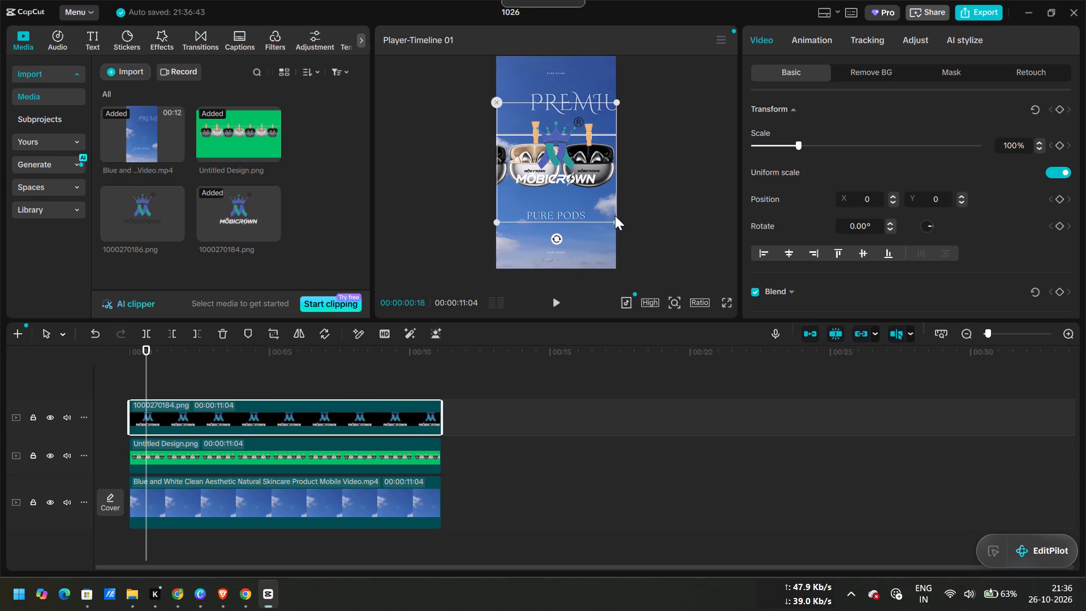
Scale the MOBICROWN logo down to about 26% and place it in the frame's upper-right corner at about X 801, Y 1641.
{"action": "left_click_drag", "start_coordinate": [615, 218], "coordinate": [557, 175]}
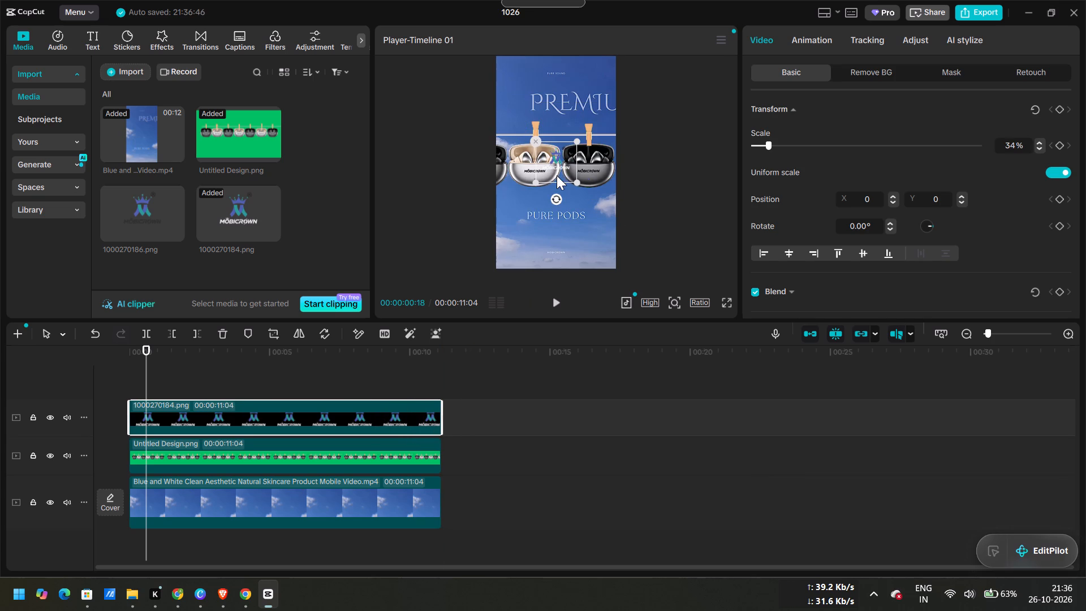
{"action": "left_click_drag", "start_coordinate": [557, 160], "coordinate": [512, 77]}
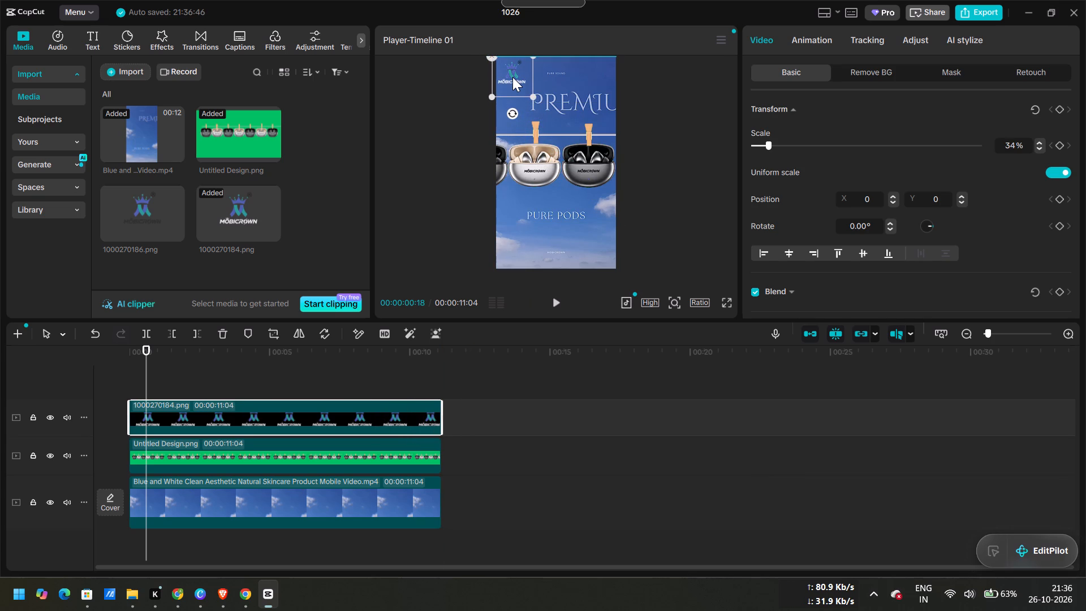
{"action": "left_click_drag", "start_coordinate": [512, 77], "coordinate": [515, 75]}
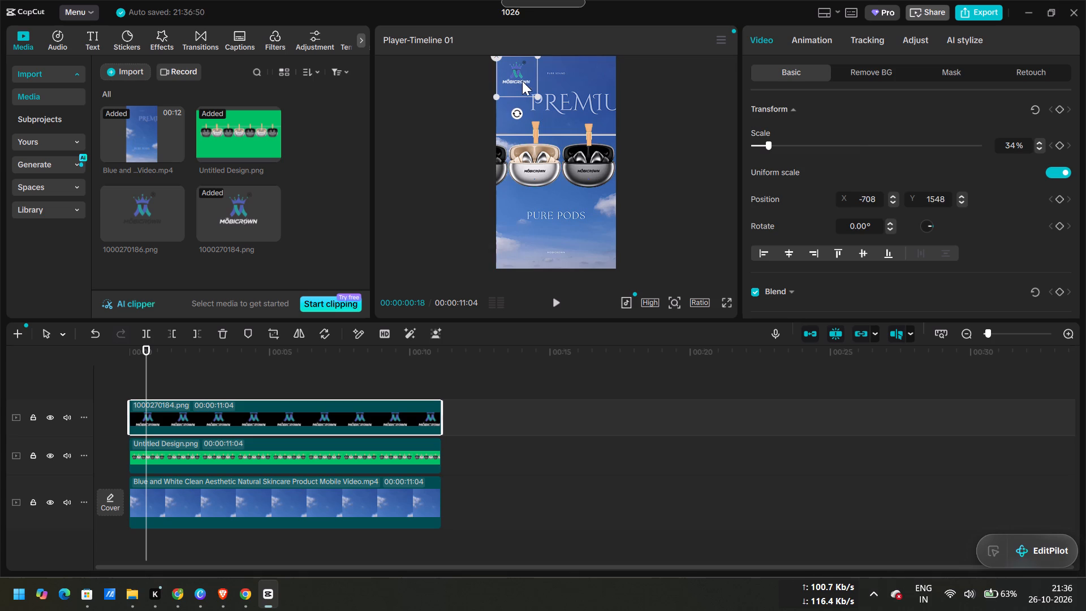
{"action": "left_click_drag", "start_coordinate": [538, 94], "coordinate": [532, 87]}
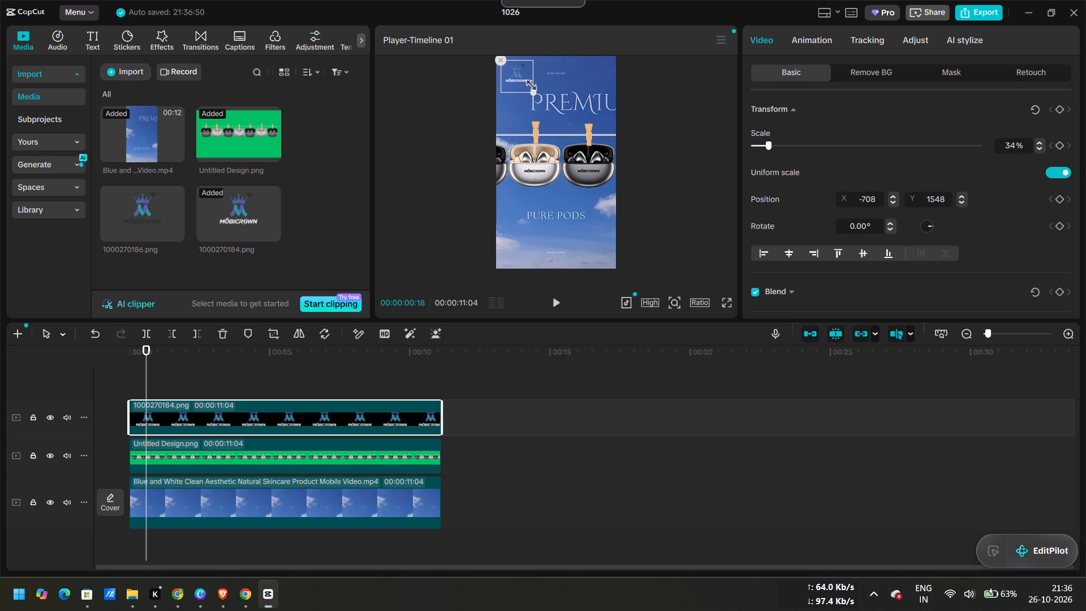
{"action": "left_click_drag", "start_coordinate": [532, 87], "coordinate": [533, 88]}
{"action": "left_click_drag", "start_coordinate": [537, 96], "coordinate": [533, 94]}
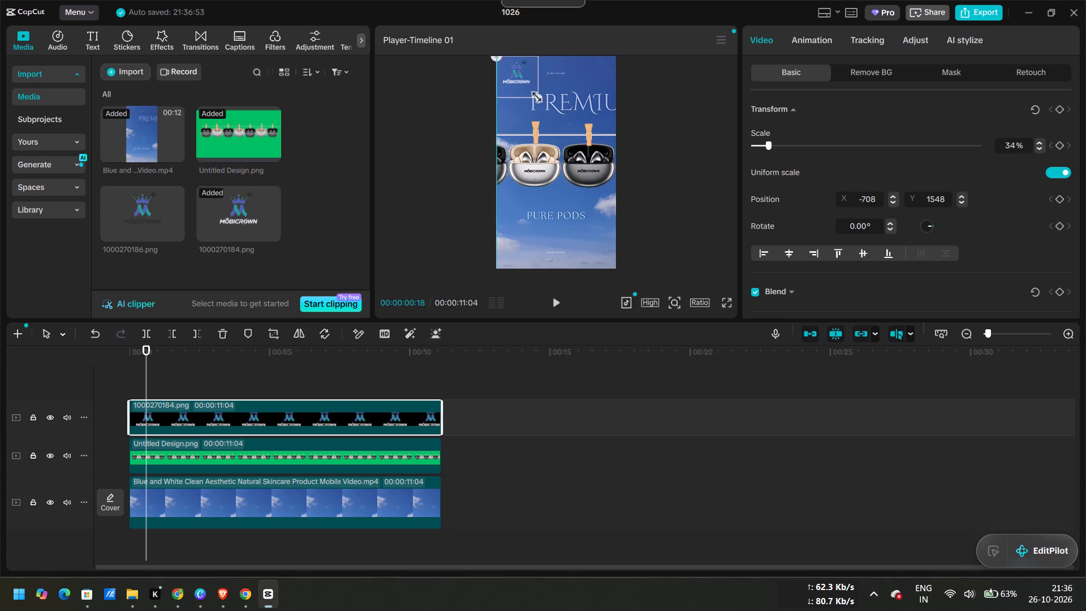
{"action": "left_click_drag", "start_coordinate": [533, 94], "coordinate": [529, 90]}
{"action": "left_click", "coordinate": [519, 80]}
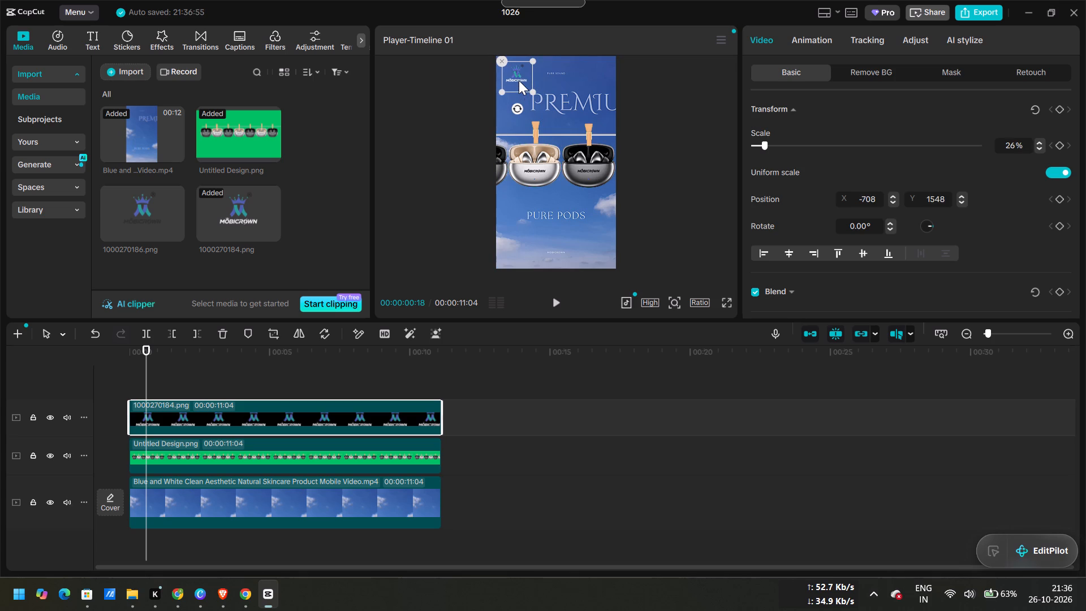
{"action": "left_click", "coordinate": [518, 79]}
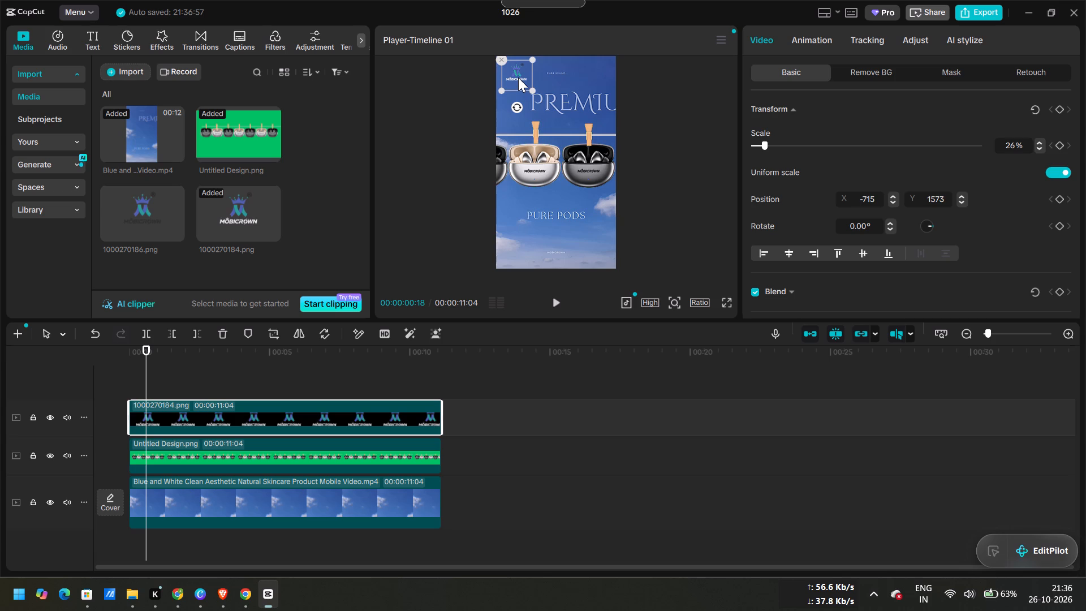
{"action": "left_click_drag", "start_coordinate": [518, 77], "coordinate": [551, 77]}
{"action": "left_click_drag", "start_coordinate": [551, 77], "coordinate": [600, 74]}
Check the logo's size and placement in the full-screen preview.
{"action": "left_click", "coordinate": [729, 302]}
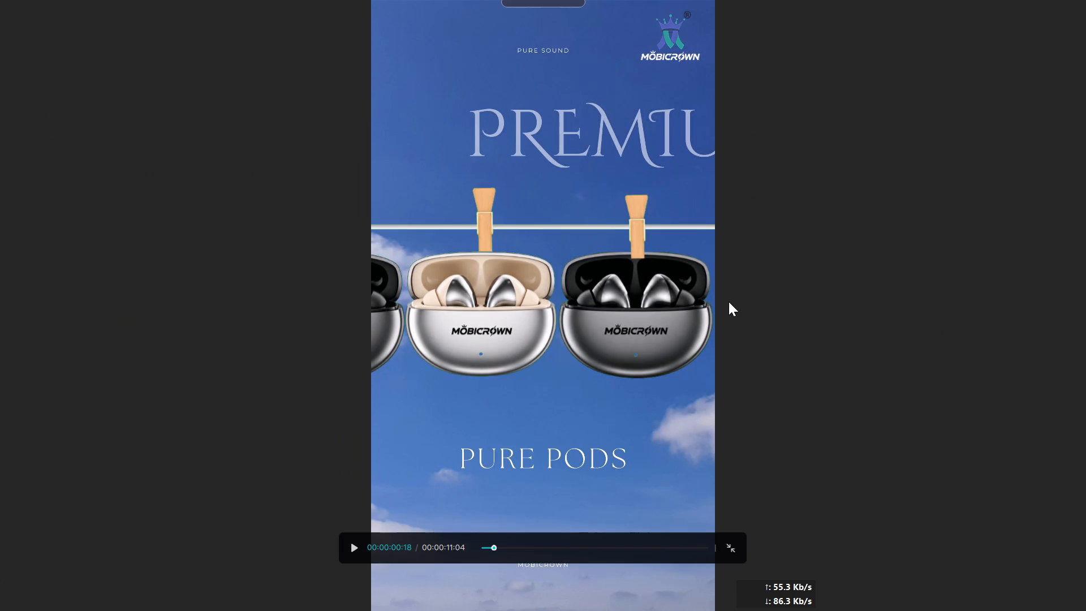
{"action": "left_click", "coordinate": [730, 536]}
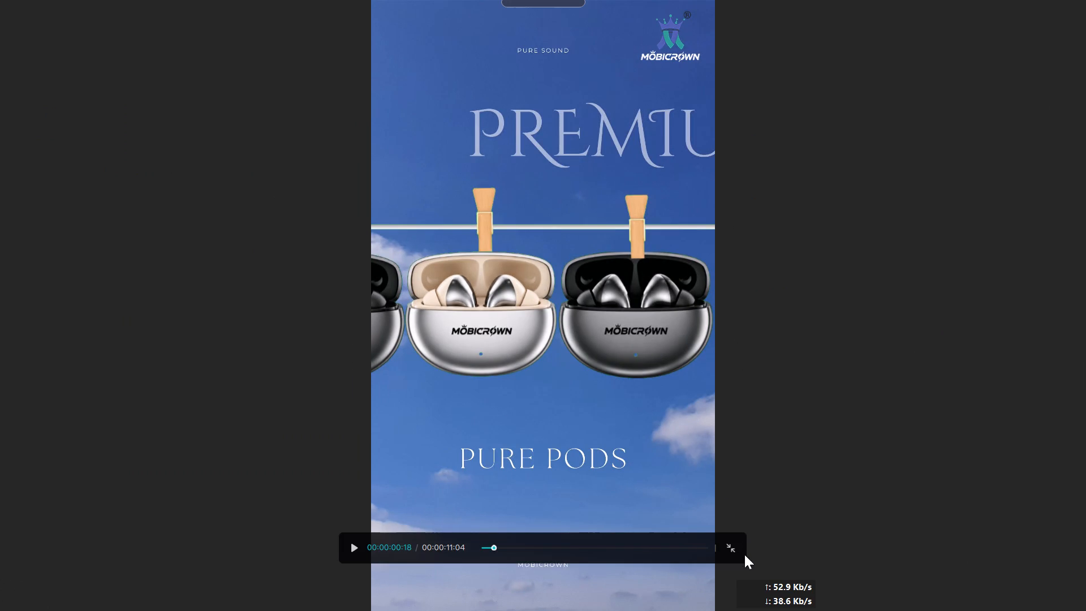
{"action": "left_click", "coordinate": [736, 551]}
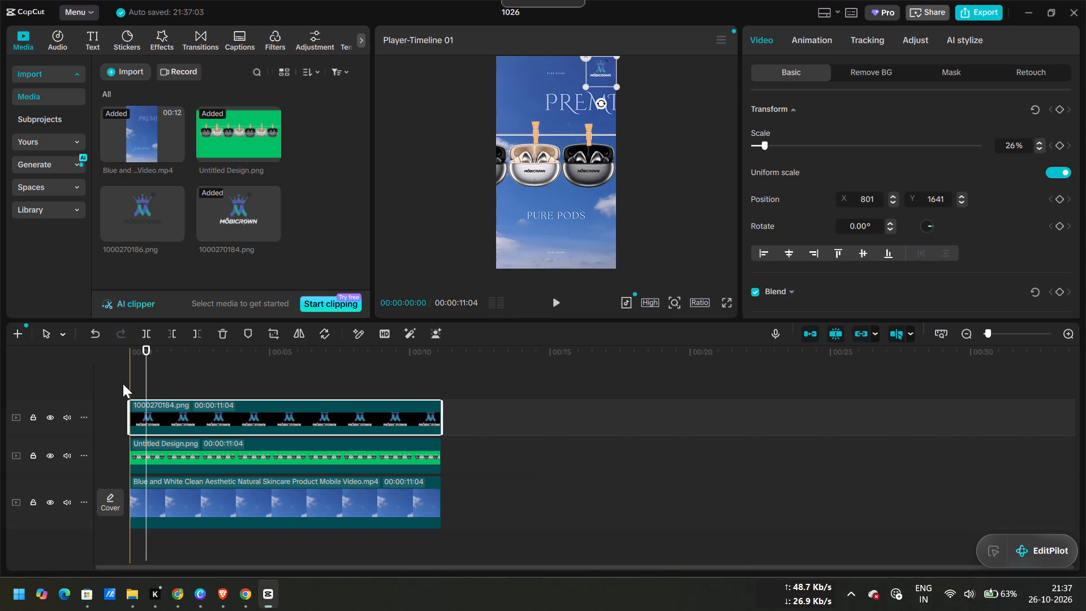
Return the playhead to 00:00:00:00 and import see-by-kv (1).mp3 from the Downloads folder.
{"action": "left_click", "coordinate": [128, 364]}
{"action": "left_click", "coordinate": [133, 350]}
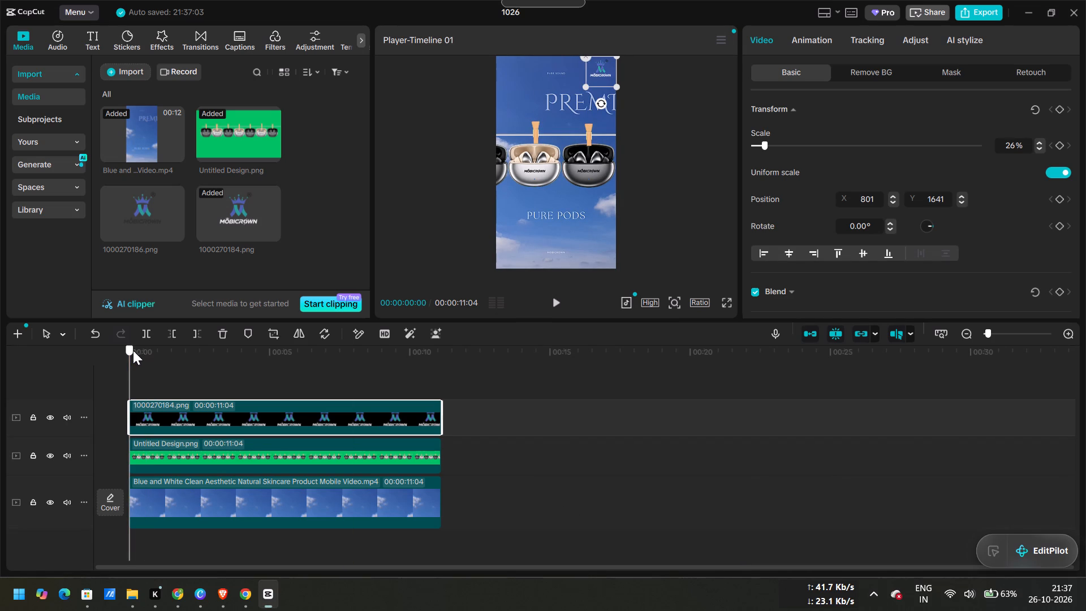
{"action": "left_click", "coordinate": [129, 72]}
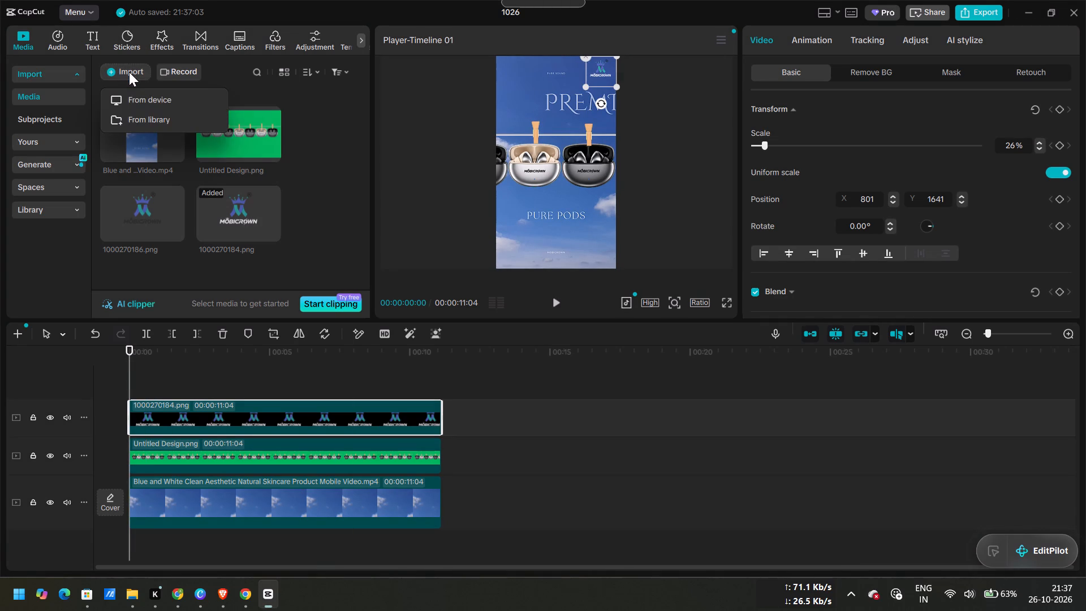
{"action": "left_click", "coordinate": [139, 96]}
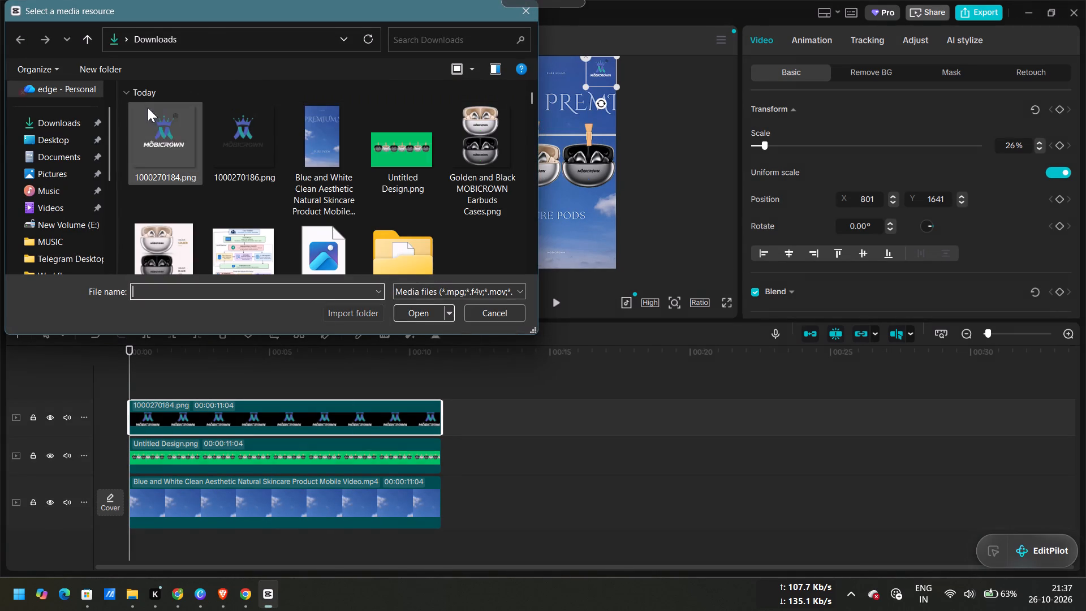
{"action": "left_click", "coordinate": [46, 122]}
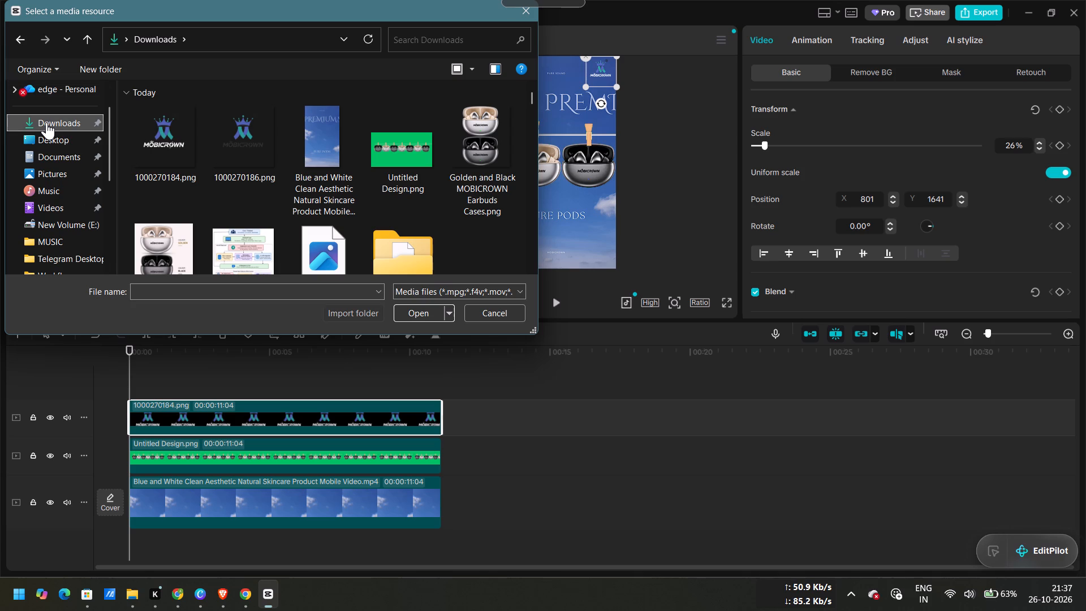
{"action": "scroll", "coordinate": [230, 179], "scroll_direction": "down", "scroll_amount": 1}
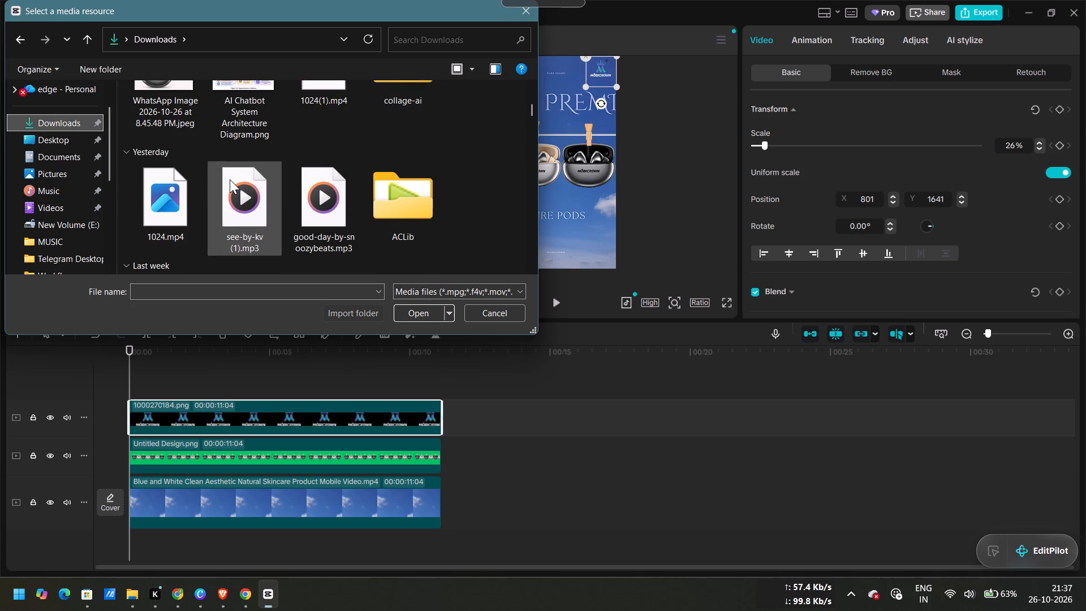
{"action": "left_click", "coordinate": [230, 179]}
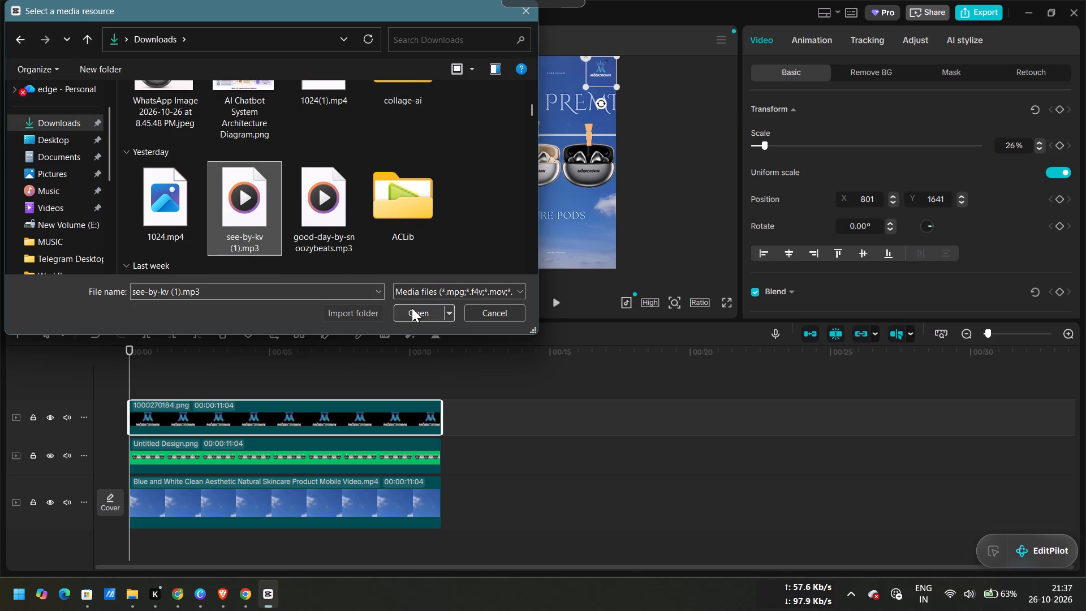
{"action": "left_click", "coordinate": [413, 309]}
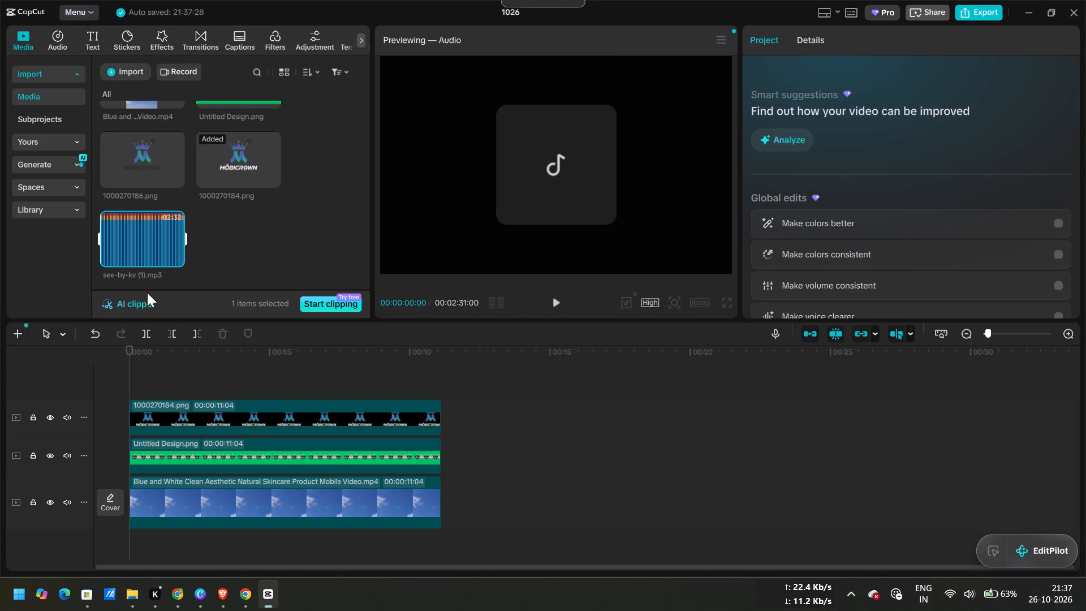
Preview the timeline and add see-by-kv (1).mp3 as an audio track starting at 00:00:00:00.
{"action": "double_click", "coordinate": [131, 246]}
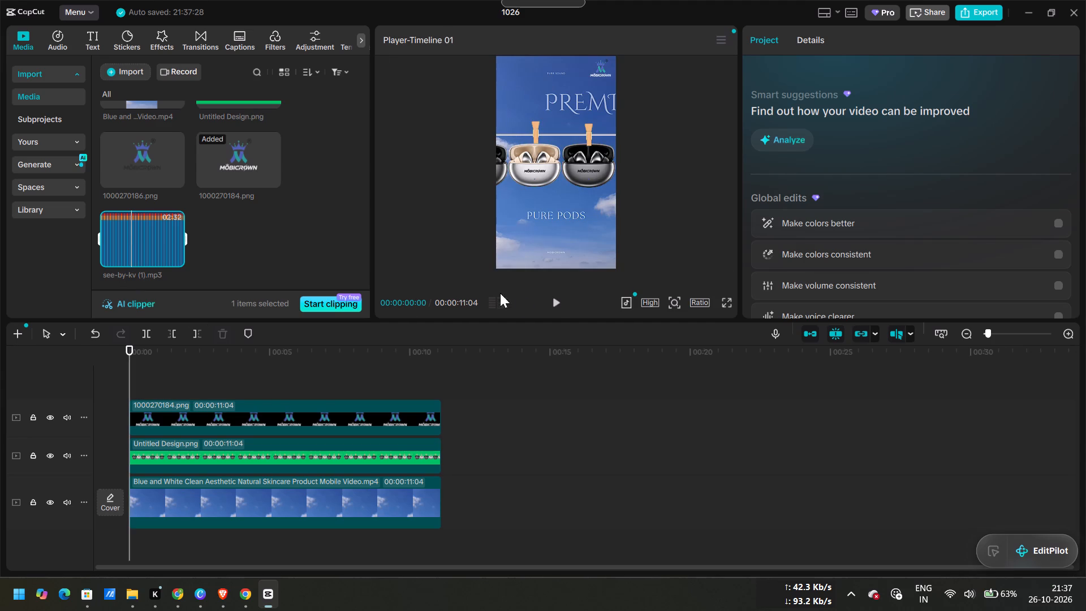
{"action": "left_click", "coordinate": [559, 305]}
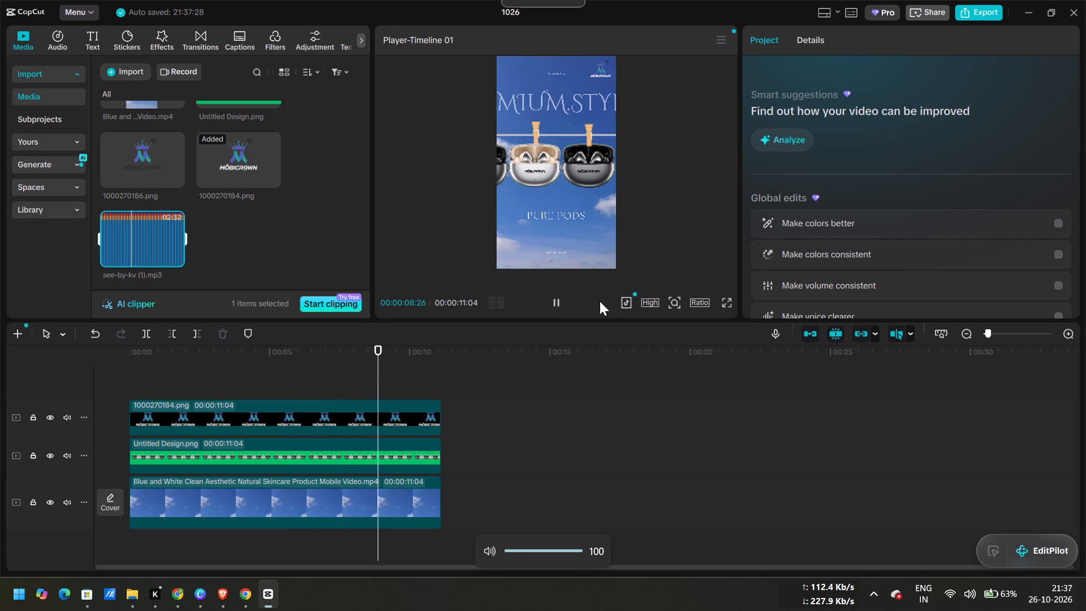
{"action": "left_click_drag", "start_coordinate": [140, 247], "coordinate": [180, 218]}
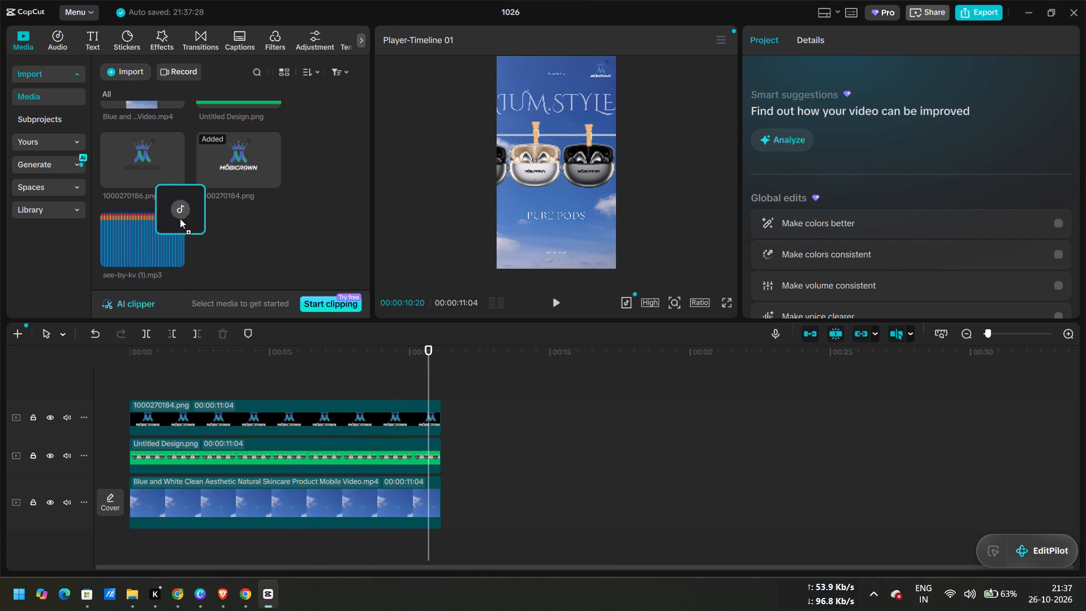
{"action": "left_click_drag", "start_coordinate": [180, 218], "coordinate": [126, 390]}
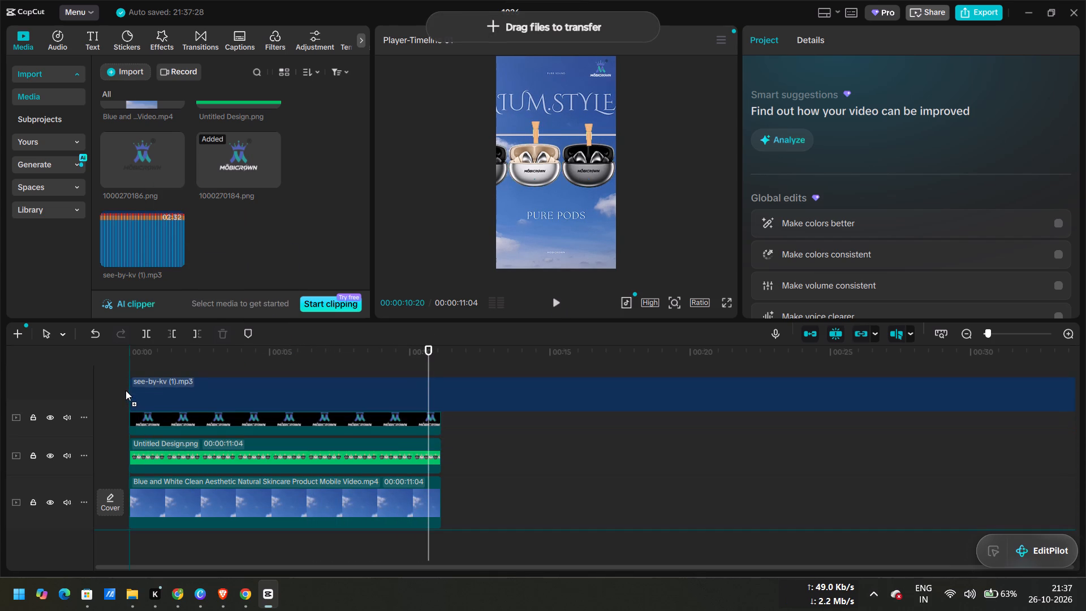
{"action": "left_click_drag", "start_coordinate": [126, 390], "coordinate": [125, 390]}
Play back the first seconds of the timeline from 00:00:00:09 to check the video with the music.
{"action": "left_click", "coordinate": [138, 362]}
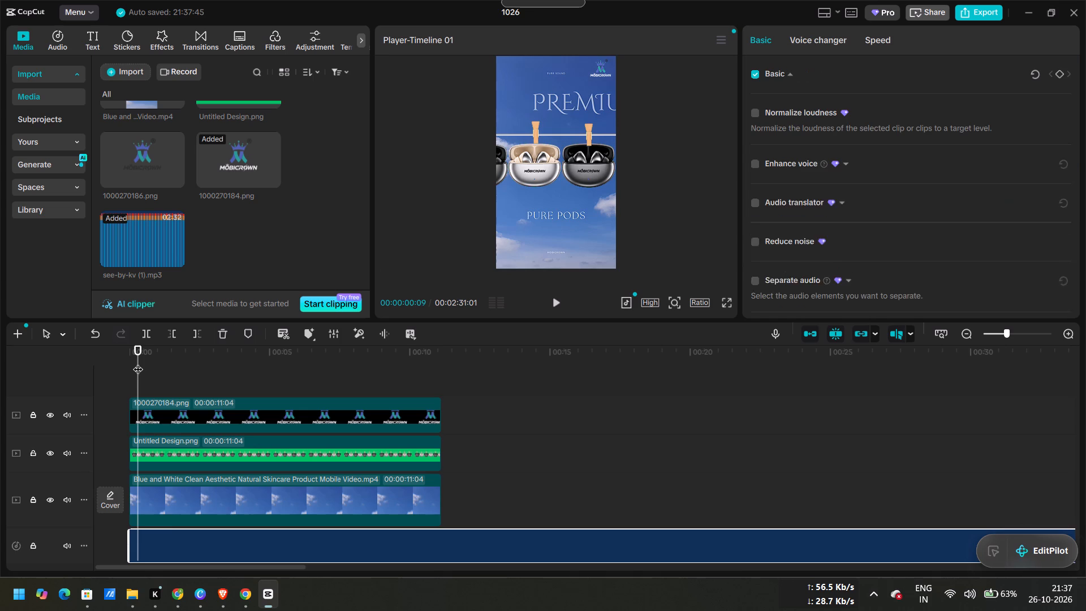
{"action": "key", "text": "space"}
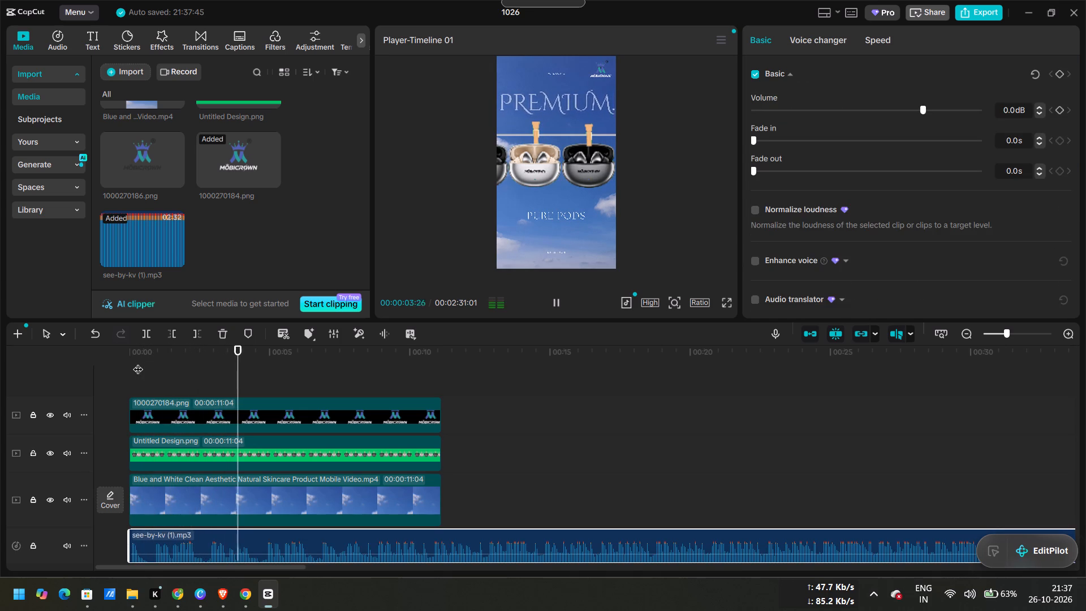
{"action": "key", "text": "space"}
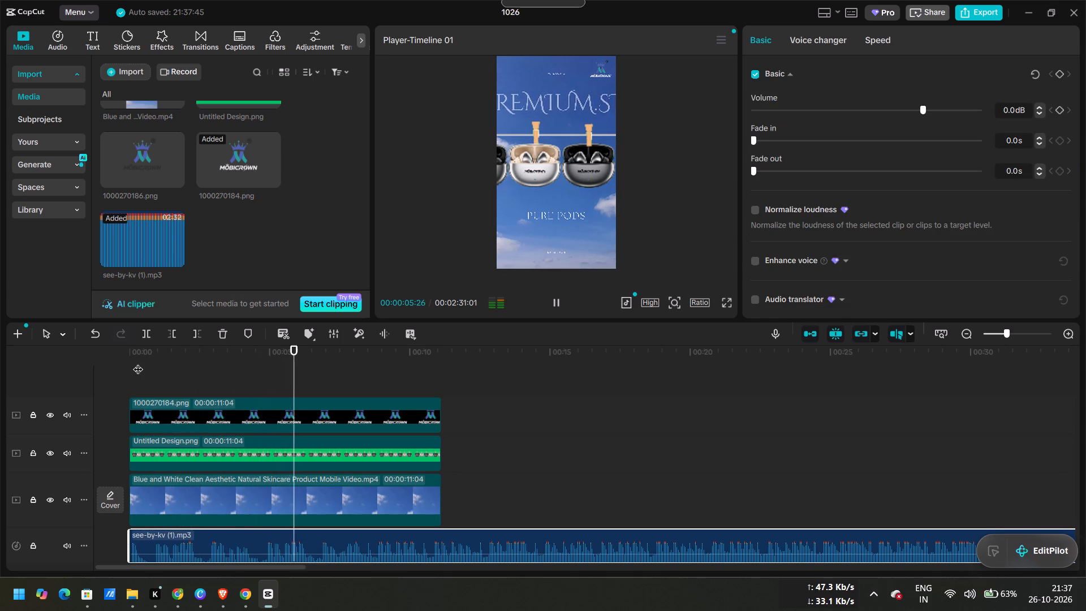
Add a position keyframe to the Untitled Design.png clip at 00:00:10:25.
{"action": "left_click", "coordinate": [224, 441]}
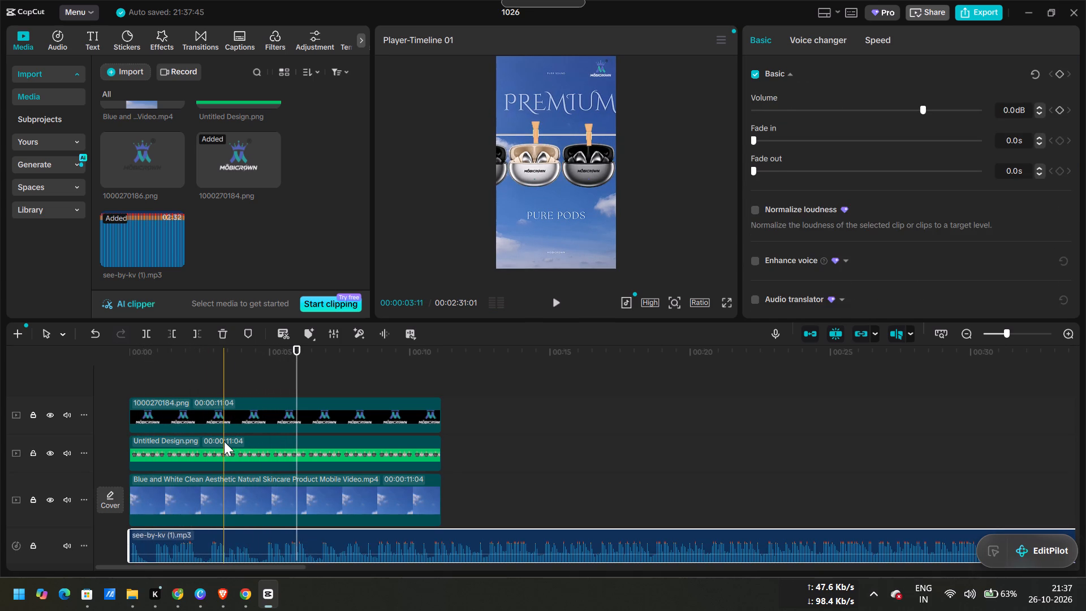
{"action": "left_click", "coordinate": [224, 441]}
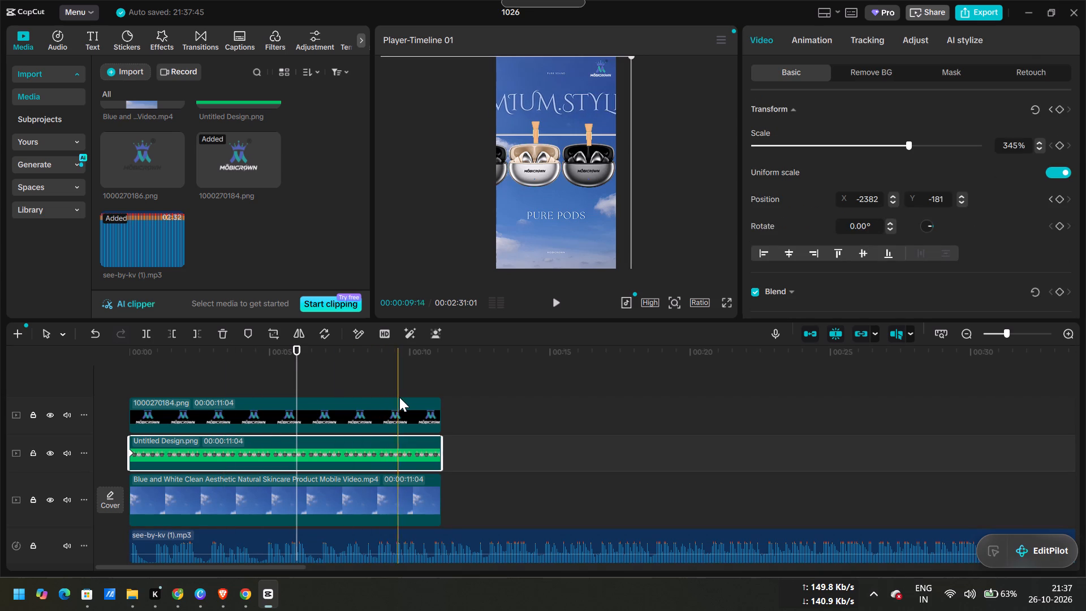
{"action": "left_click", "coordinate": [433, 373]}
{"action": "left_click", "coordinate": [433, 373]}
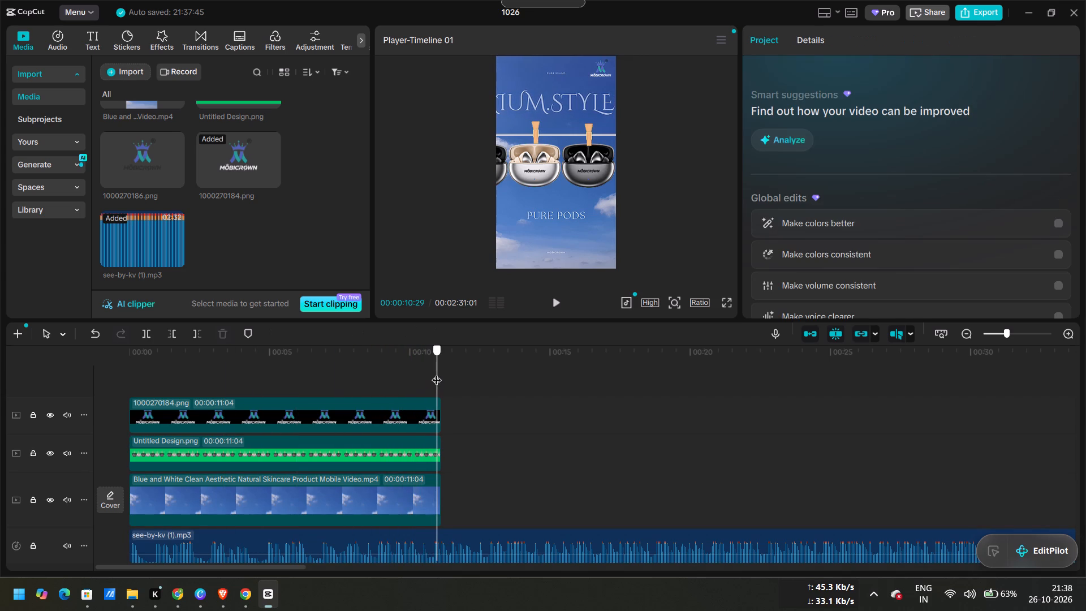
{"action": "left_click", "coordinate": [426, 462]}
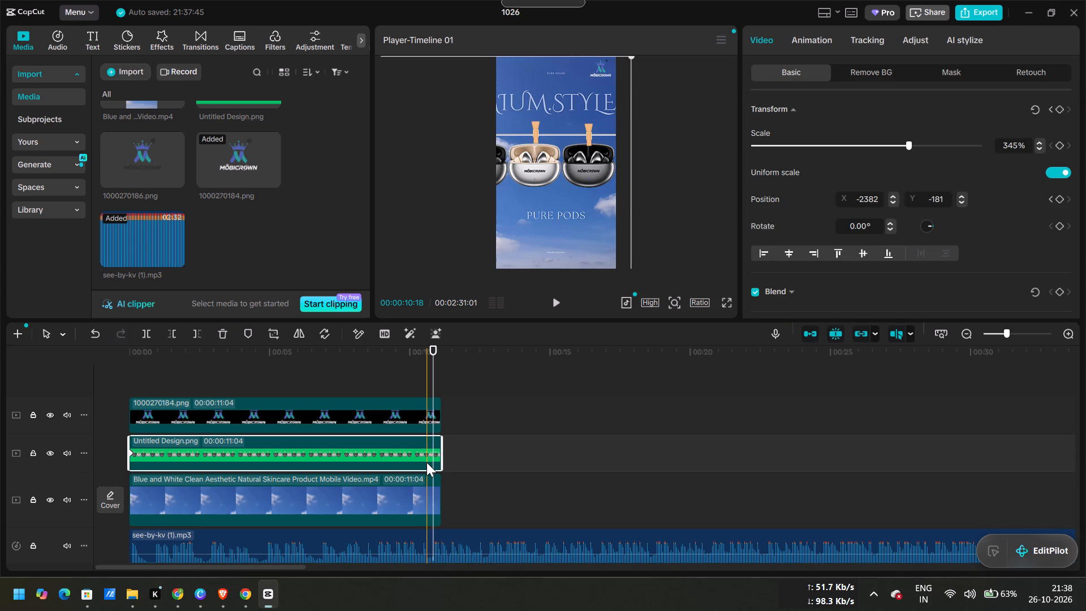
{"action": "left_click", "coordinate": [1057, 199]}
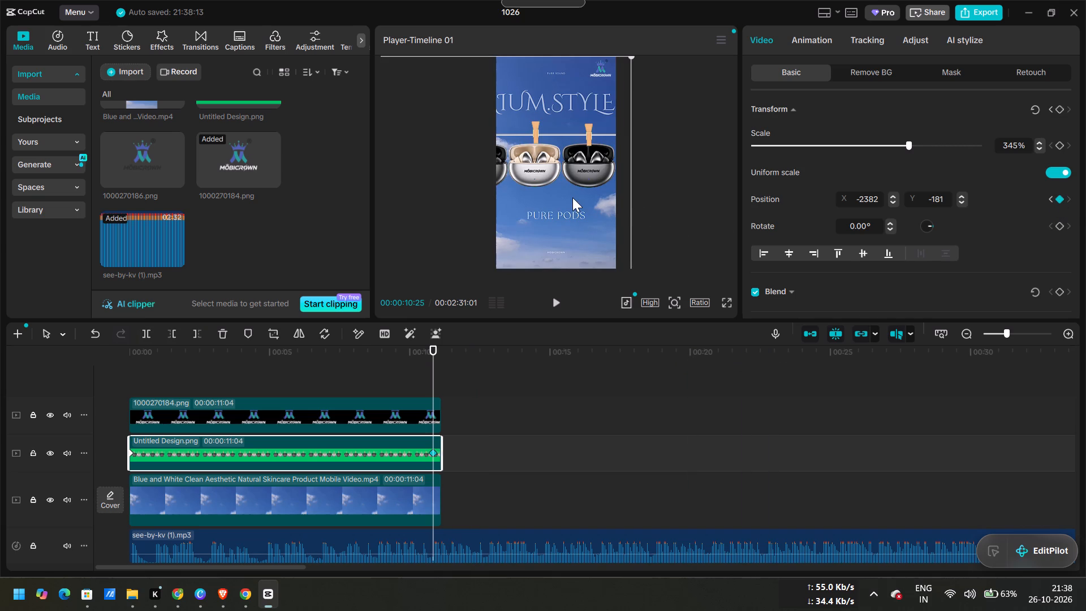
Slide the earbuds image far rightward at the 00:00:10:25 keyframe, to position X 1859, Y -181.
{"action": "left_click_drag", "start_coordinate": [568, 195], "coordinate": [606, 195]}
{"action": "left_click_drag", "start_coordinate": [625, 196], "coordinate": [683, 194]}
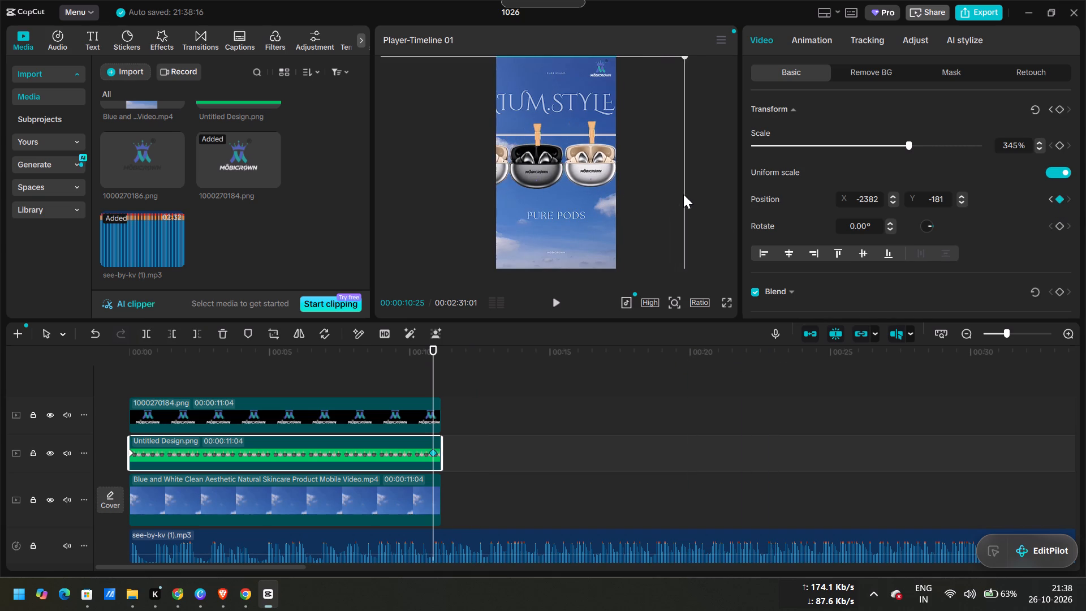
{"action": "left_click_drag", "start_coordinate": [683, 194], "coordinate": [731, 199]}
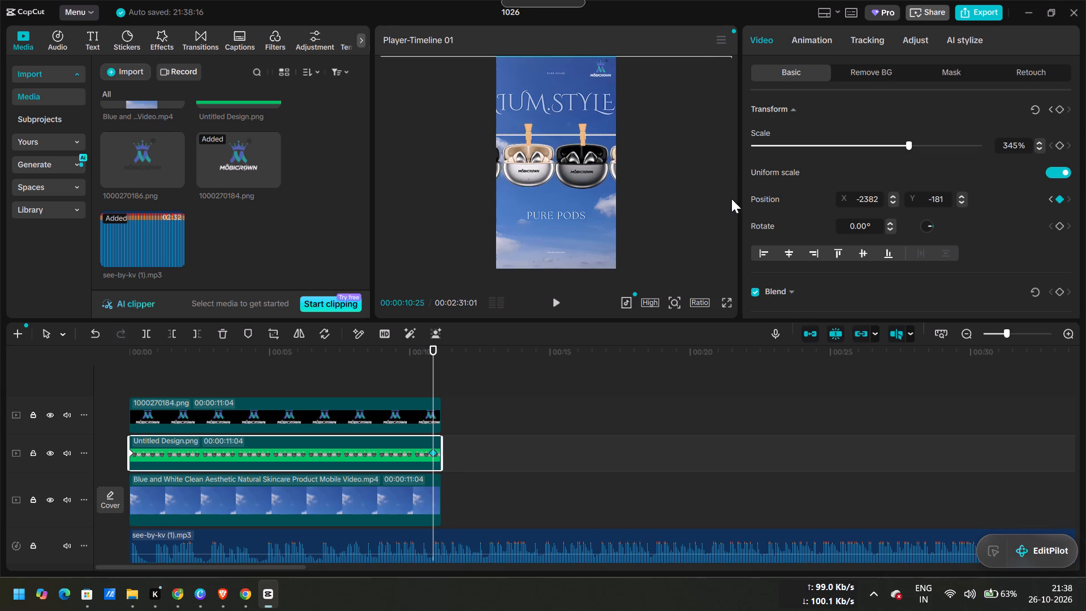
{"action": "left_click_drag", "start_coordinate": [731, 199], "coordinate": [813, 191]}
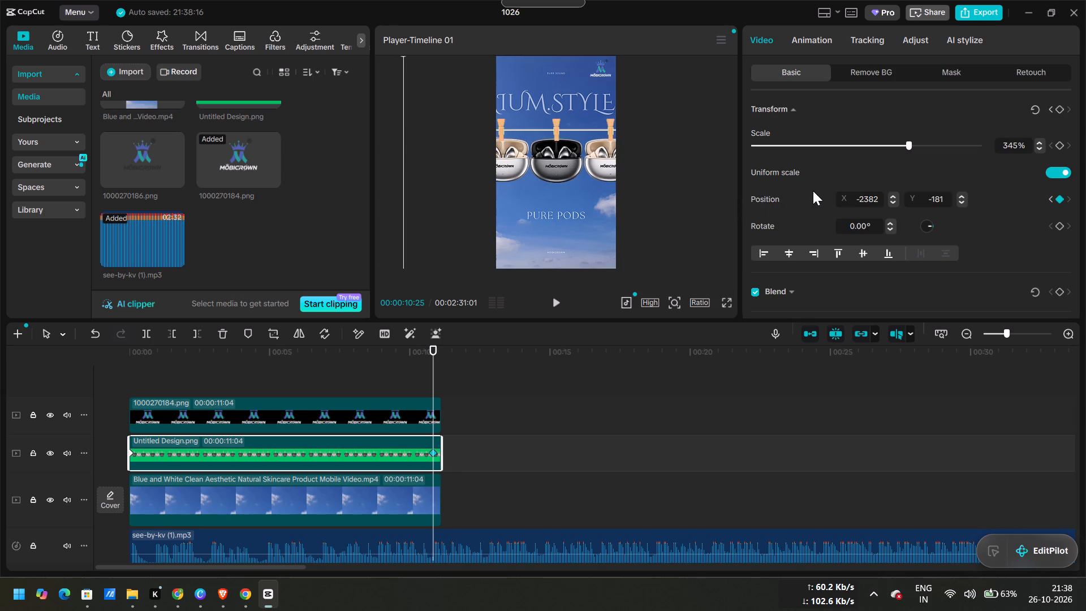
{"action": "left_click_drag", "start_coordinate": [813, 191], "coordinate": [855, 191]}
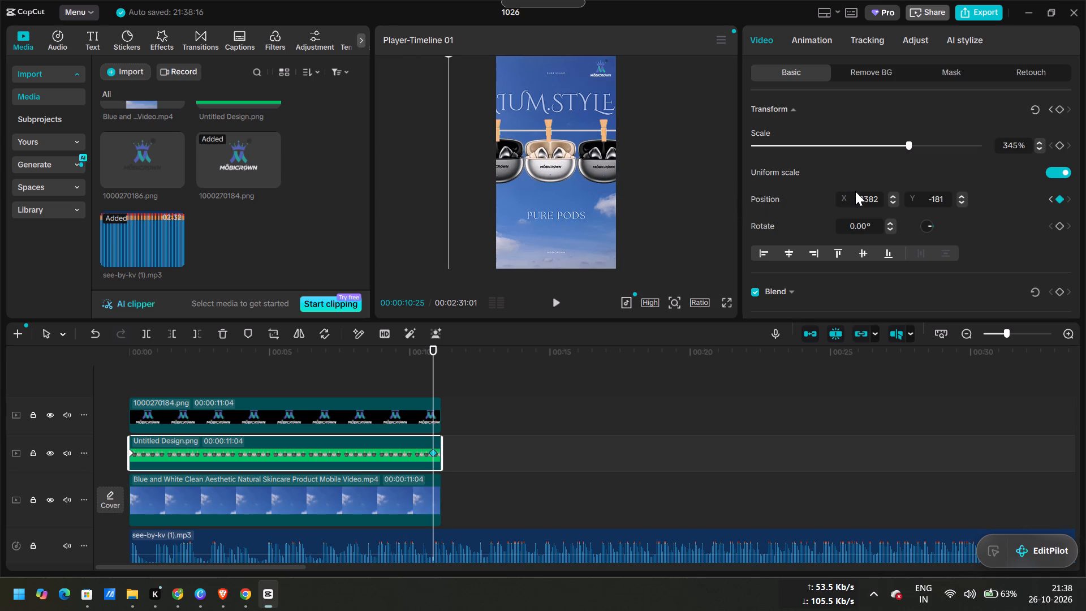
{"action": "left_click_drag", "start_coordinate": [855, 191], "coordinate": [860, 192]}
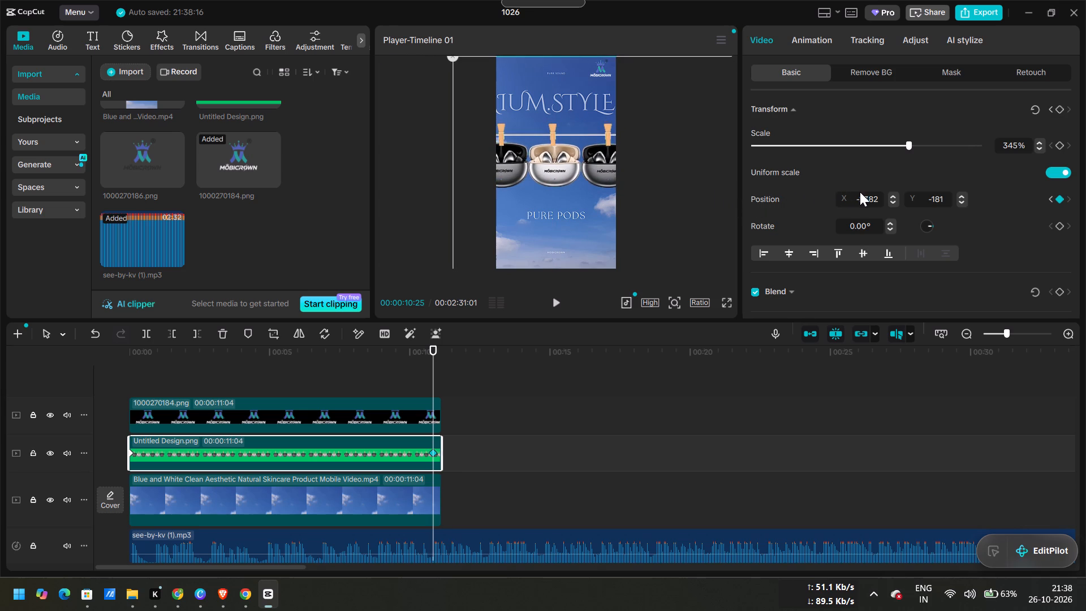
{"action": "left_click_drag", "start_coordinate": [860, 192], "coordinate": [857, 192]}
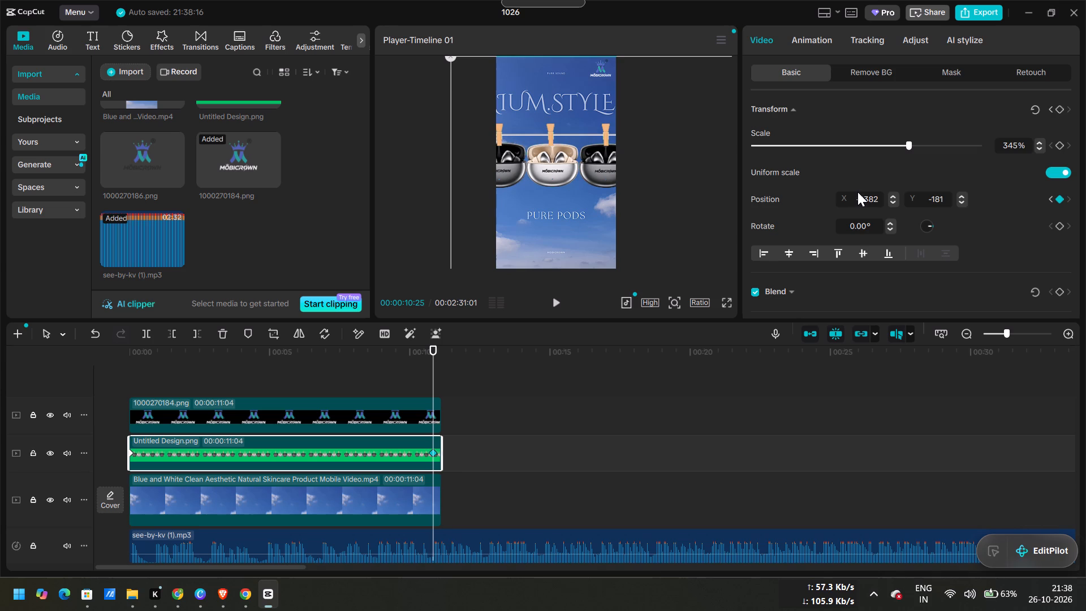
{"action": "left_click_drag", "start_coordinate": [857, 192], "coordinate": [857, 191]}
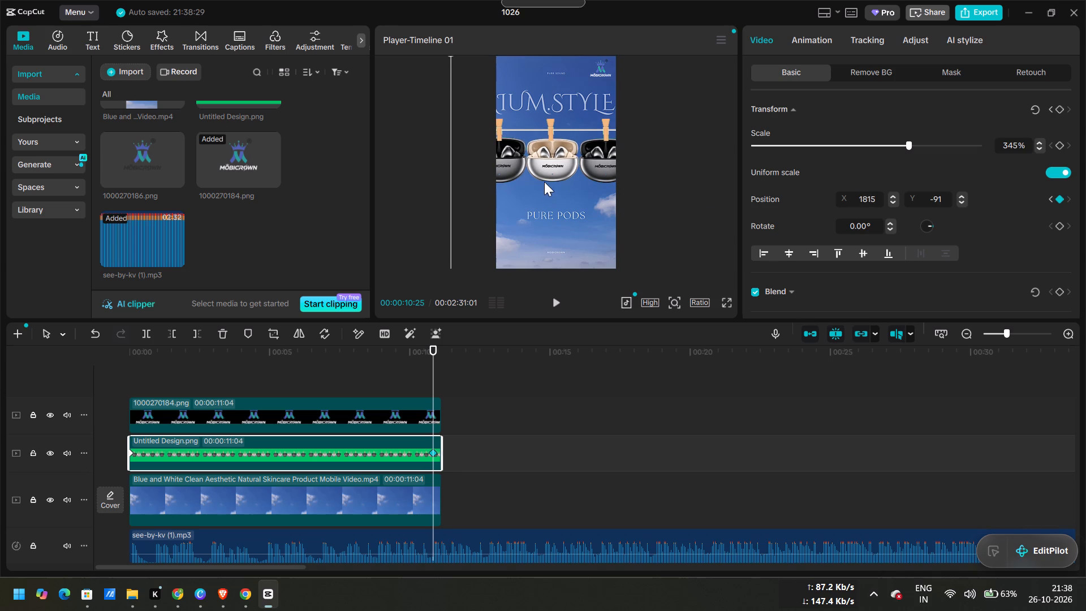
{"action": "left_click_drag", "start_coordinate": [541, 179], "coordinate": [544, 184]}
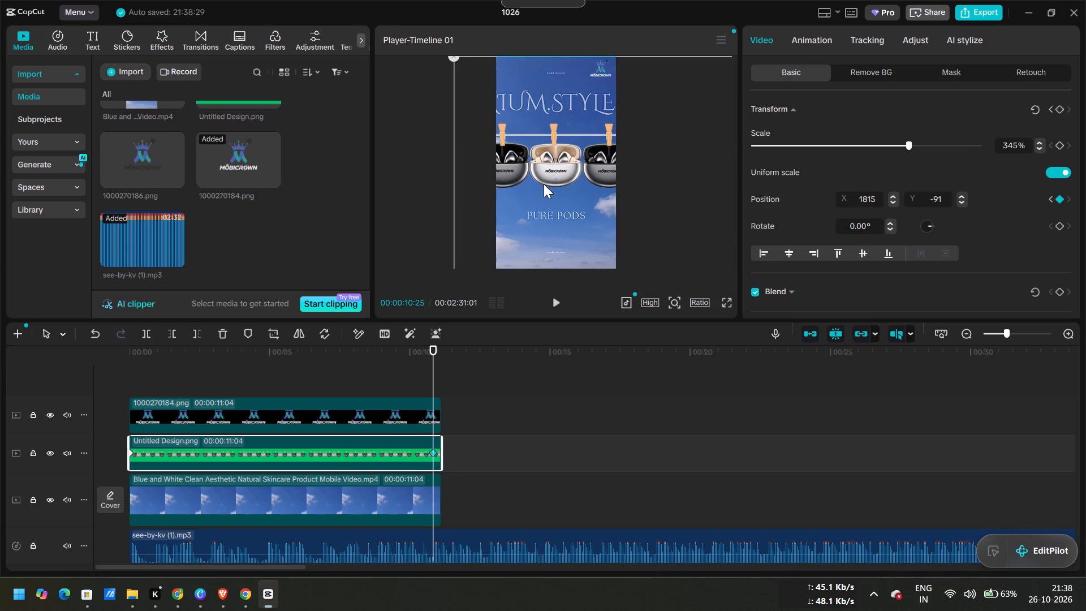
{"action": "left_click_drag", "start_coordinate": [544, 184], "coordinate": [543, 185]}
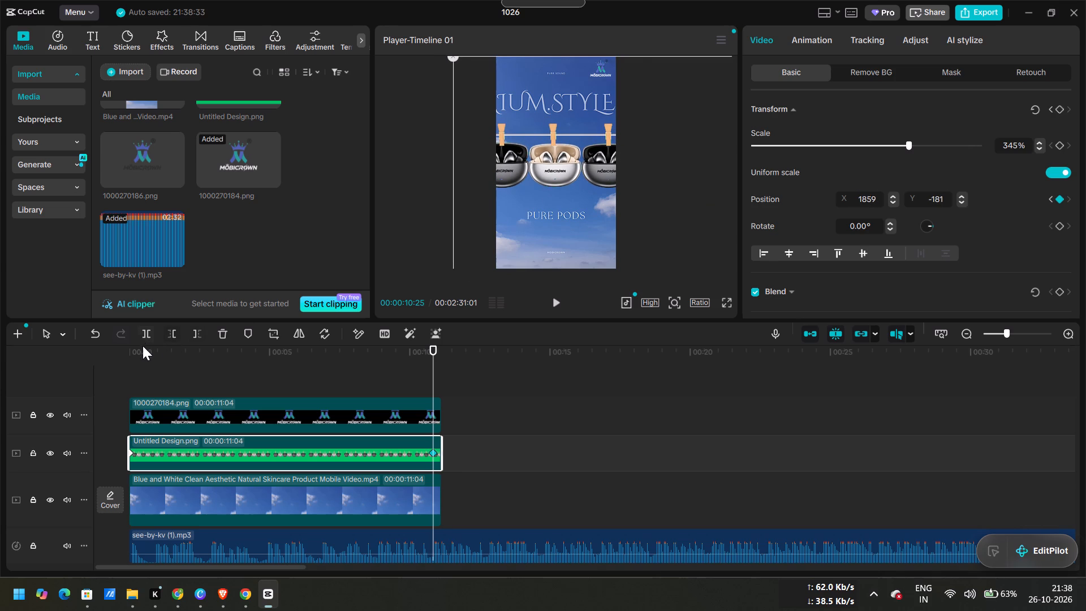
Play back the timeline from its beginning to check the earbuds' sliding motion with the music.
{"action": "left_click", "coordinate": [136, 356]}
{"action": "key", "text": "space"}
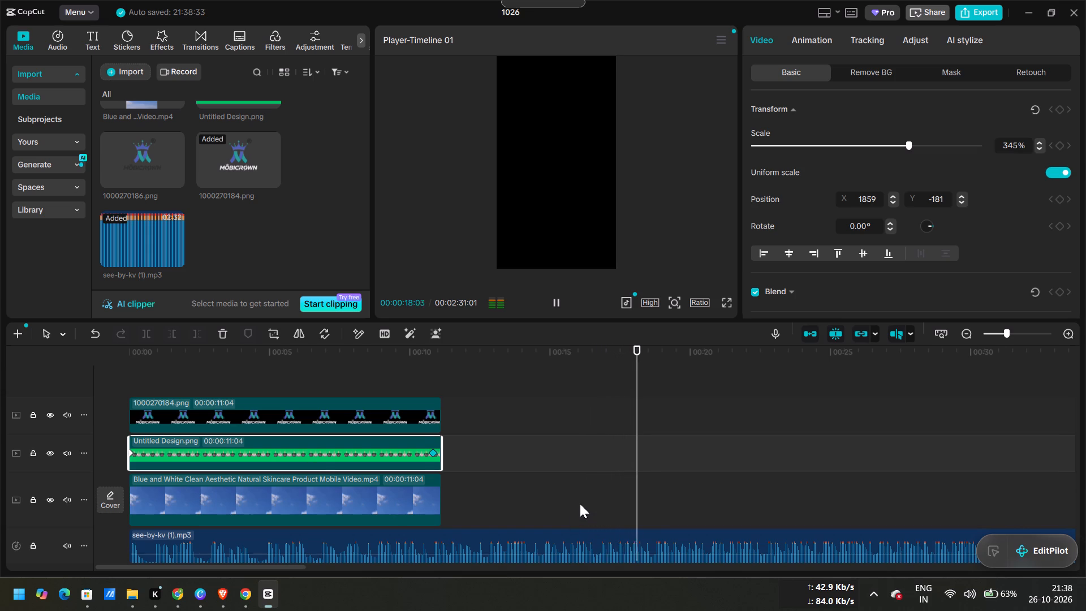
Listen to see-by-kv (1).mp3 around 00:00:40 to find a suitable starting point for the music.
{"action": "scroll", "coordinate": [580, 504], "scroll_direction": "left", "scroll_amount": 1}
{"action": "scroll", "coordinate": [580, 504], "scroll_direction": "down", "scroll_amount": 4, "text": "ctrl"}
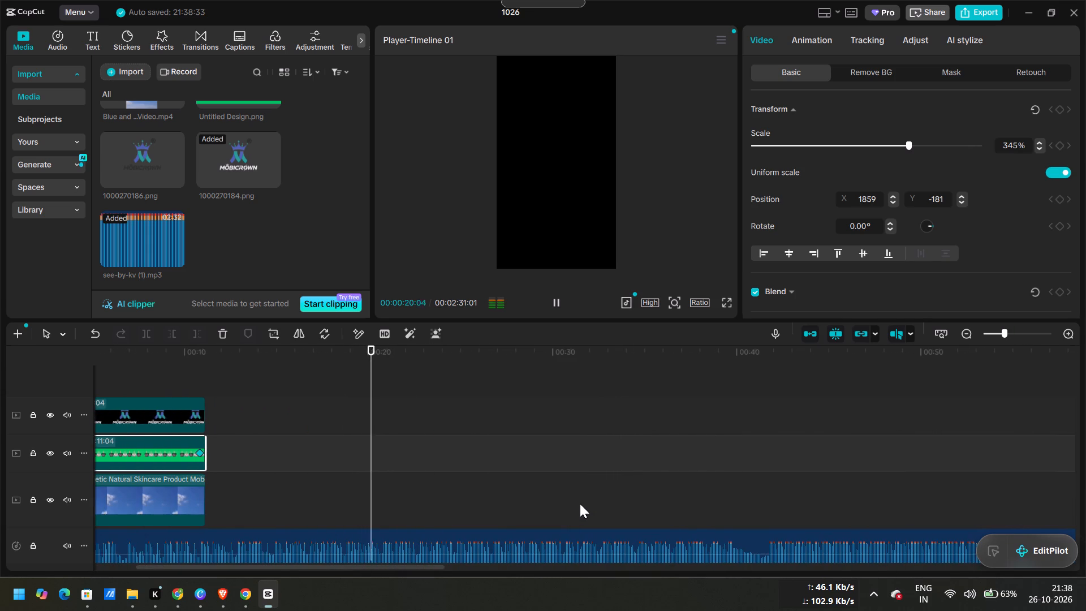
{"action": "scroll", "coordinate": [580, 504], "scroll_direction": "up", "scroll_amount": 3, "text": "ctrl"}
{"action": "scroll", "coordinate": [580, 504], "scroll_direction": "left", "scroll_amount": 1}
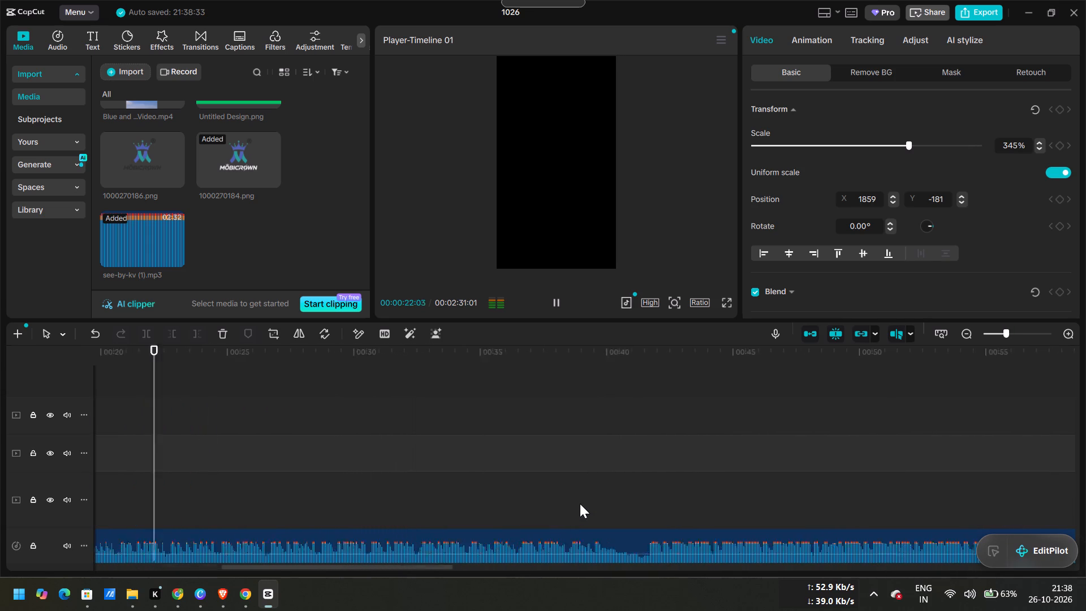
{"action": "scroll", "coordinate": [580, 504], "scroll_direction": "left", "scroll_amount": 1}
{"action": "scroll", "coordinate": [580, 504], "scroll_direction": "down", "scroll_amount": 3, "text": "ctrl"}
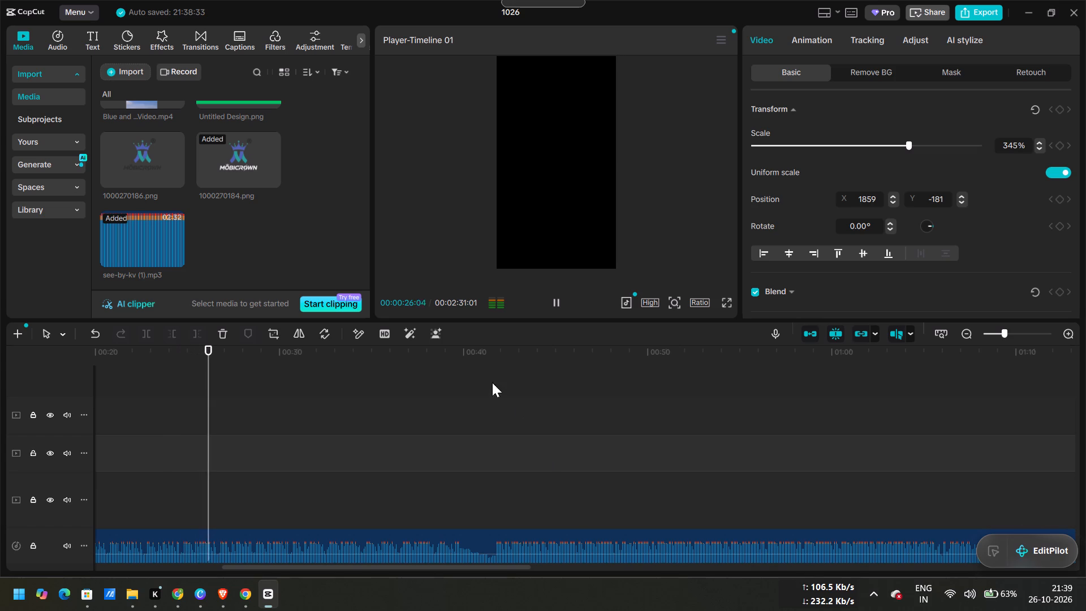
{"action": "left_click", "coordinate": [467, 368]}
{"action": "key", "text": "space"}
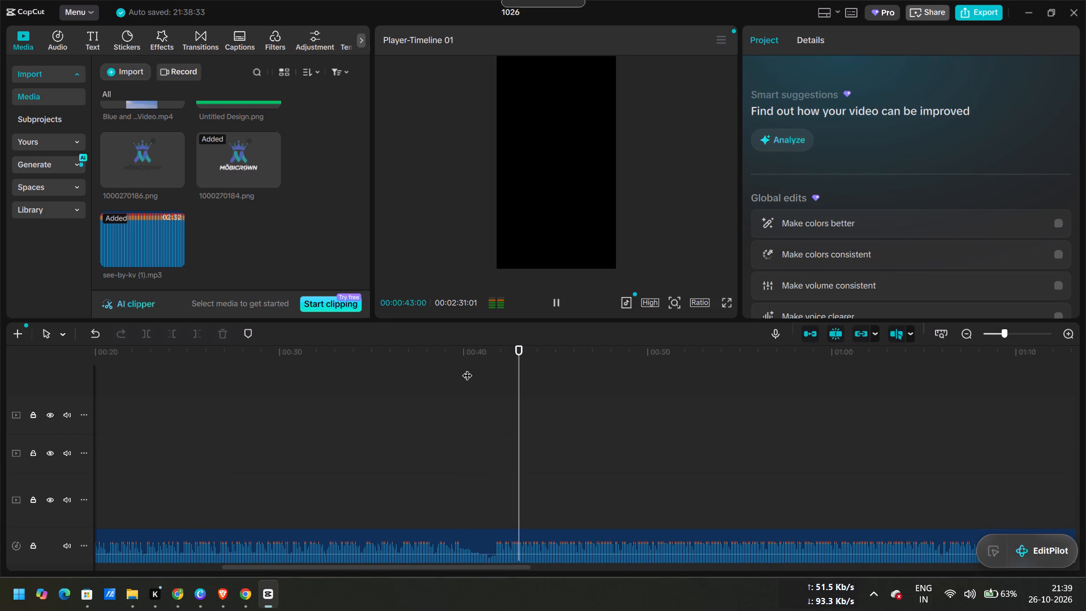
{"action": "left_click", "coordinate": [452, 366]}
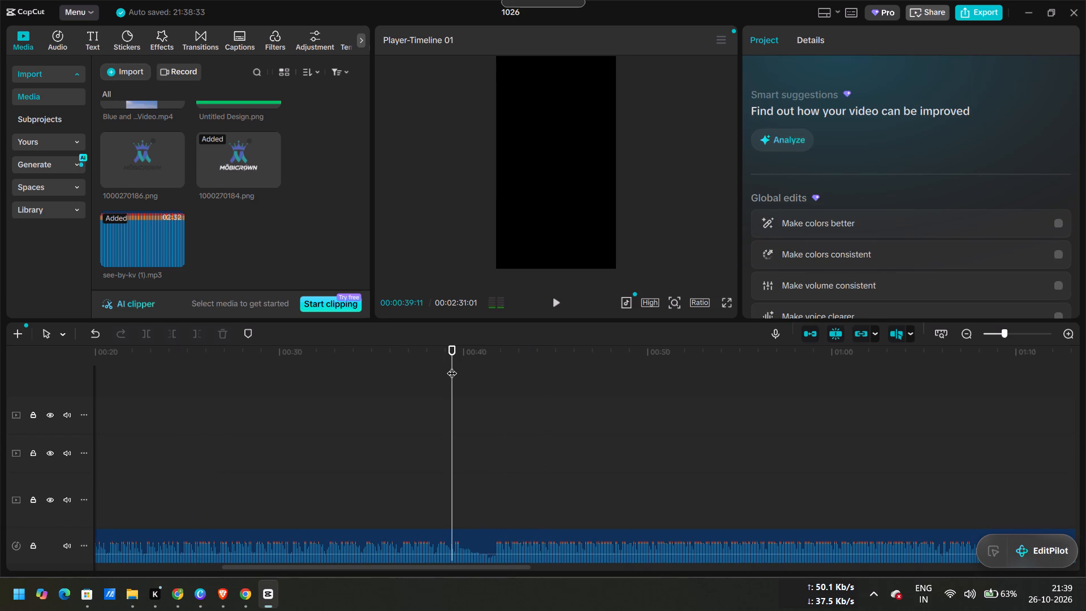
Split see-by-kv (1).mp3 at 00:00:40:15 and delete the part before the cut.
{"action": "left_click", "coordinate": [473, 544]}
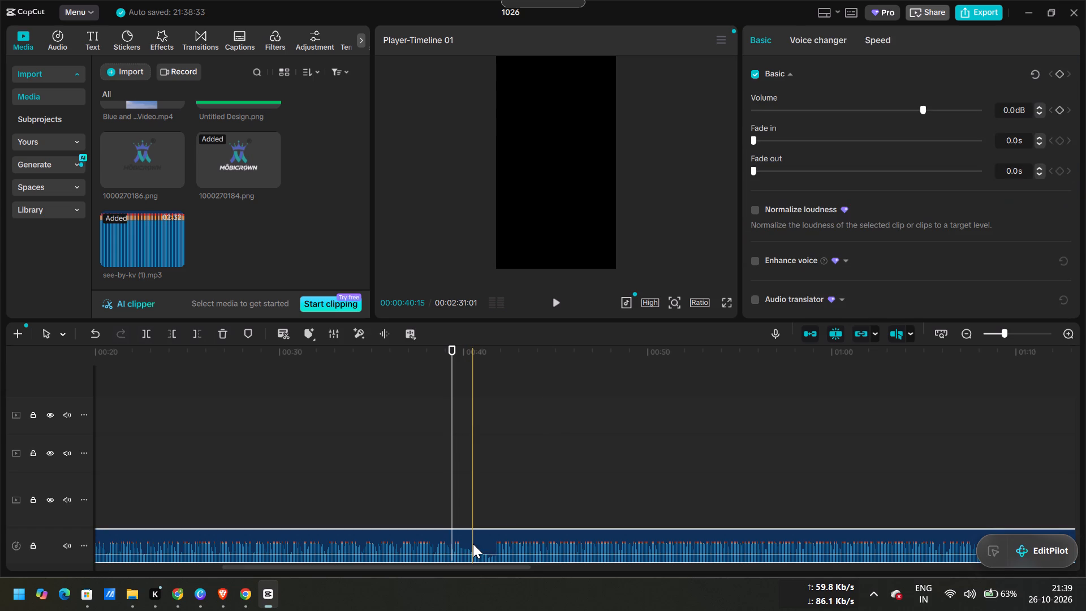
{"action": "key", "text": "ctrl+b"}
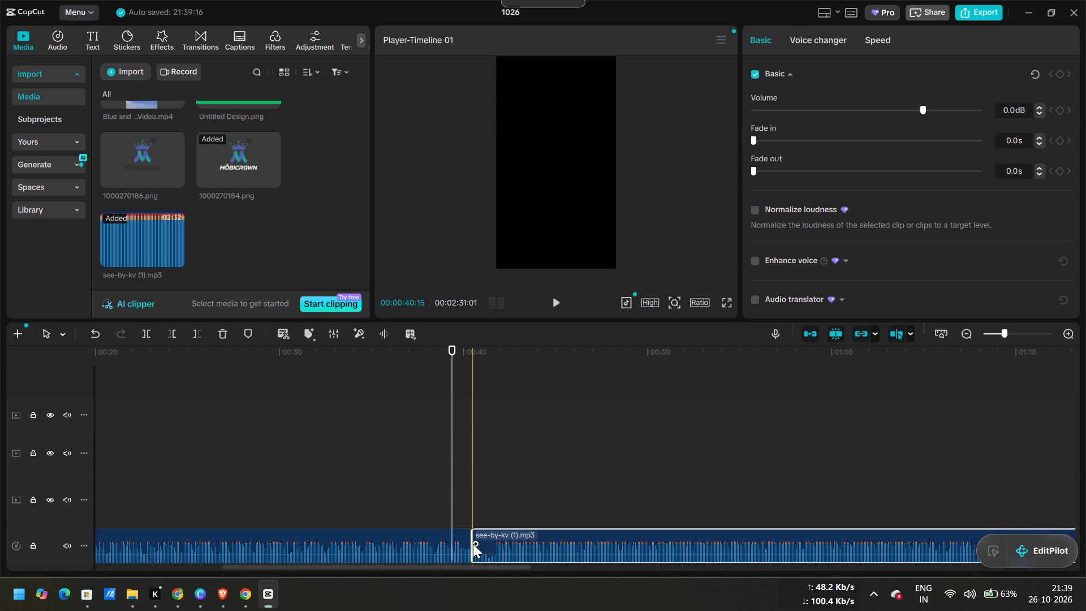
{"action": "left_click", "coordinate": [460, 542]}
{"action": "key", "text": "Delete"}
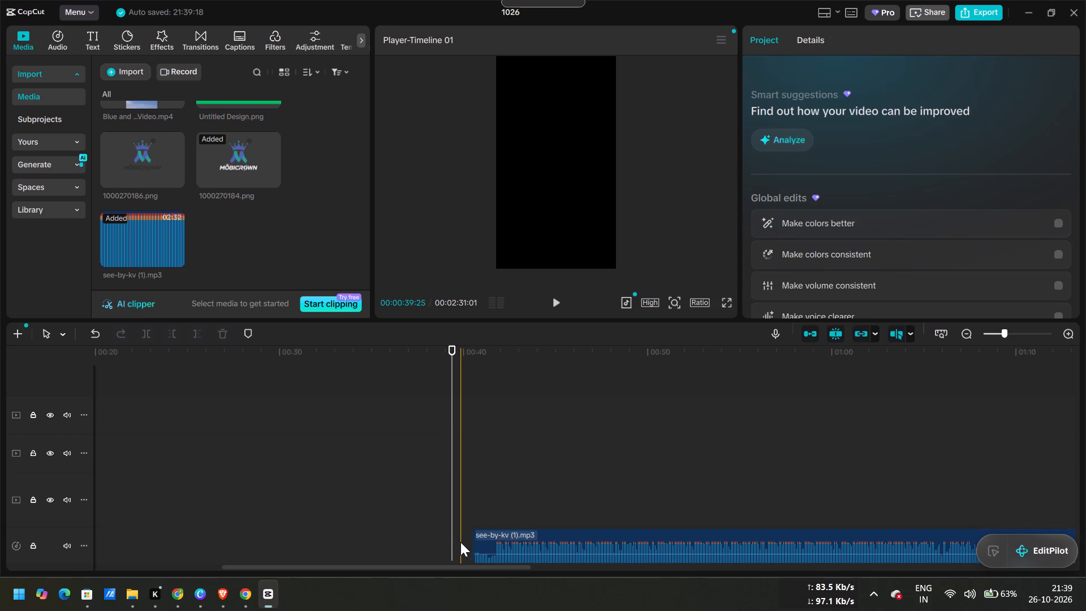
Move the remaining see-by-kv (1).mp3 clip to start at 00:00:00:00 on the audio track.
{"action": "left_click", "coordinate": [492, 544]}
{"action": "left_click", "coordinate": [492, 544]}
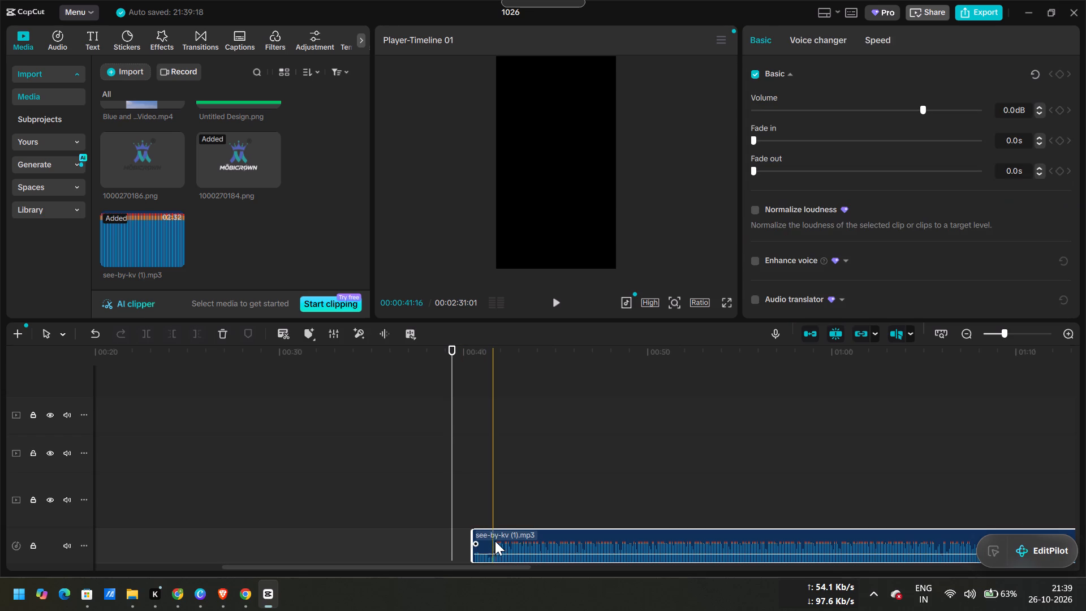
{"action": "left_click_drag", "start_coordinate": [528, 539], "coordinate": [445, 494]}
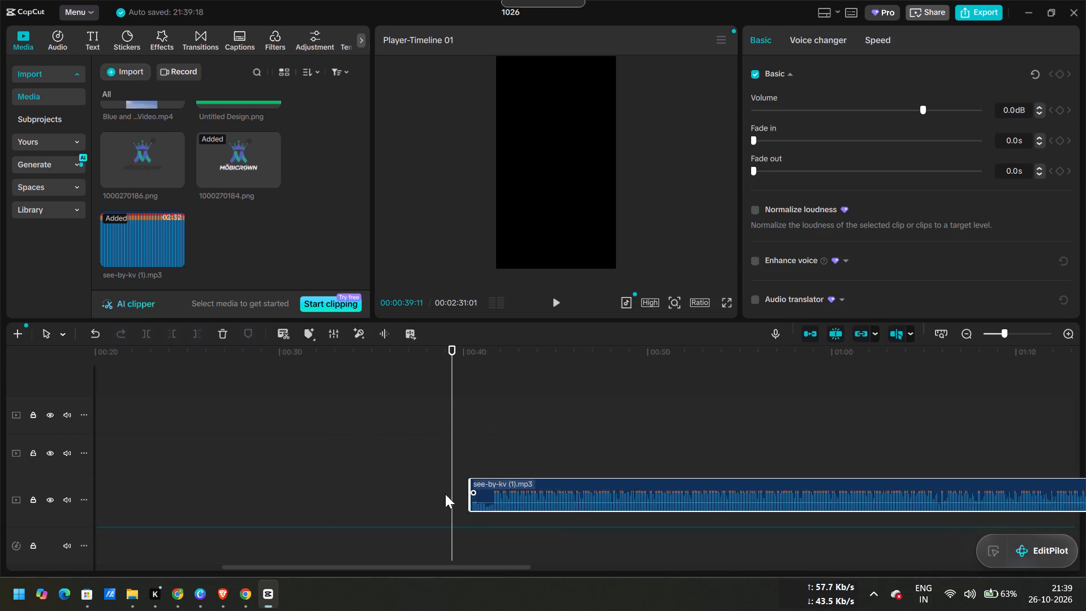
{"action": "left_click_drag", "start_coordinate": [445, 494], "coordinate": [199, 546]}
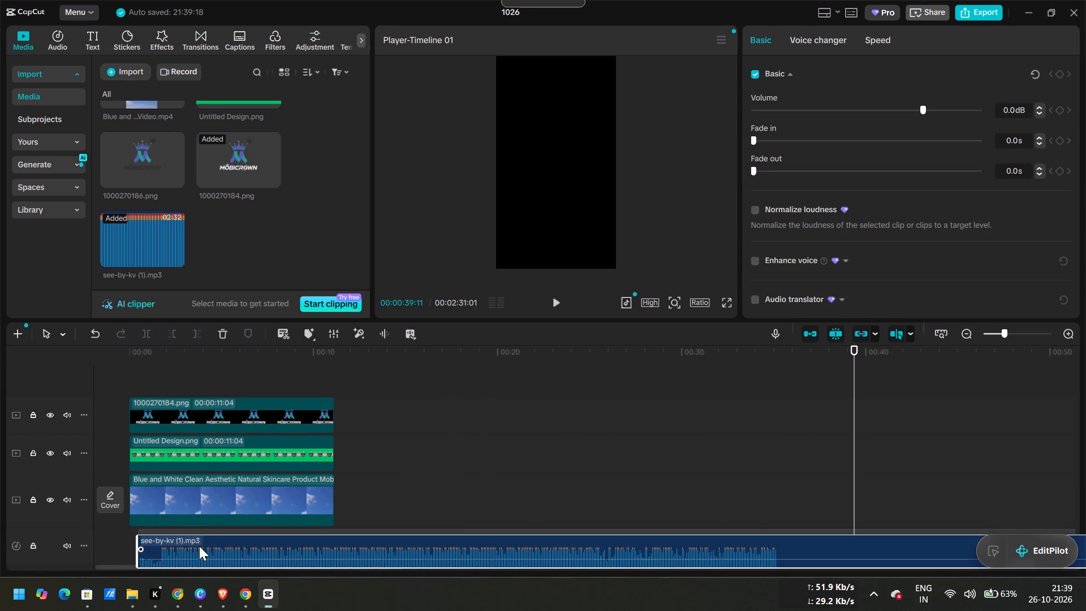
{"action": "left_click_drag", "start_coordinate": [199, 546], "coordinate": [169, 543]}
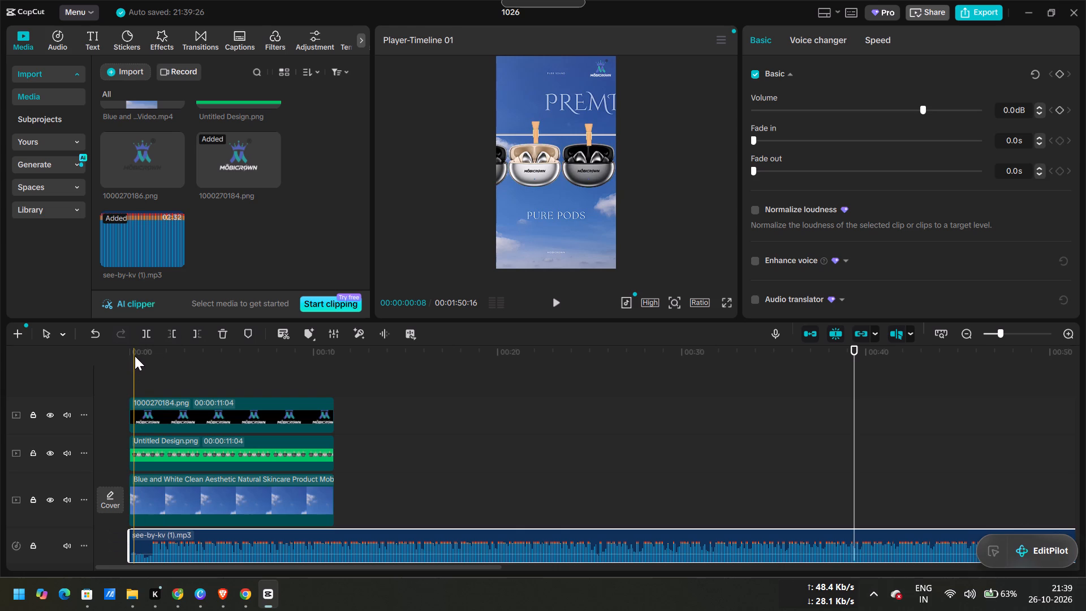
Play back the video with the repositioned music from 00:00:00:08 to the end of the visual clips at 00:00:11:04.
{"action": "left_click", "coordinate": [135, 356]}
{"action": "key", "text": "space"}
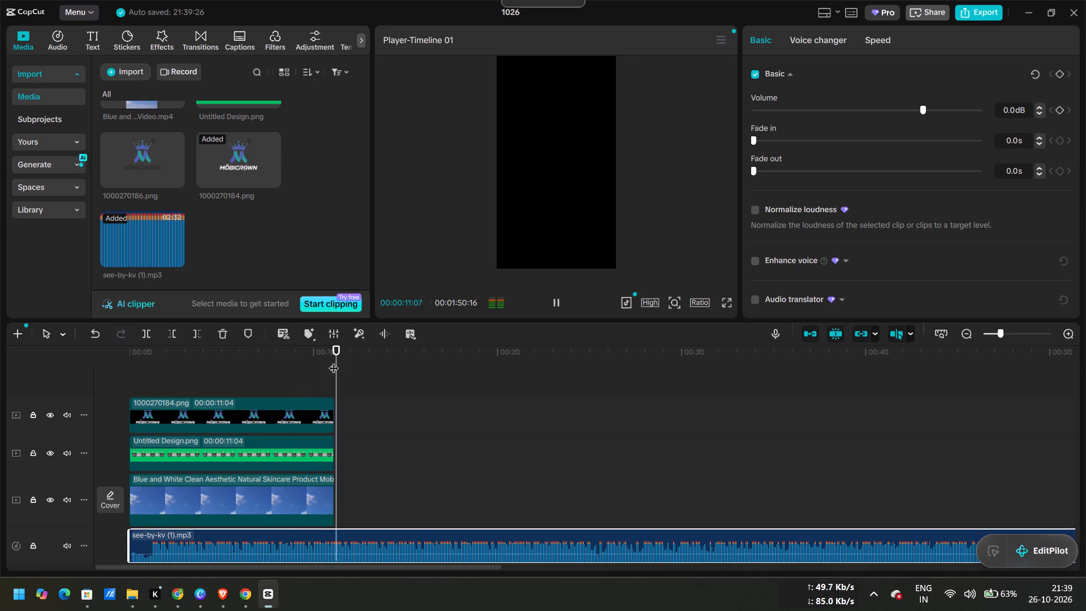
{"action": "left_click", "coordinate": [331, 358]}
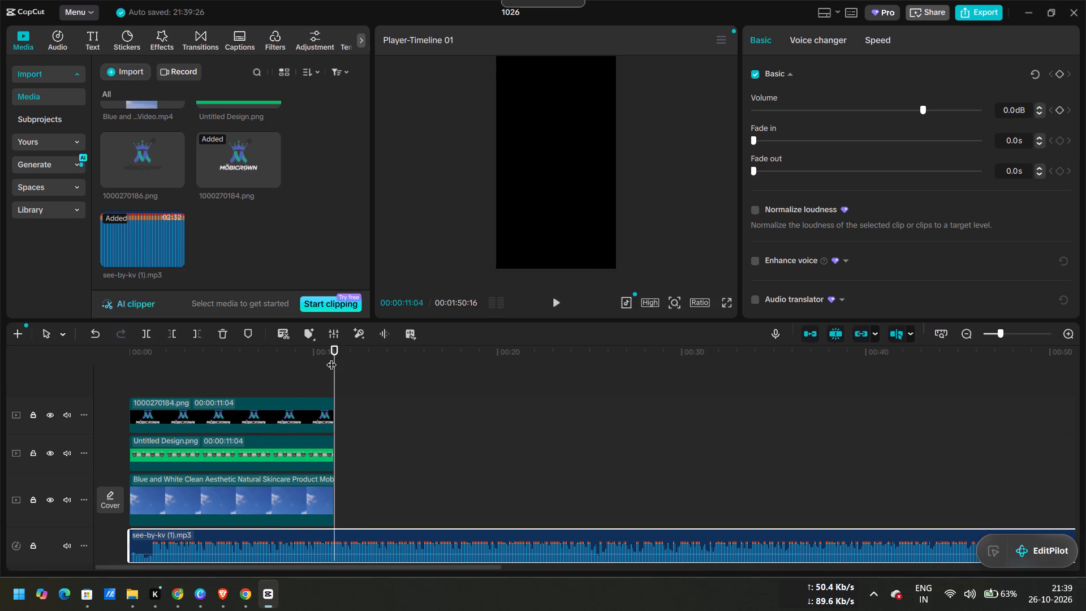
Combine the logo, Untitled Design.png and sky video clips into one compound clip and preview it at 00:00:06:20.
{"action": "left_click_drag", "start_coordinate": [264, 383], "coordinate": [295, 475]}
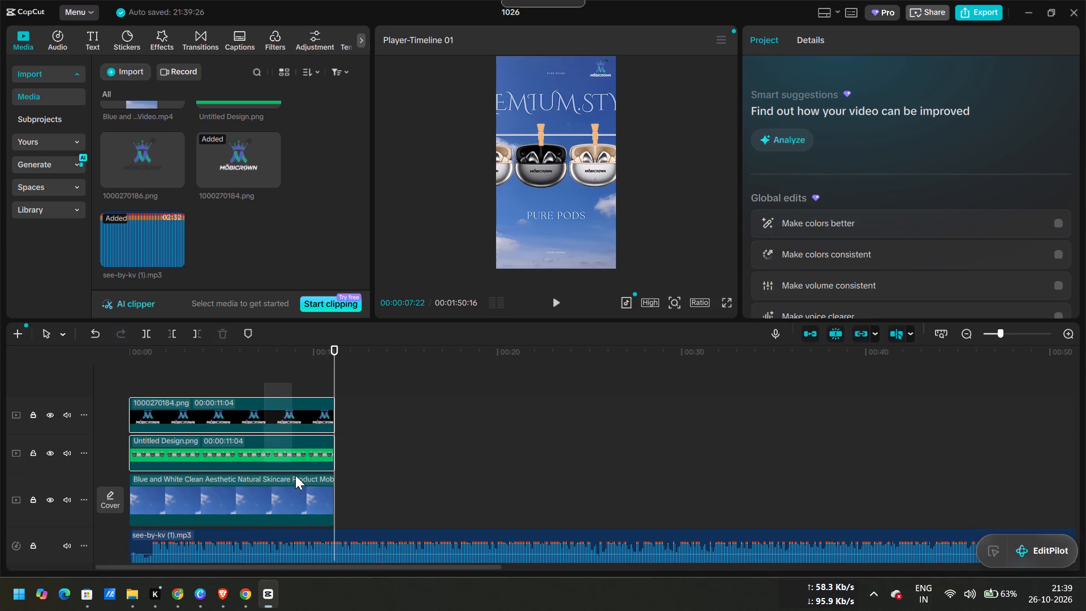
{"action": "left_click_drag", "start_coordinate": [295, 475], "coordinate": [302, 497]}
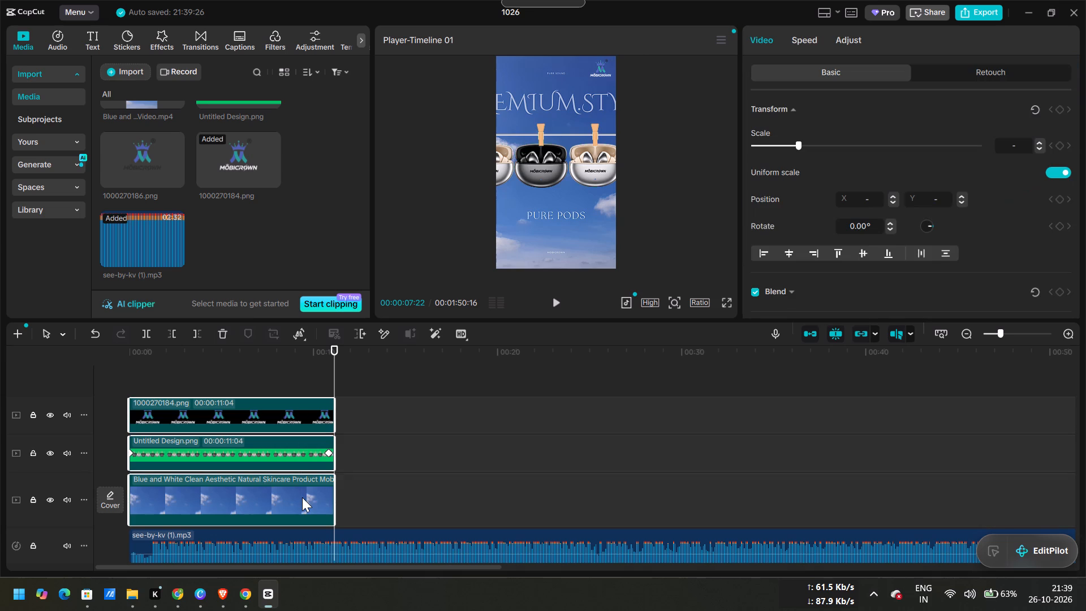
{"action": "right_click", "coordinate": [302, 497]}
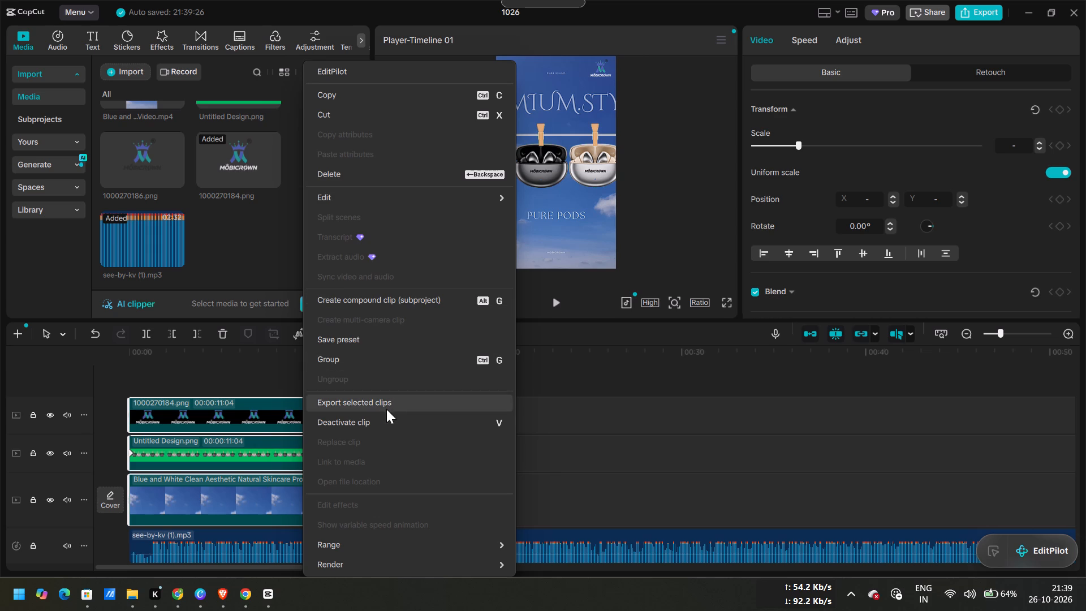
{"action": "left_click", "coordinate": [365, 300]}
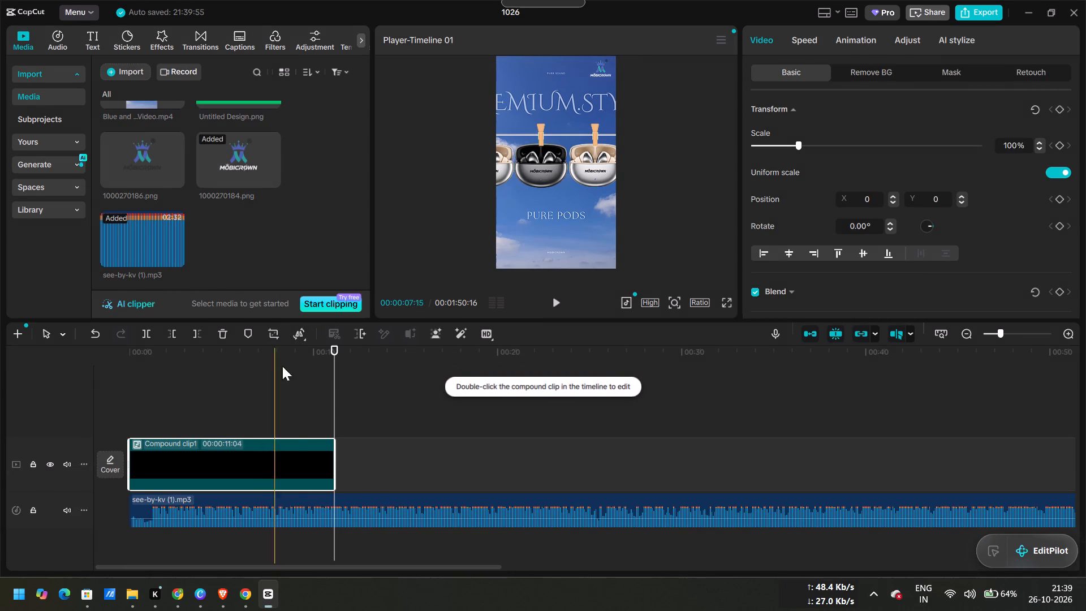
{"action": "left_click", "coordinate": [252, 359]}
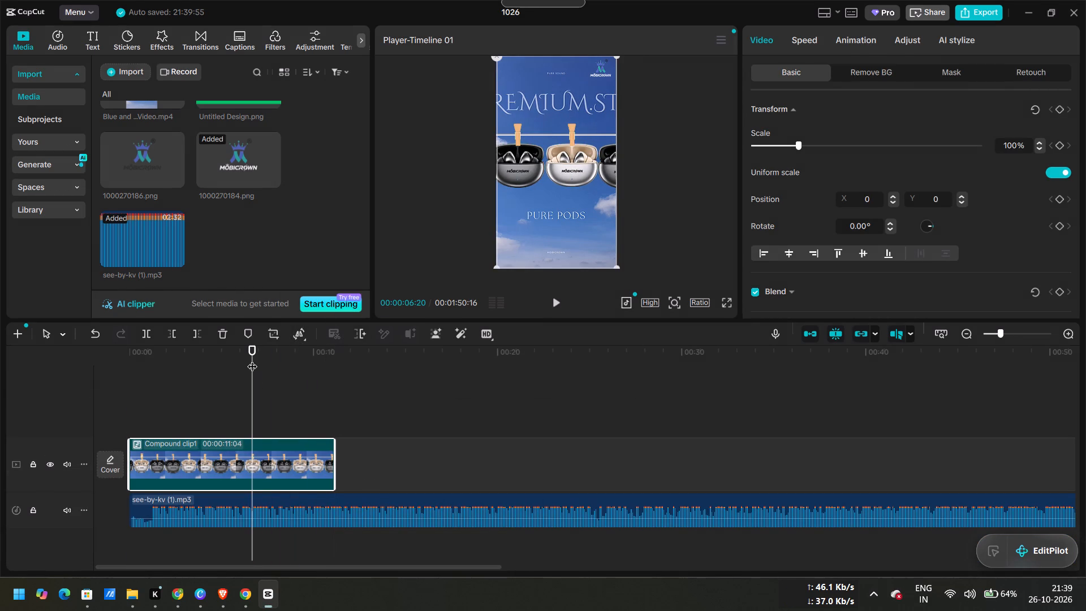
Slow the compound clip to 0.59x speed and play the slowed video through from the start.
{"action": "left_click", "coordinate": [812, 43]}
{"action": "left_click", "coordinate": [822, 127]}
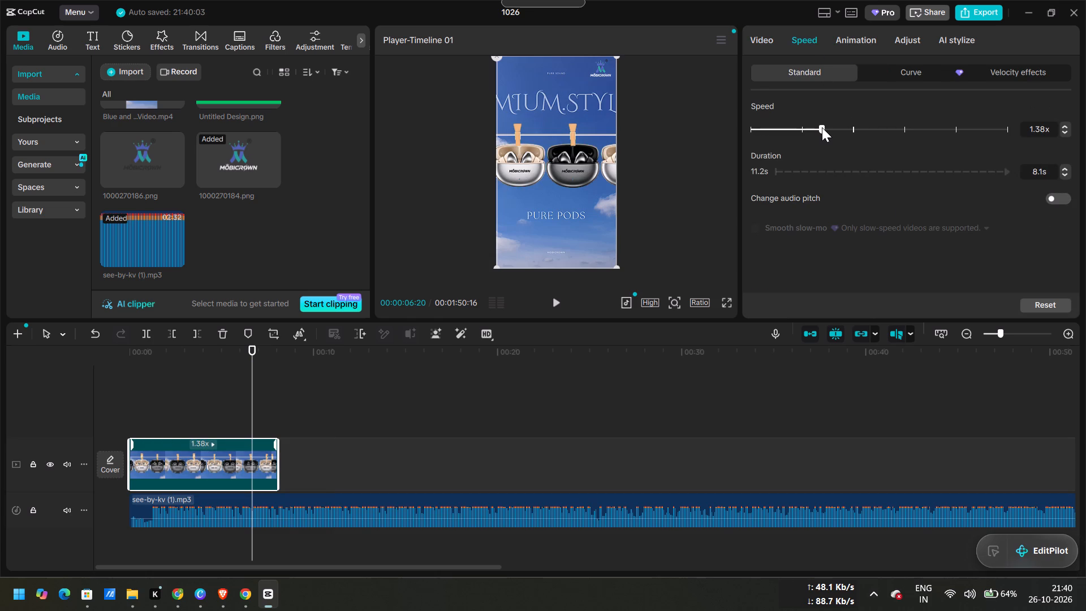
{"action": "left_click", "coordinate": [779, 130]}
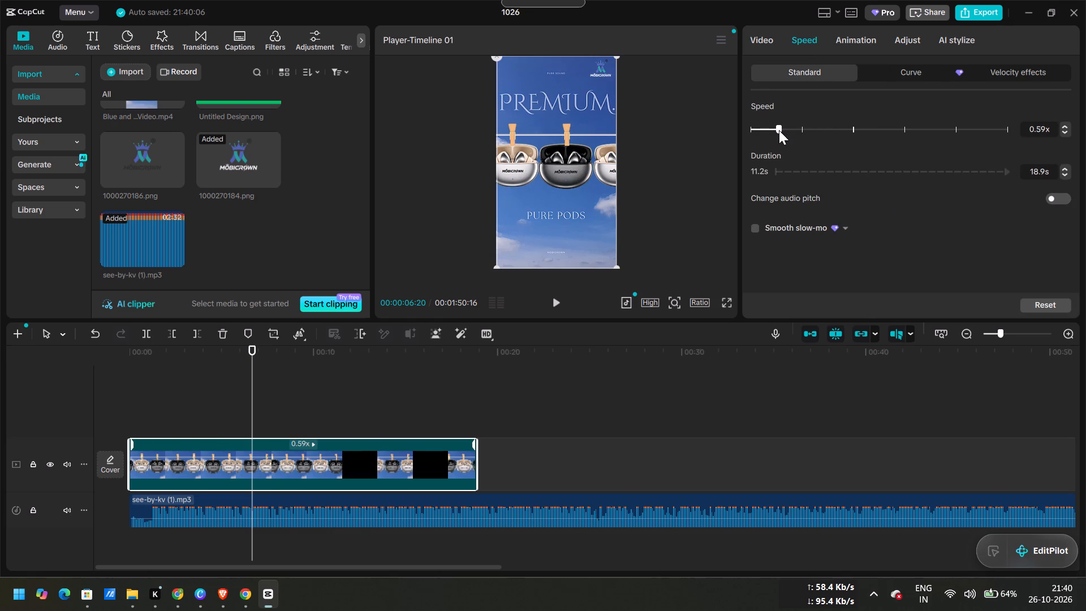
{"action": "left_click", "coordinate": [131, 354]}
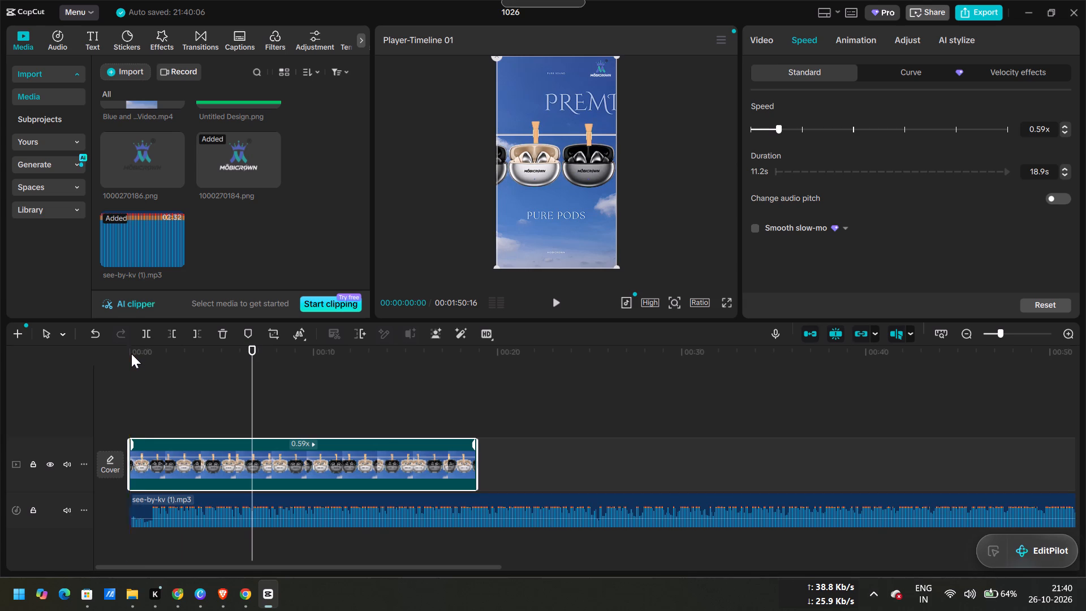
{"action": "key", "text": "space"}
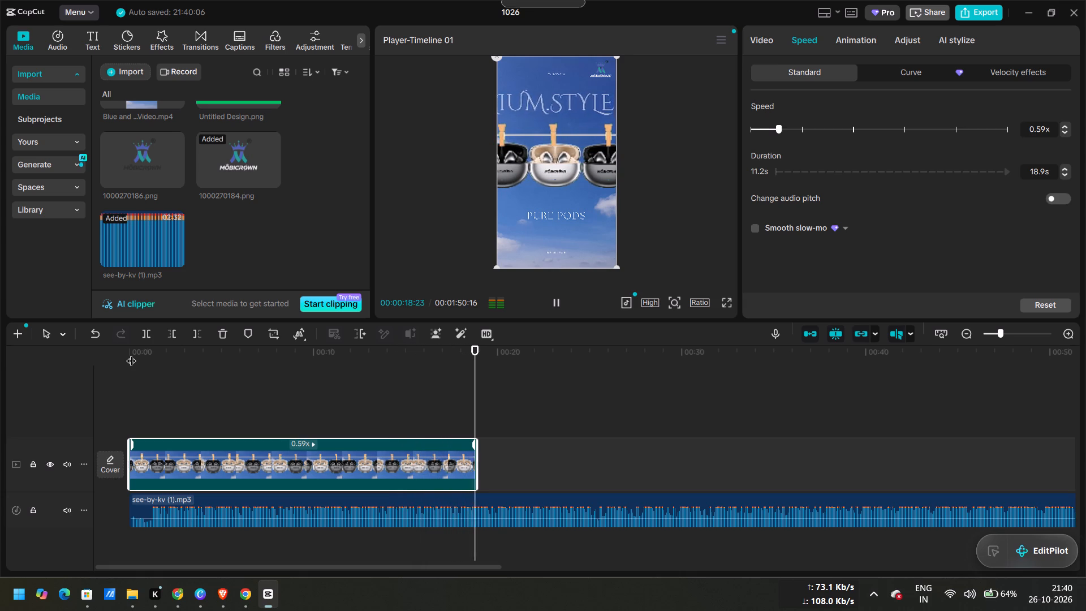
{"action": "key", "text": "space"}
{"action": "left_click", "coordinate": [156, 365]}
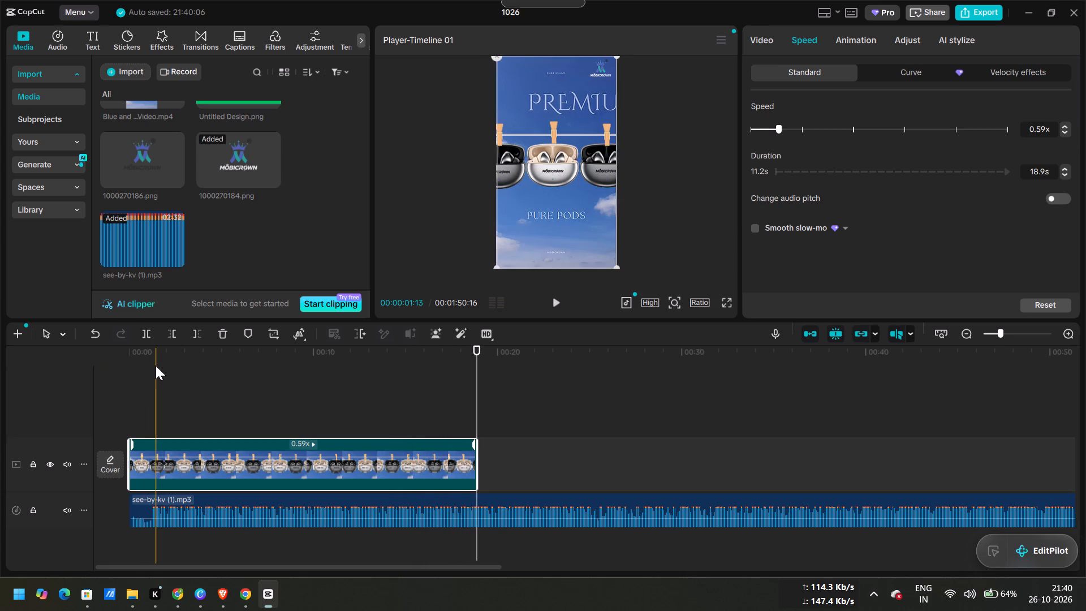
Search the video effects library for CLOUD and reload the search.
{"action": "left_click", "coordinate": [166, 39]}
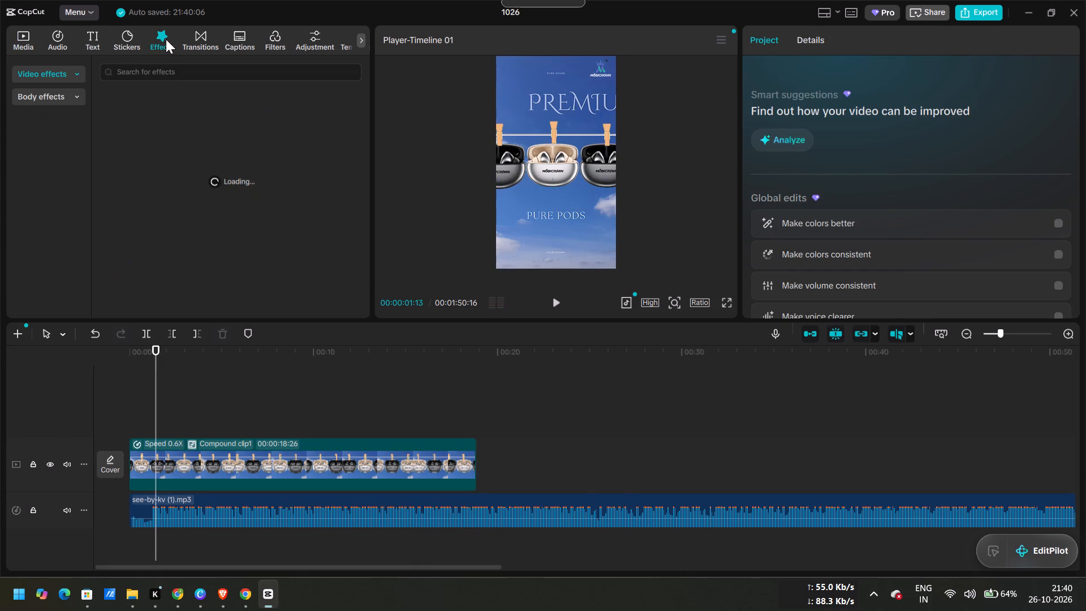
{"action": "left_click", "coordinate": [186, 70]}
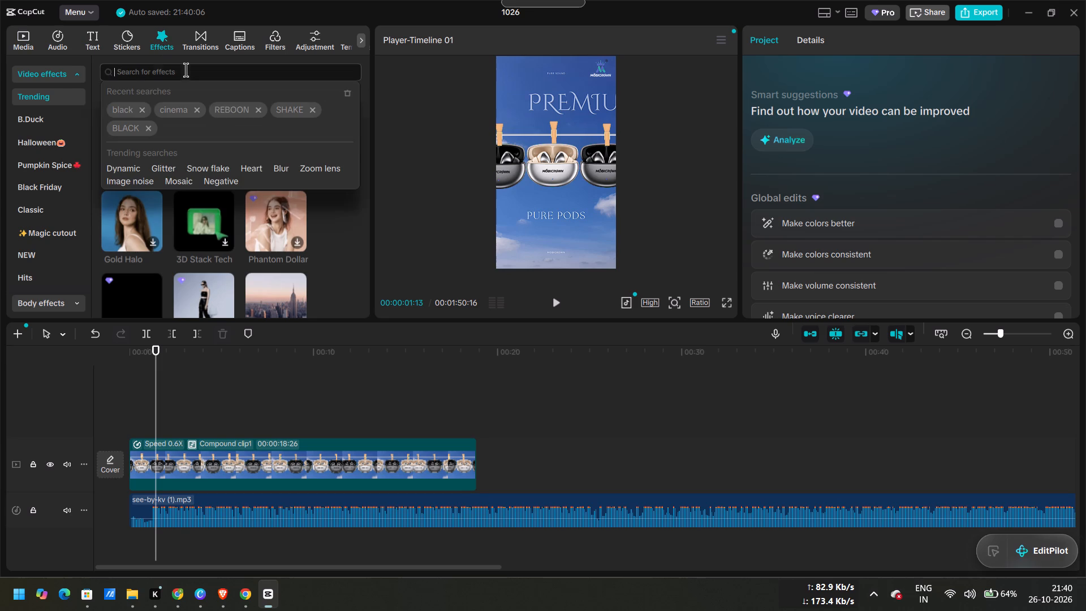
{"action": "type", "text": "CLUDE"}
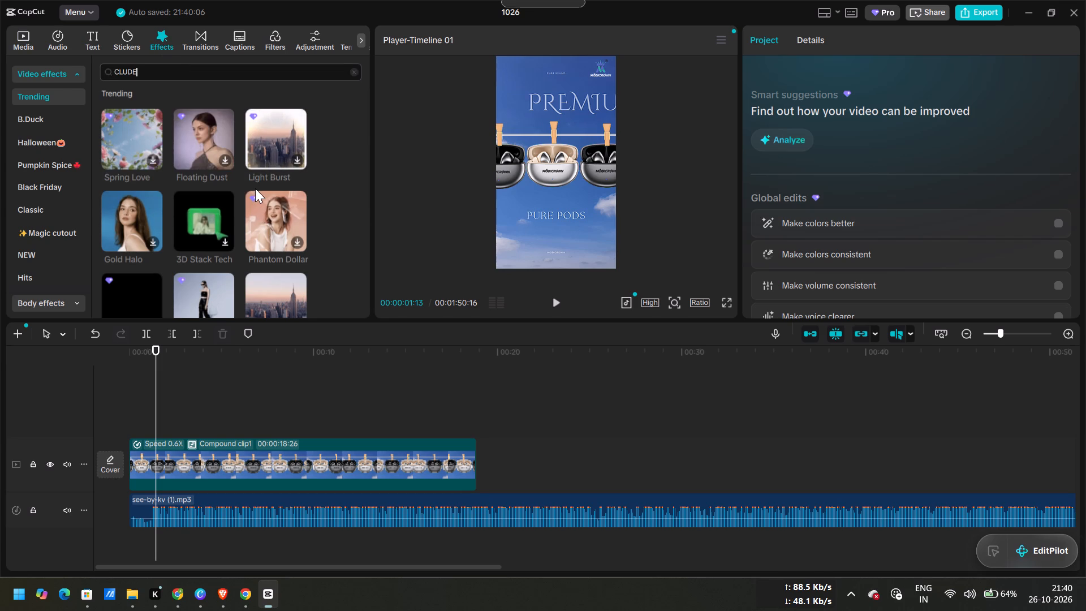
{"action": "key", "text": "BackSpace"}
{"action": "key", "text": "BackSpace"}
{"action": "key", "text": "BackSpace"}
{"action": "key", "text": "BackSpace"}
{"action": "key", "text": "BackSpace"}
{"action": "key", "text": "BackSpace"}
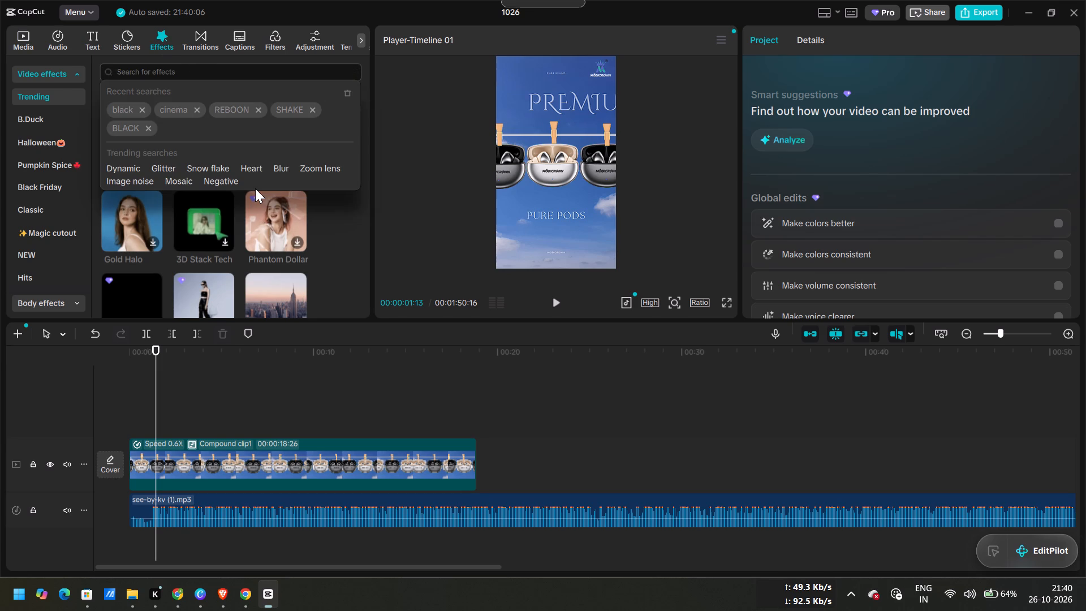
{"action": "type", "text": "CLOUDE"}
{"action": "key", "text": "BackSpace"}
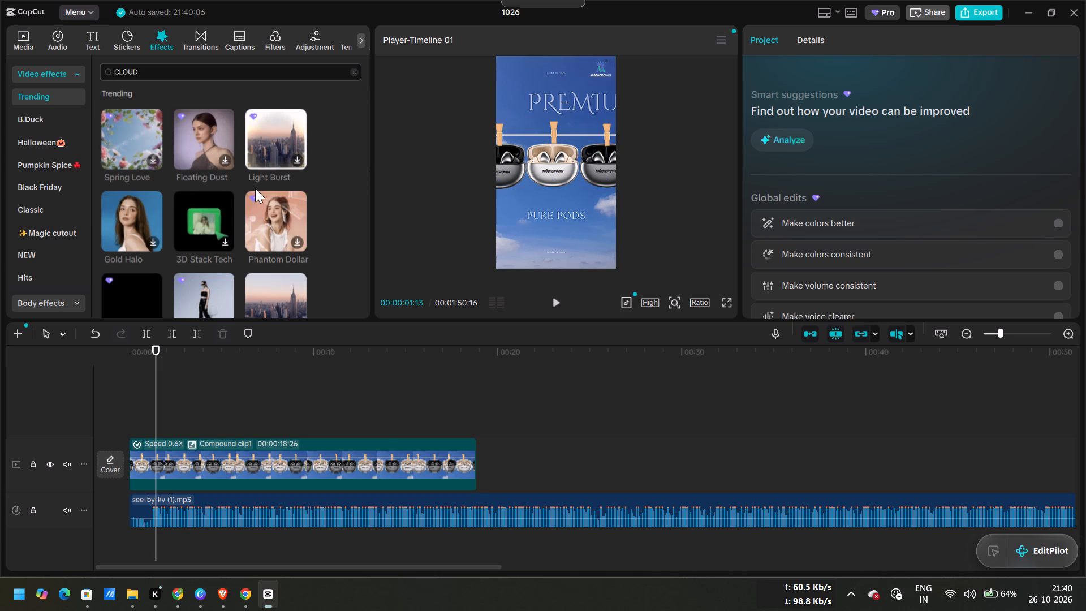
{"action": "key", "text": "Return"}
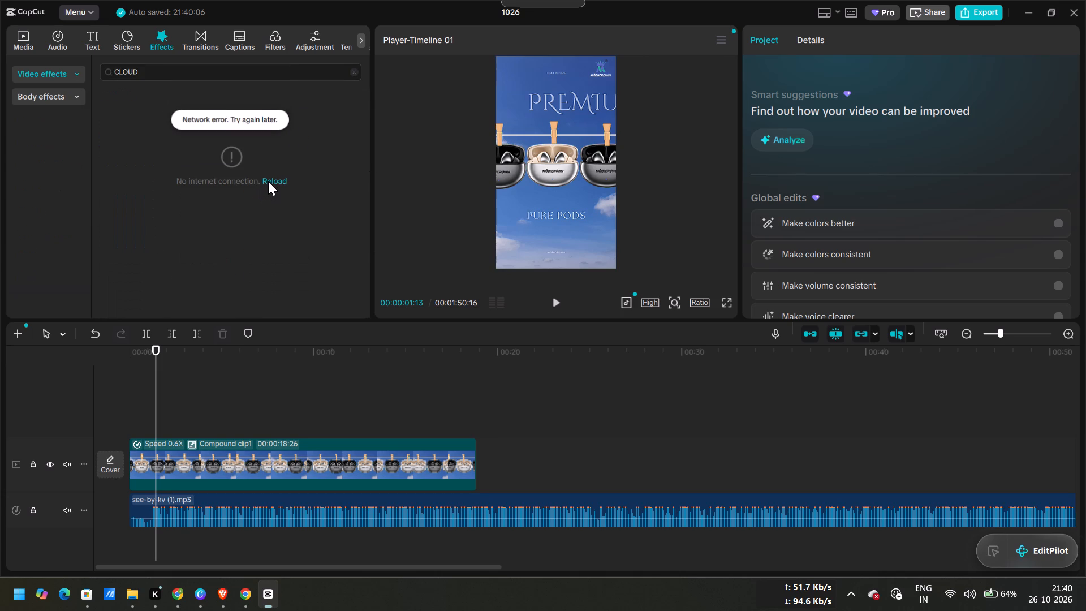
{"action": "left_click", "coordinate": [268, 181]}
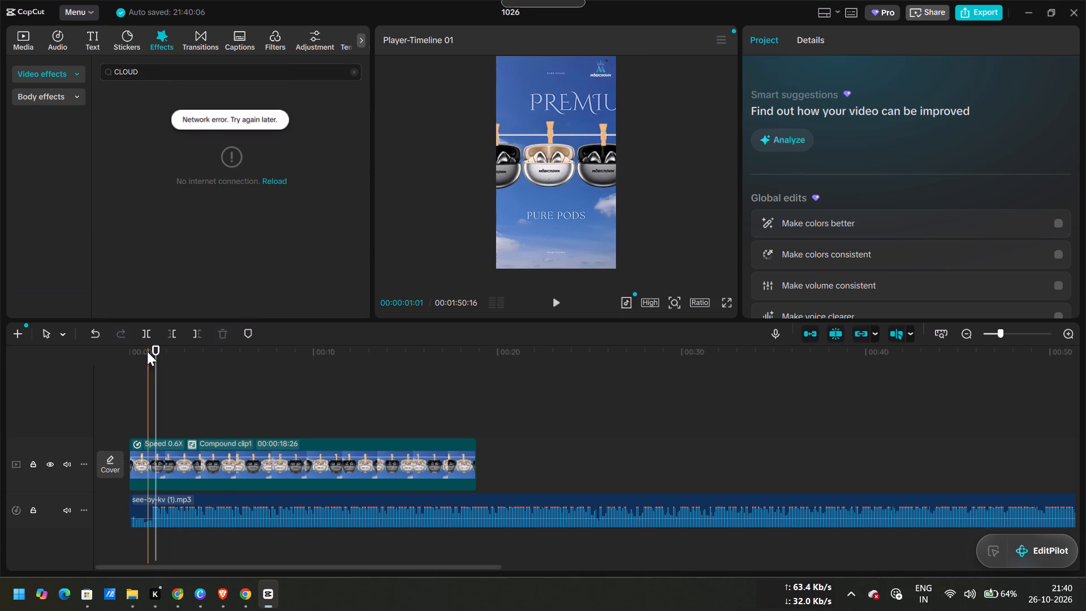
Split see-by-kv (1).mp3 at the compound clip's end, 00:00:18:26, and delete the part after the cut.
{"action": "left_click", "coordinate": [146, 351]}
{"action": "key", "text": "space"}
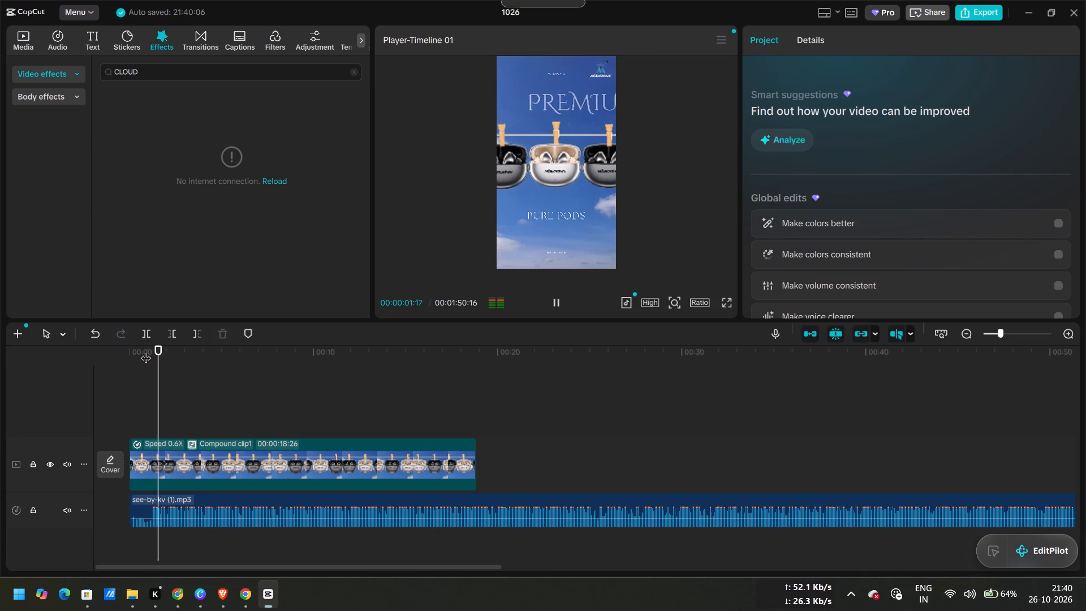
{"action": "key", "text": "space"}
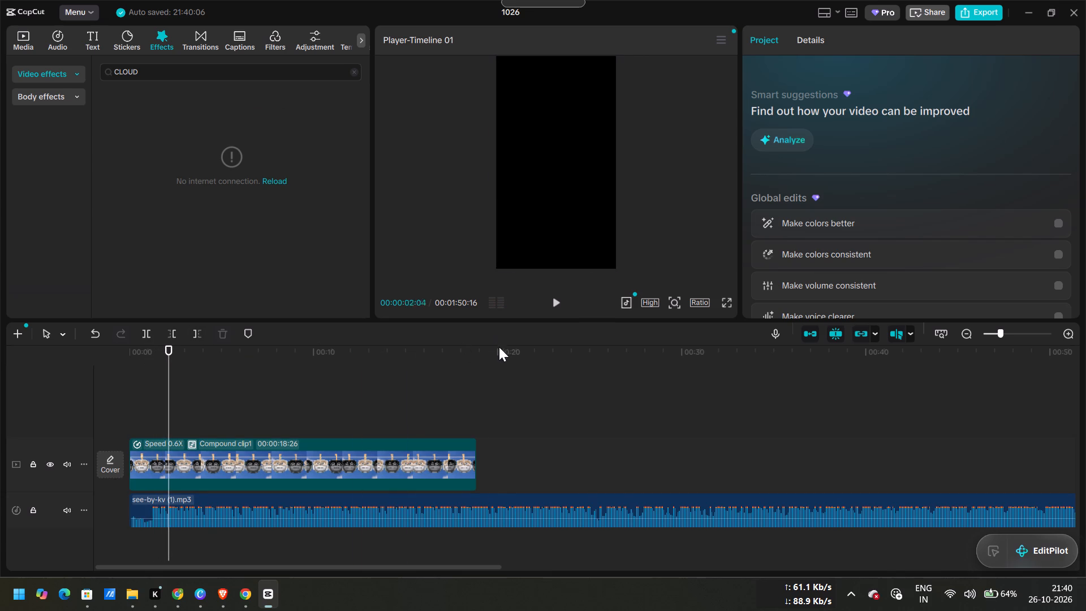
{"action": "left_click", "coordinate": [488, 359]}
{"action": "left_click_drag", "start_coordinate": [488, 359], "coordinate": [477, 364]}
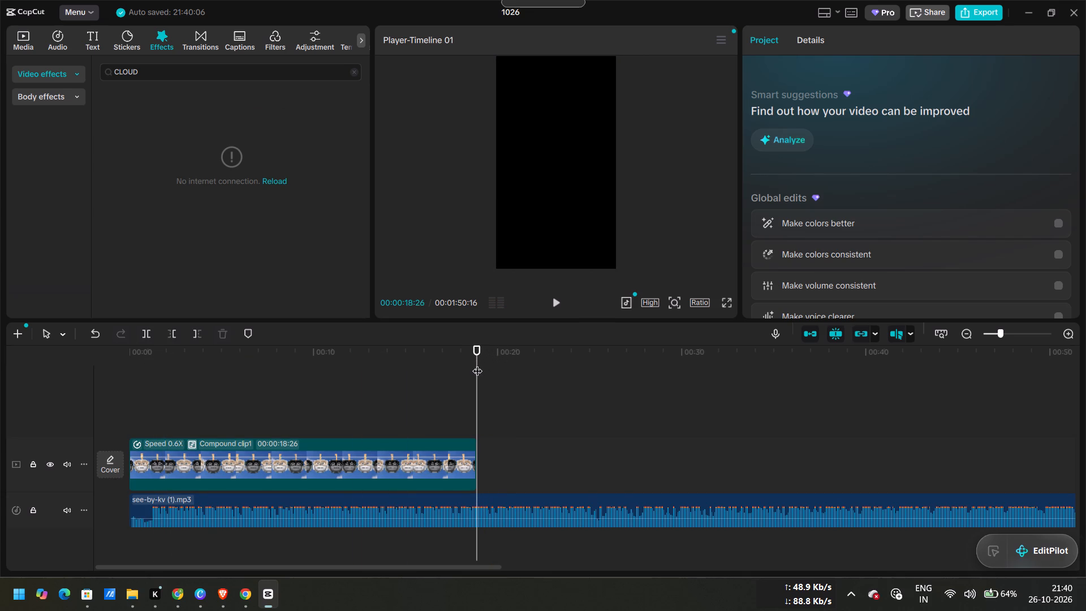
{"action": "left_click", "coordinate": [473, 501]}
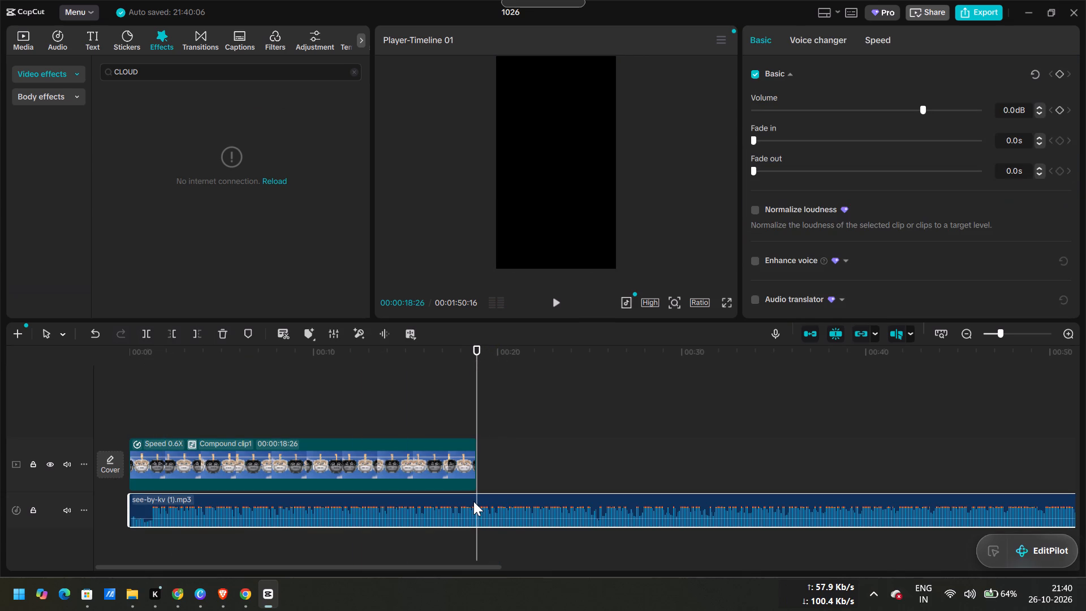
{"action": "key", "text": "ctrl+b"}
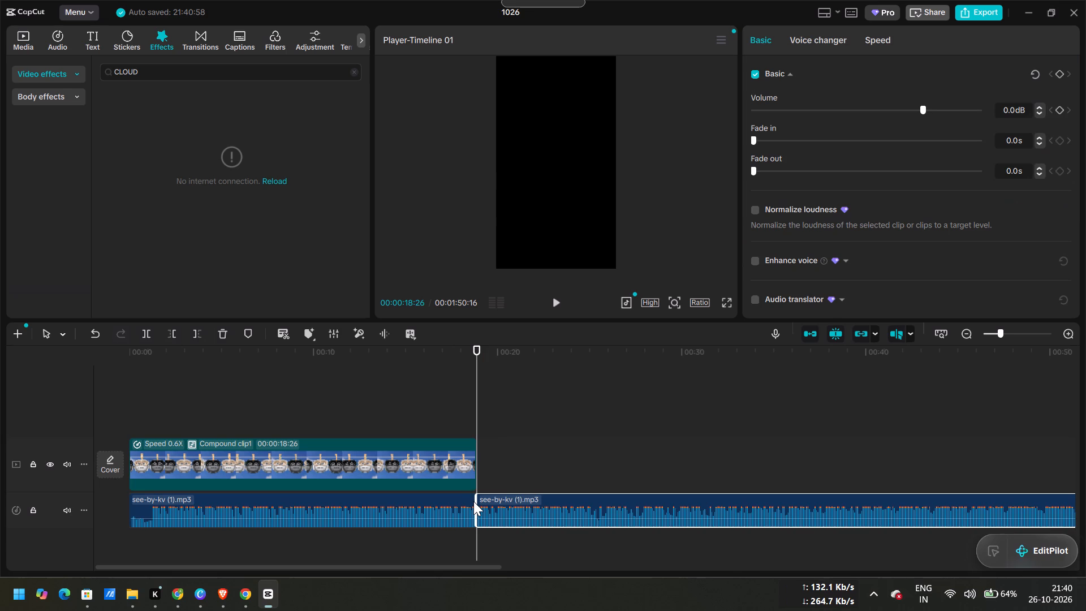
{"action": "key", "text": "Delete"}
Add a 0.9 s fade-out to the end of see-by-kv (1).mp3 and preview the ending.
{"action": "left_click", "coordinate": [473, 501]}
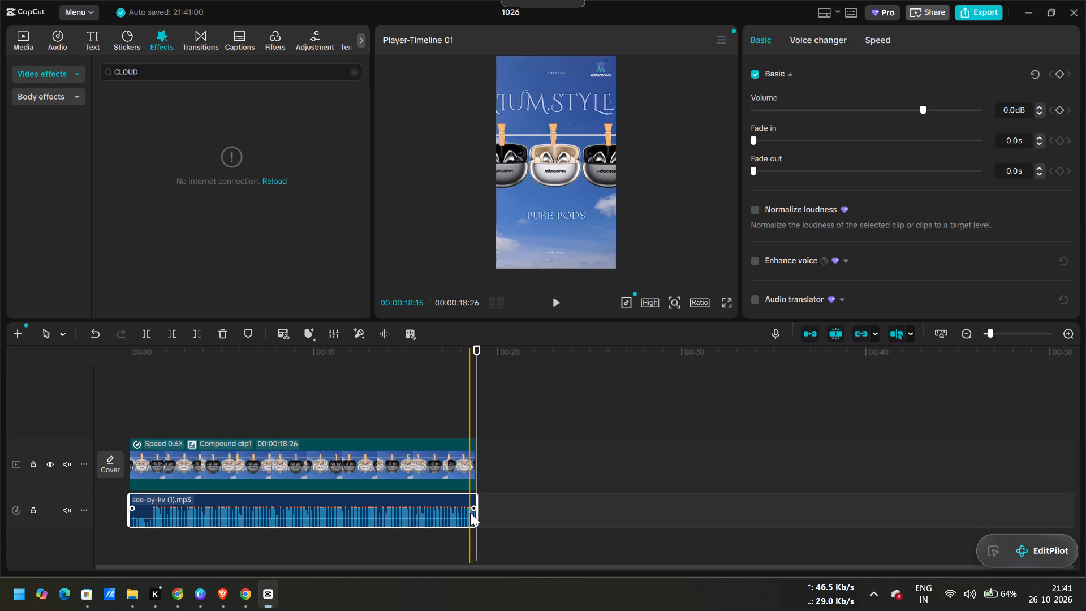
{"action": "left_click_drag", "start_coordinate": [471, 511], "coordinate": [455, 511]}
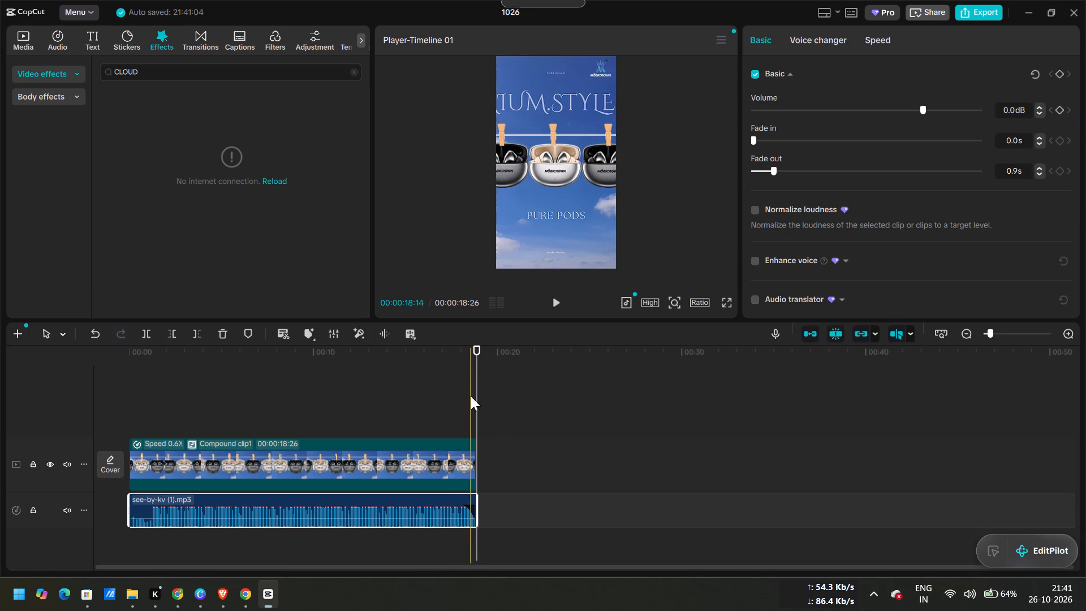
{"action": "left_click", "coordinate": [460, 355]}
{"action": "key", "text": "space"}
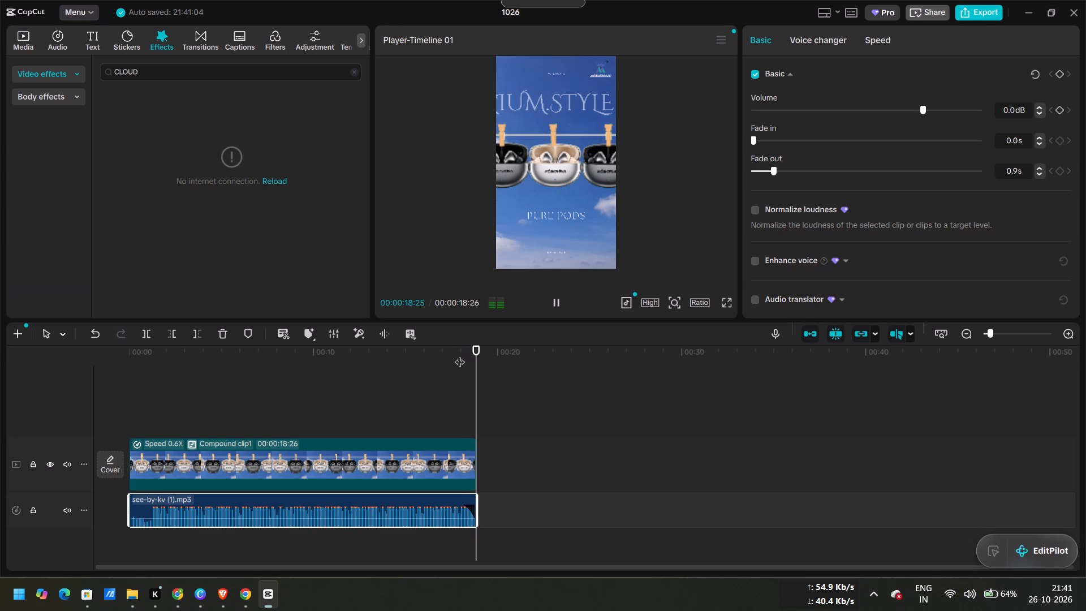
Open the export settings and set a Custom bit rate of 23800 Kbps using VBR (Variable Bit Rate).
{"action": "left_click", "coordinate": [976, 13]}
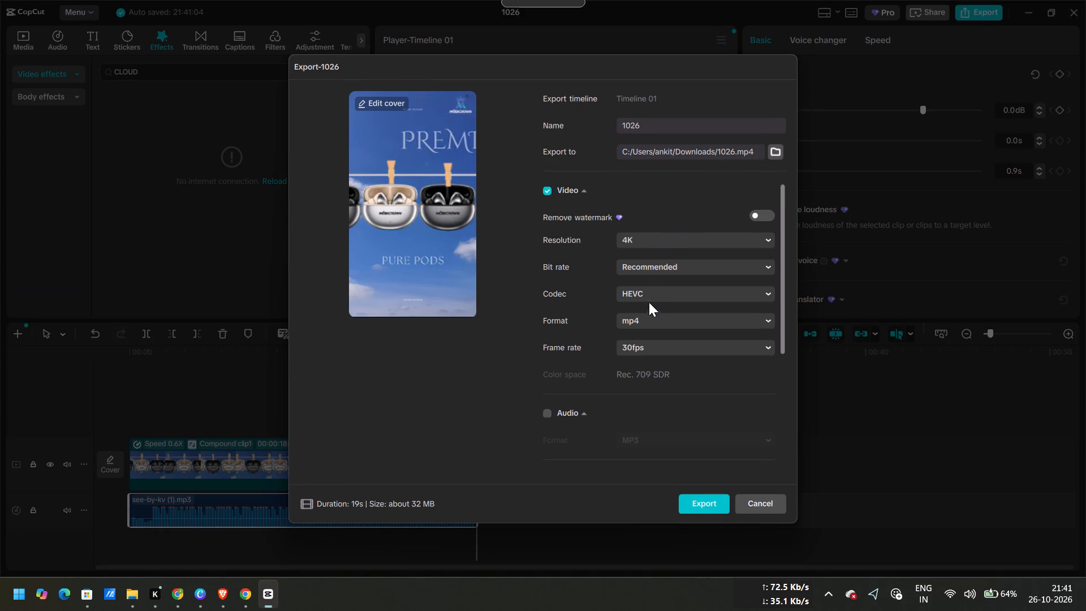
{"action": "left_click", "coordinate": [657, 266]}
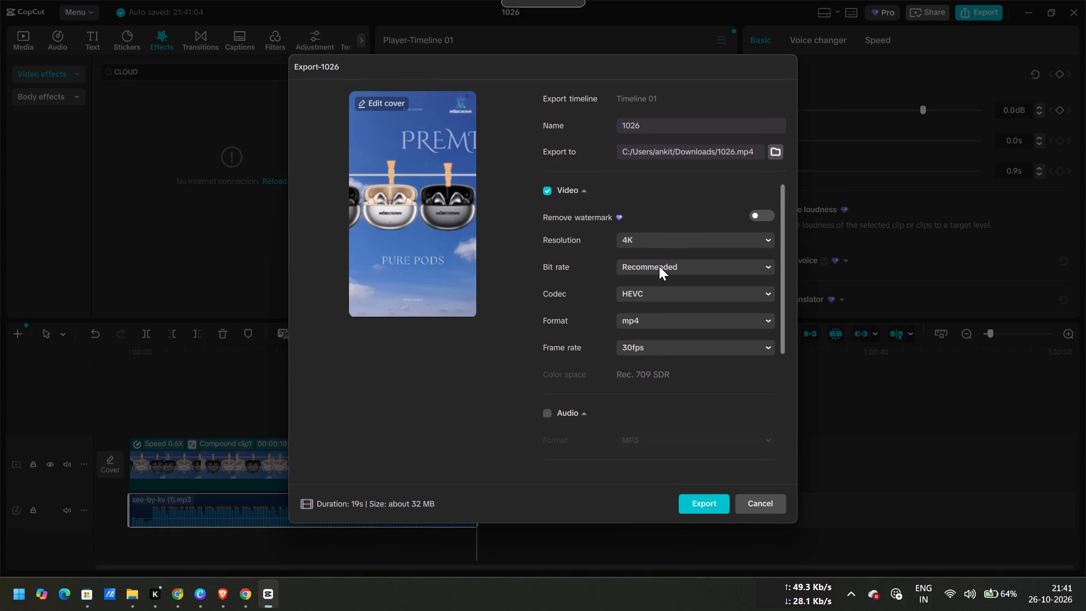
{"action": "left_click", "coordinate": [663, 266]}
{"action": "left_click", "coordinate": [663, 266]}
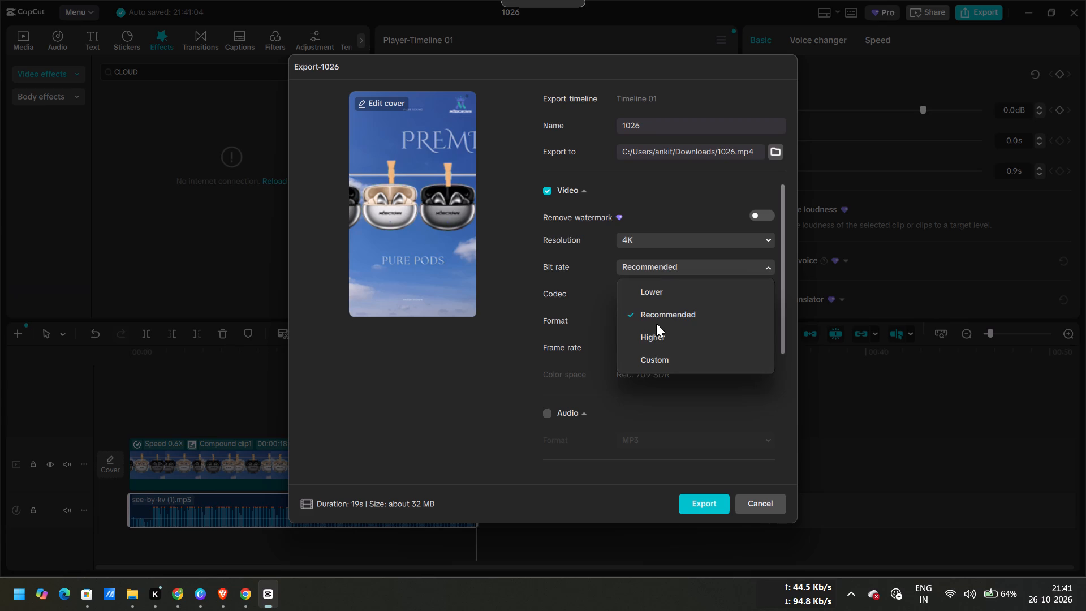
{"action": "left_click", "coordinate": [662, 332]}
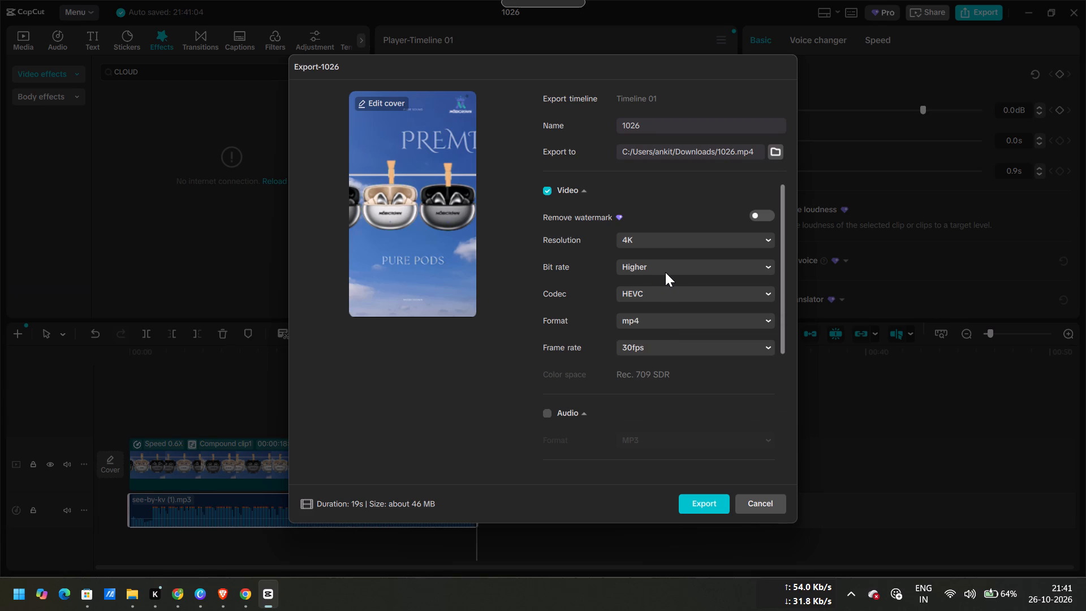
{"action": "left_click", "coordinate": [665, 272]}
{"action": "left_click", "coordinate": [663, 359]}
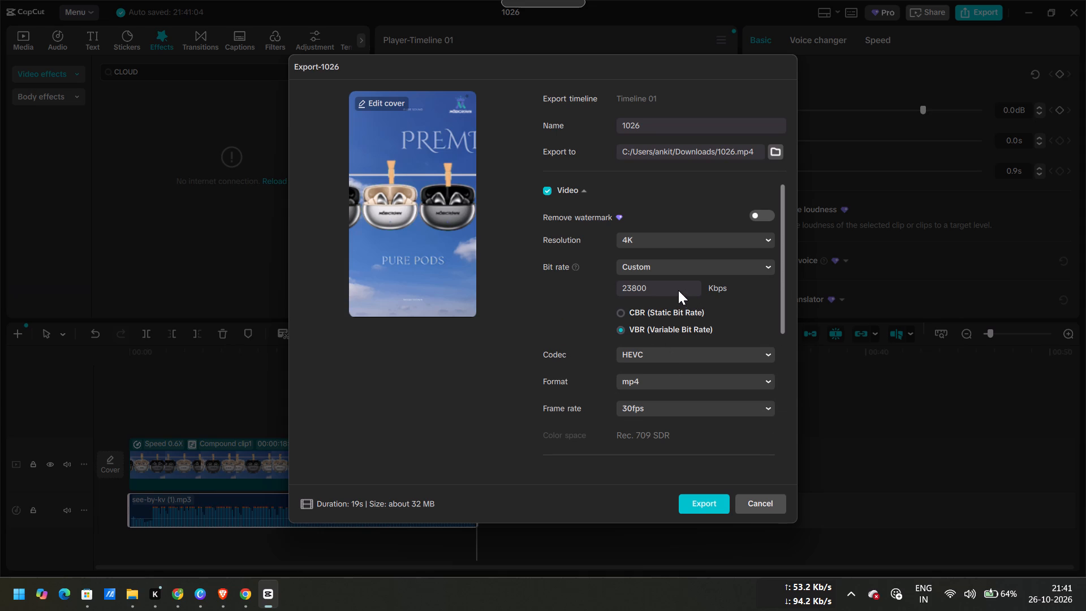
{"action": "left_click", "coordinate": [676, 287]}
{"action": "left_click", "coordinate": [719, 289]}
{"action": "left_click", "coordinate": [664, 313]}
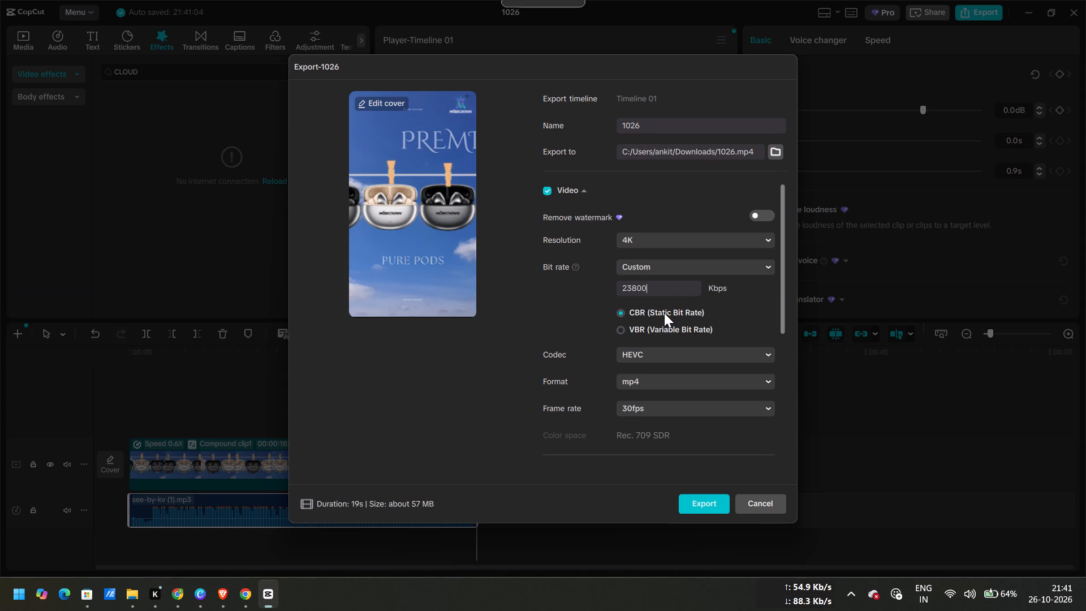
{"action": "left_click", "coordinate": [649, 332]}
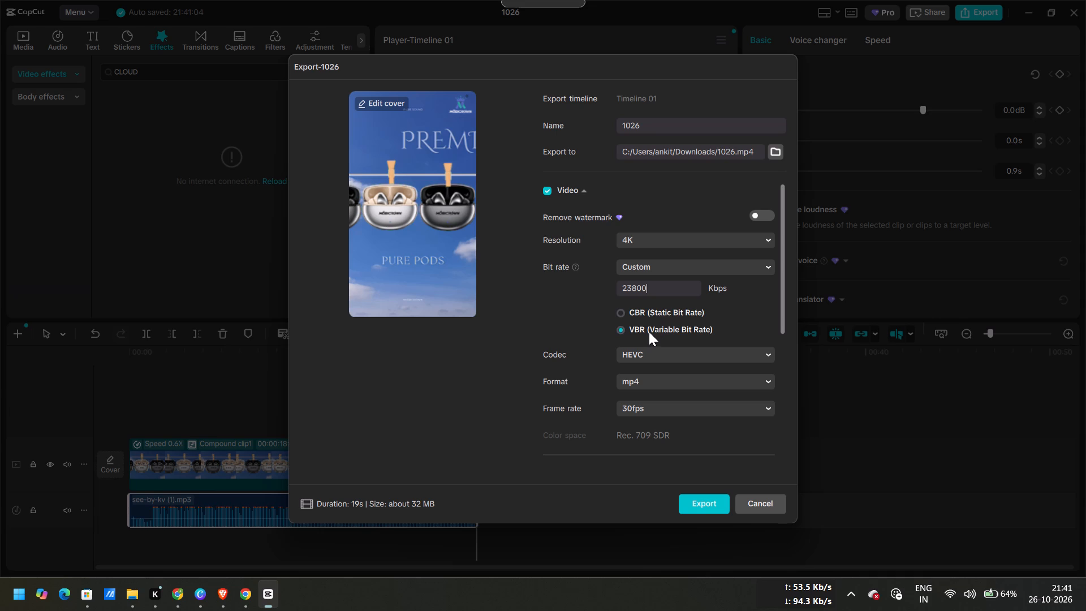
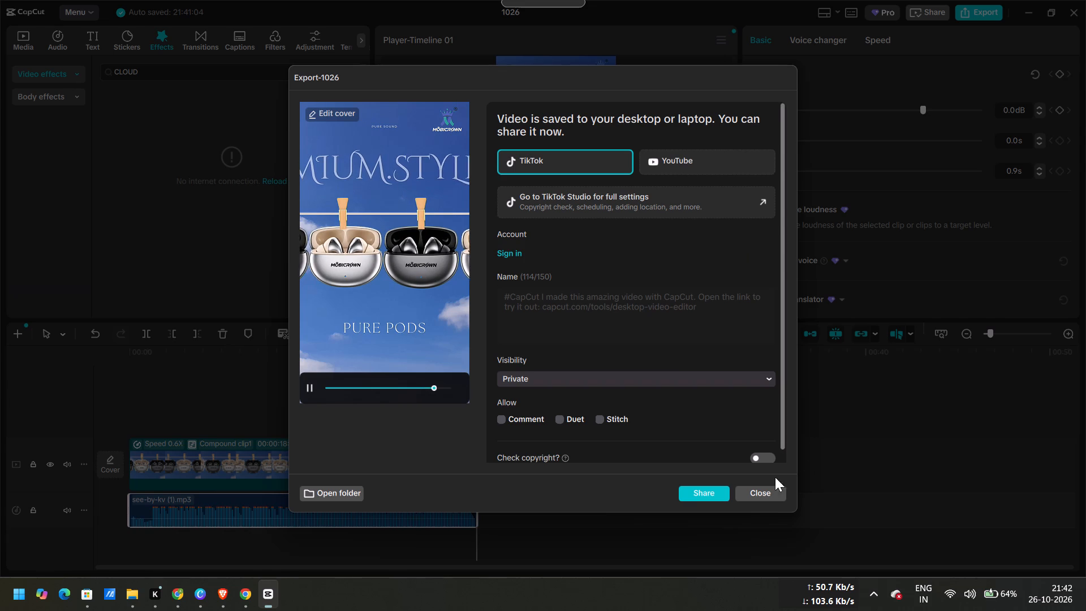
Close the export dialog of project 1026 and switch to Canva.
{"action": "left_click", "coordinate": [761, 493]}
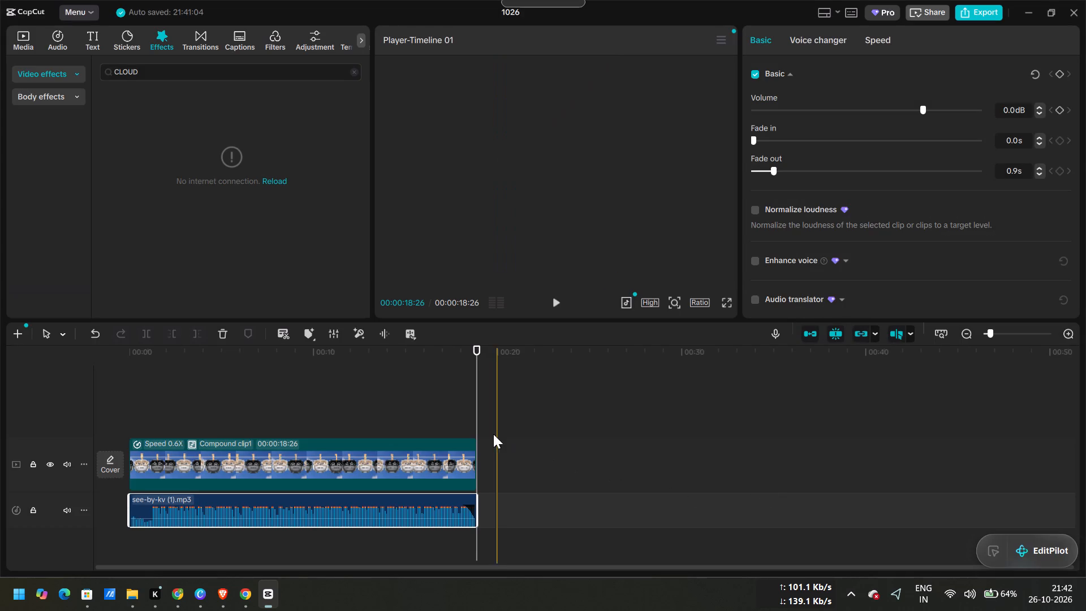
{"action": "left_click", "coordinate": [207, 600]}
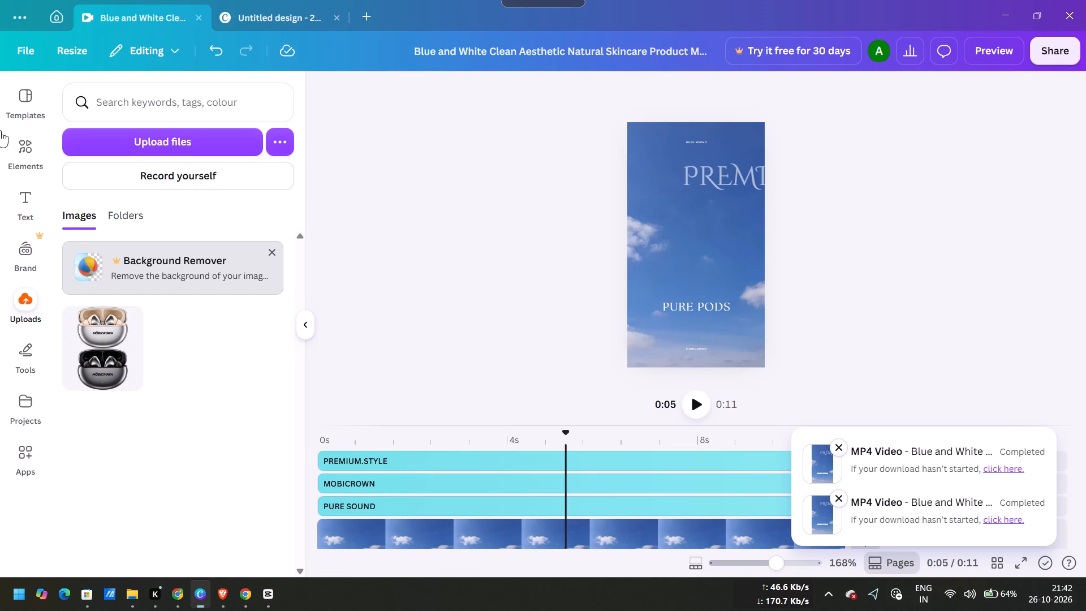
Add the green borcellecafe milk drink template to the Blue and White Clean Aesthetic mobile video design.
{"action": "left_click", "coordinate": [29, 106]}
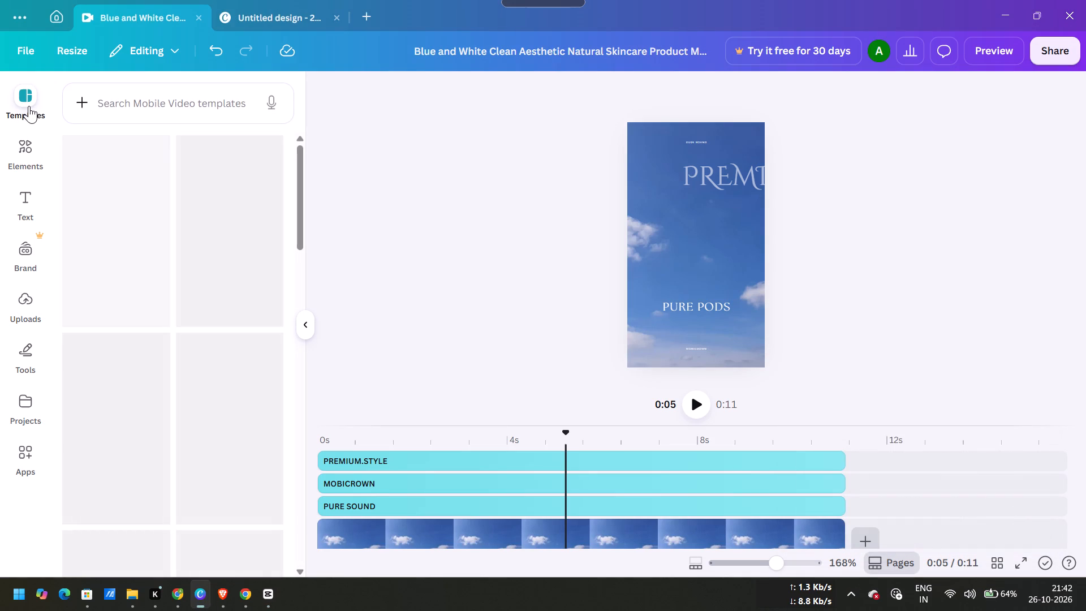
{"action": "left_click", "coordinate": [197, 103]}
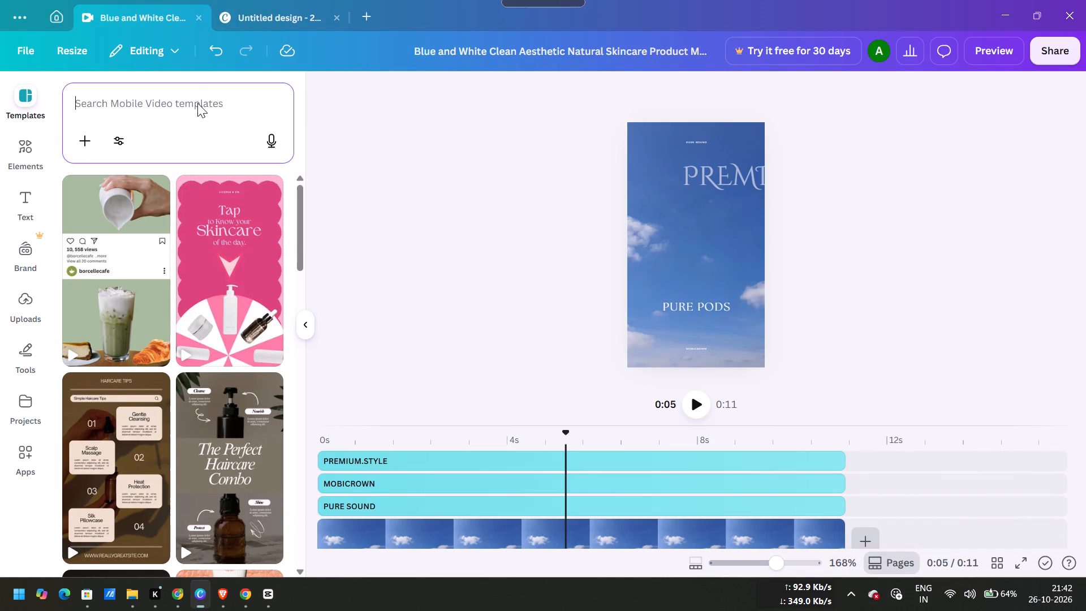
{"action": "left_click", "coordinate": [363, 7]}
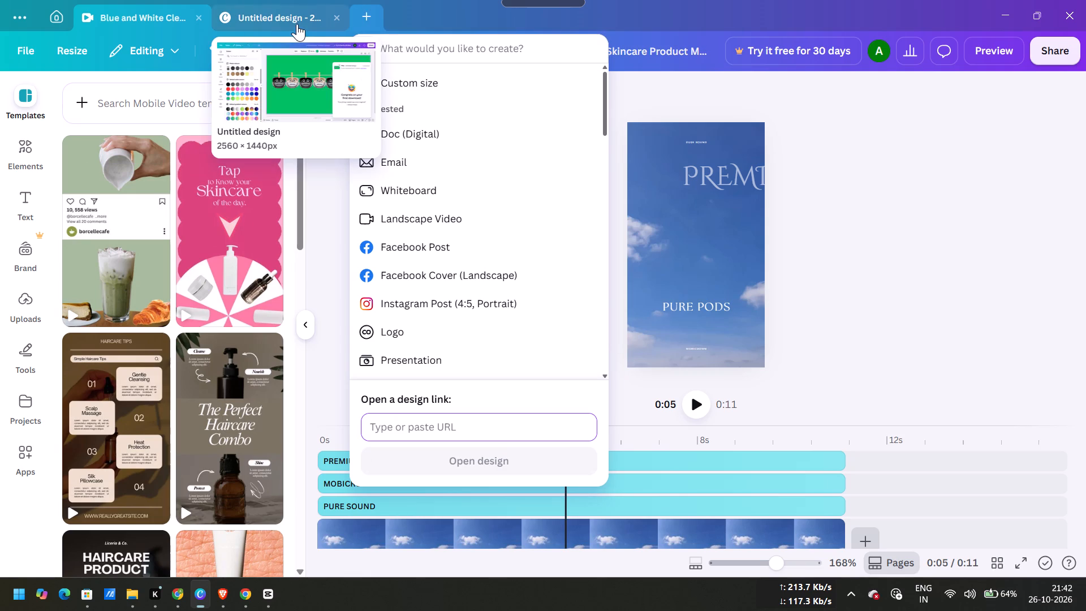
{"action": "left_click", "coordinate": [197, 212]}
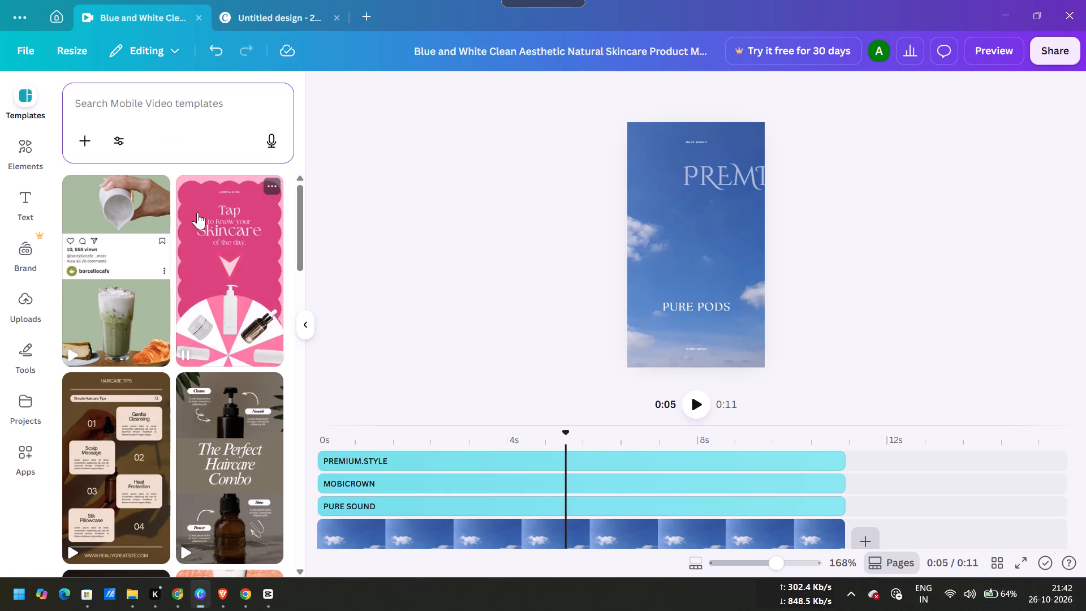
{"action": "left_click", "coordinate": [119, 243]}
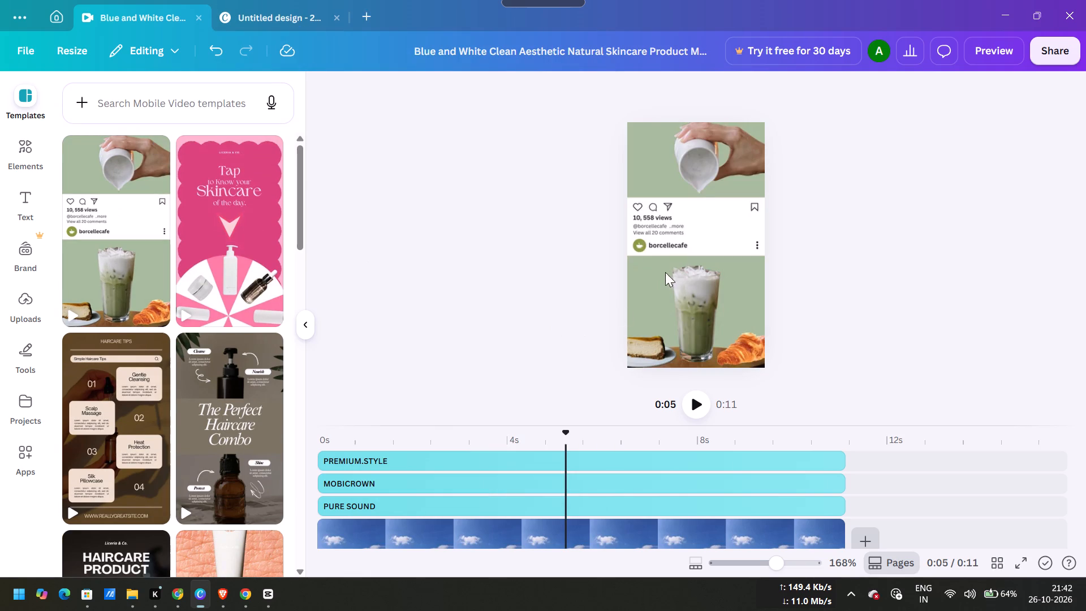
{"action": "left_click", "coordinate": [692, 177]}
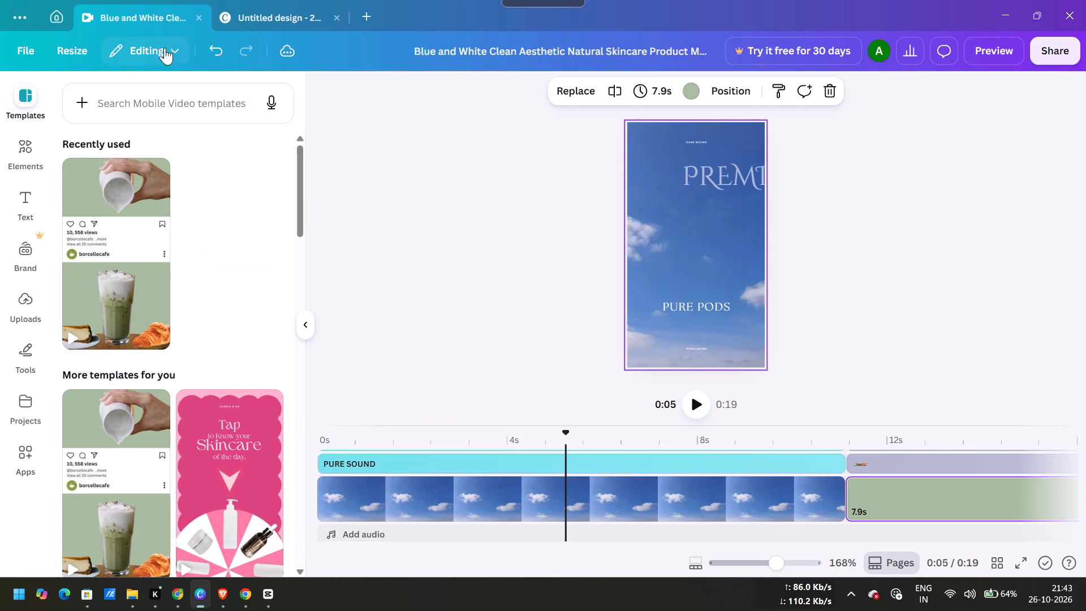
Close the Blue and White Clean Aesthetic design and discard its unsaved changes.
{"action": "left_click", "coordinate": [201, 17]}
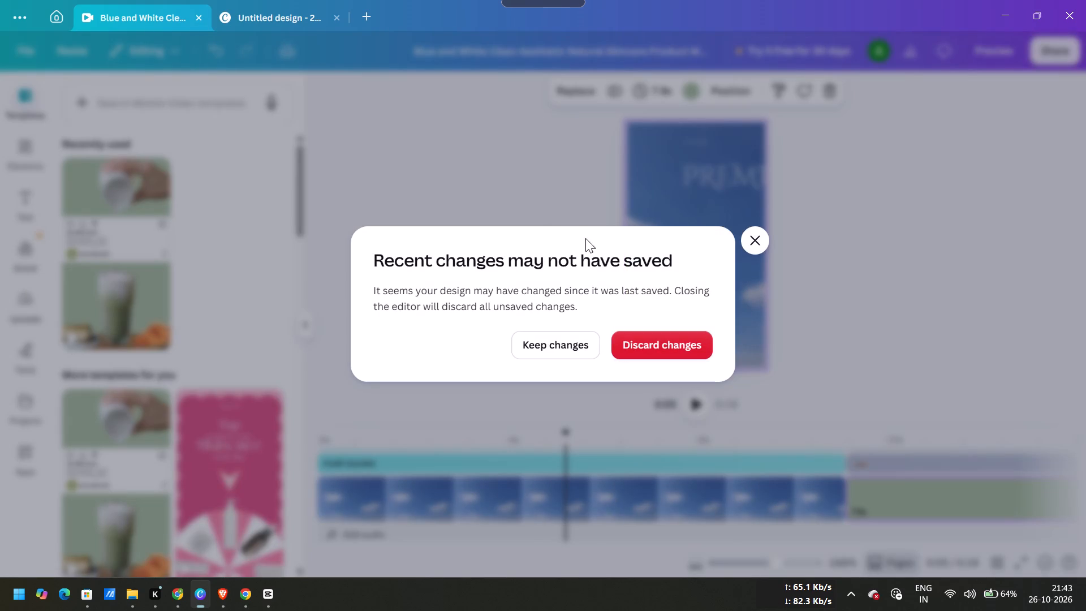
{"action": "left_click", "coordinate": [654, 343]}
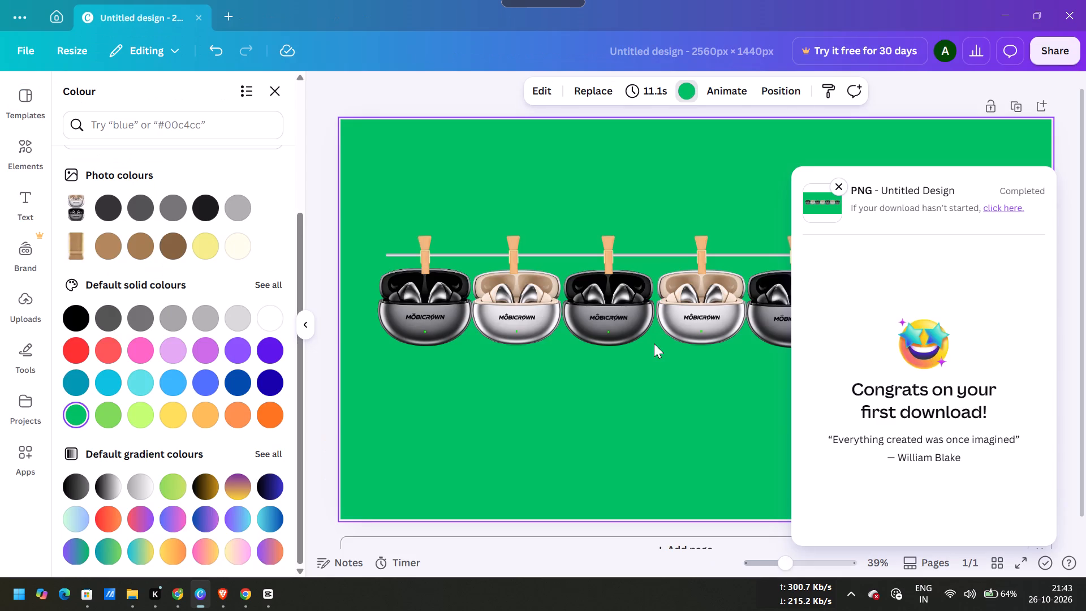
Go to the Canva home page and close the open skincare template preview.
{"action": "left_click", "coordinate": [222, 18]}
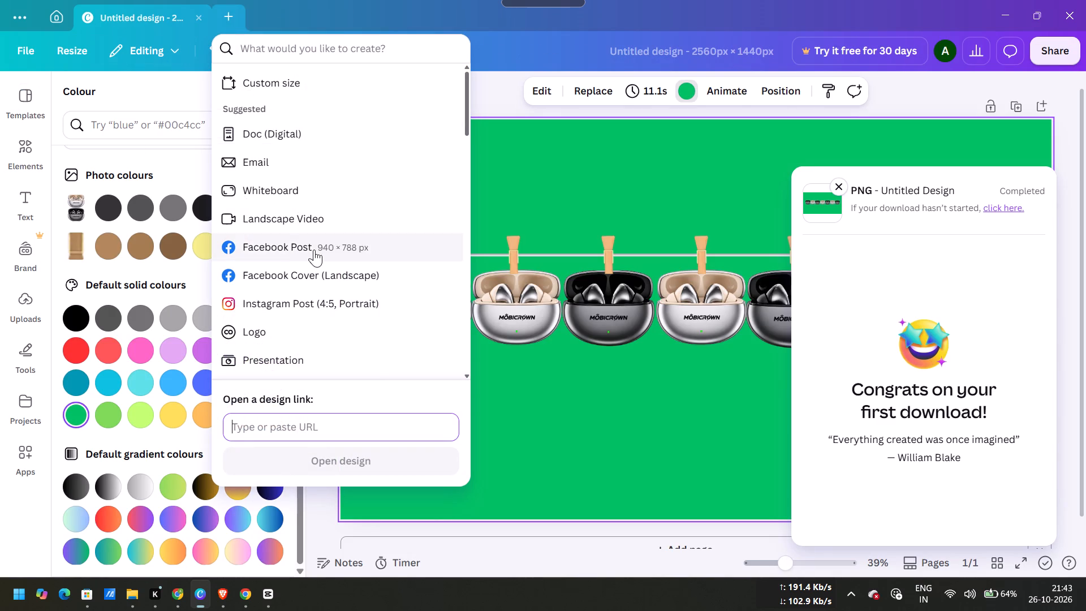
{"action": "left_click", "coordinate": [8, 115]}
{"action": "double_click", "coordinate": [8, 115]}
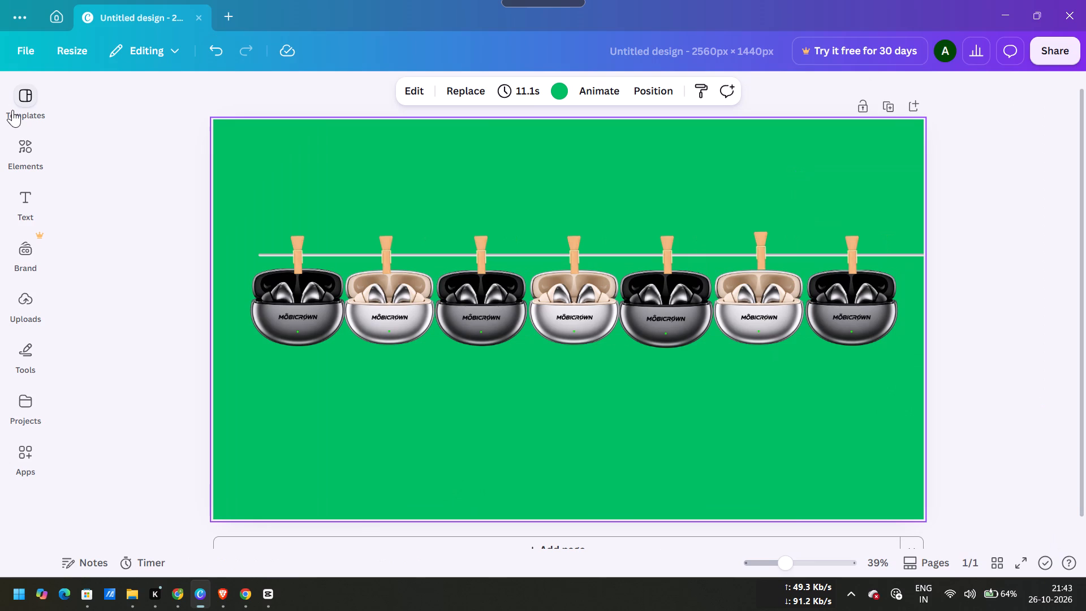
{"action": "left_click", "coordinate": [12, 110]}
{"action": "left_click", "coordinate": [60, 15]}
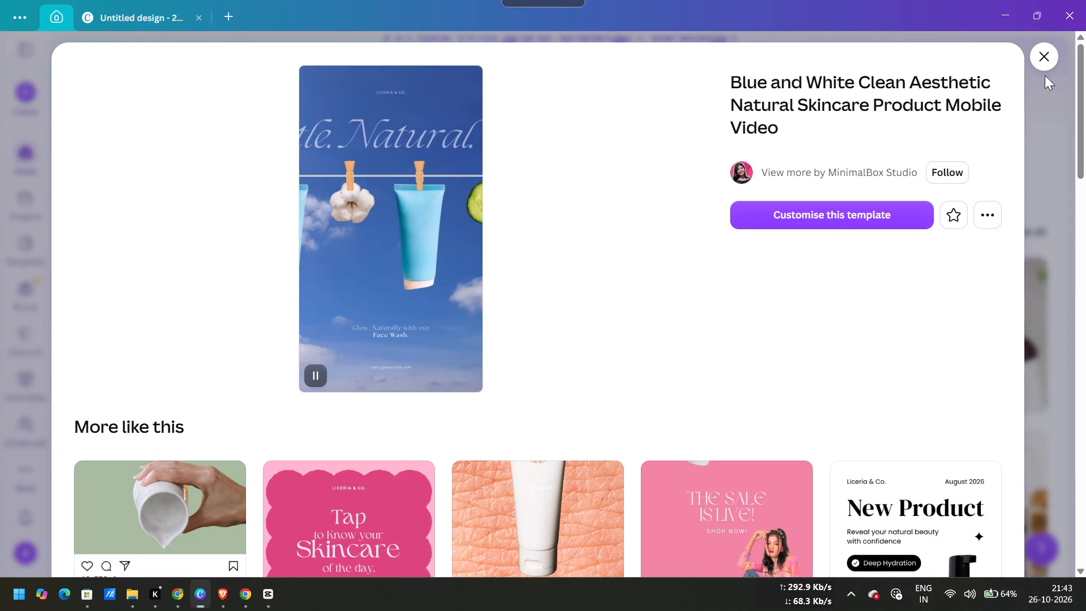
{"action": "left_click", "coordinate": [1046, 62]}
Look through the Canva templates listed for the product video search.
{"action": "scroll", "coordinate": [791, 351], "scroll_direction": "down", "scroll_amount": 1}
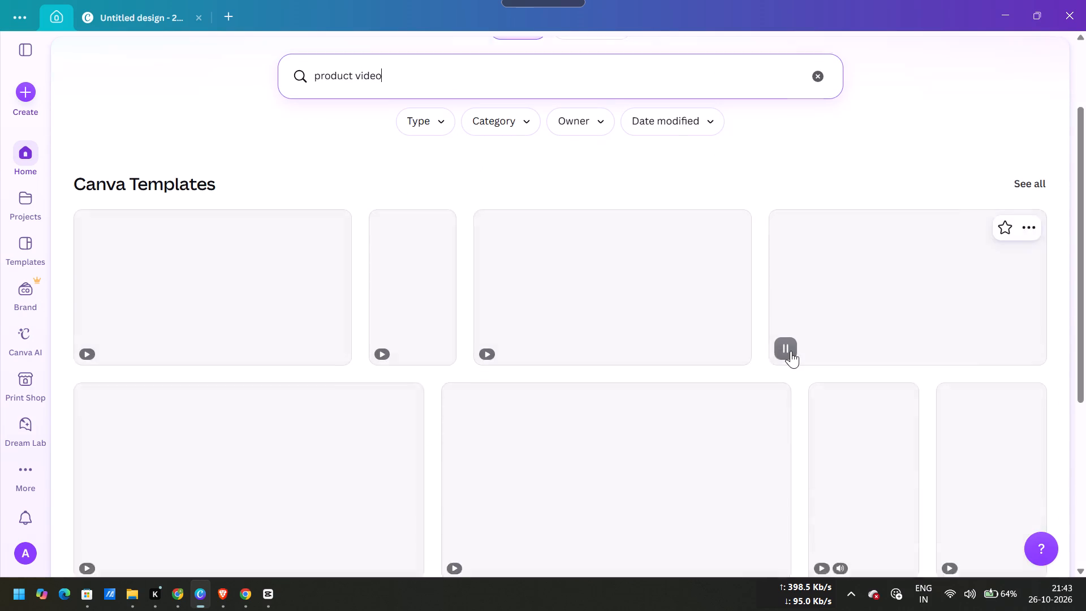
{"action": "scroll", "coordinate": [791, 351], "scroll_direction": "down", "scroll_amount": 2}
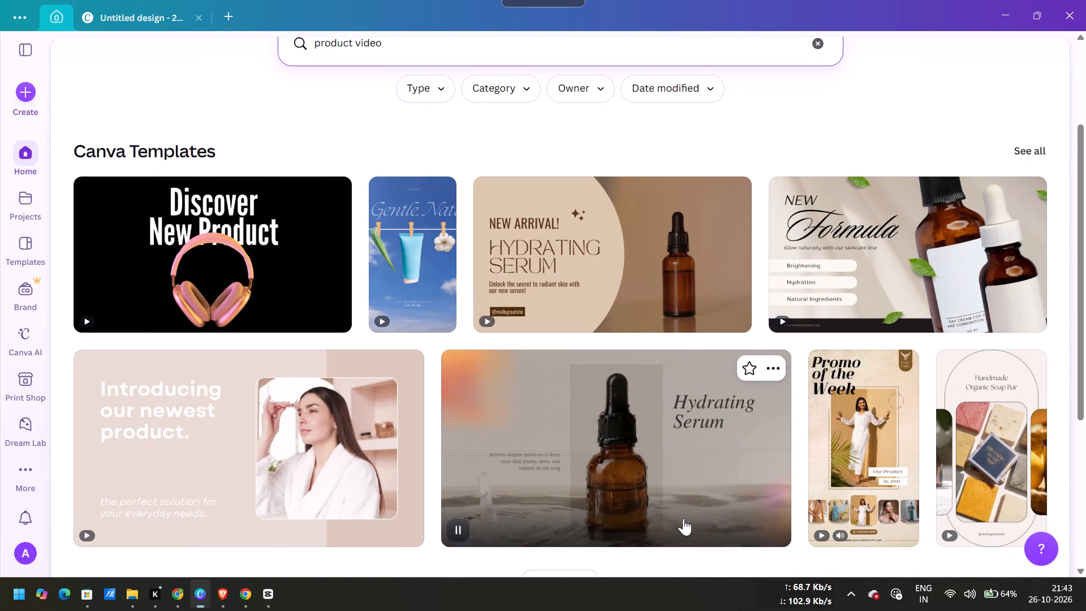
{"action": "scroll", "coordinate": [683, 518], "scroll_direction": "down", "scroll_amount": 2}
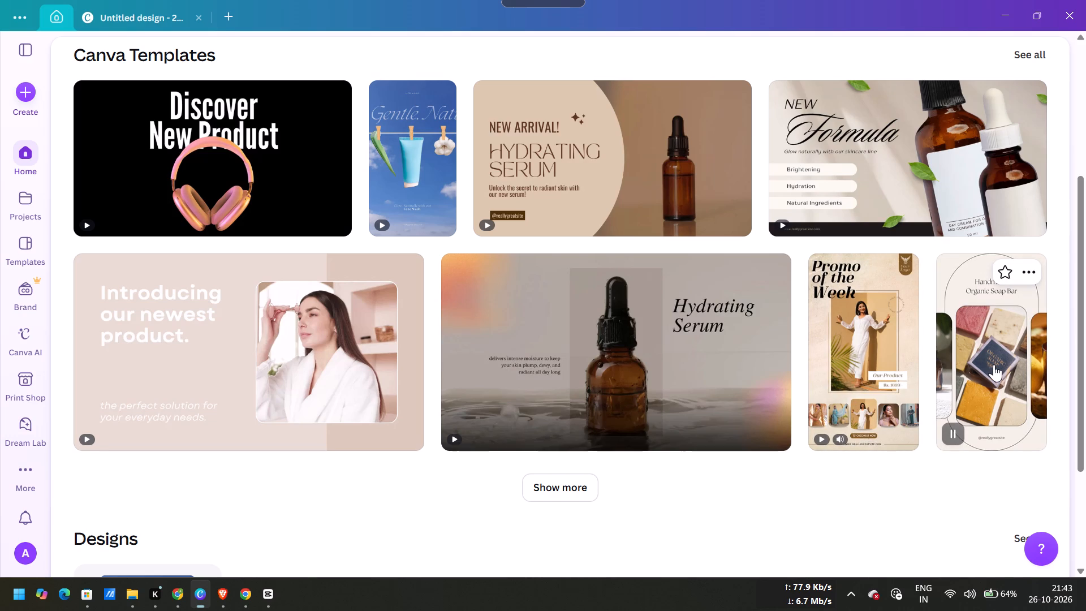
{"action": "scroll", "coordinate": [994, 364], "scroll_direction": "down", "scroll_amount": 2}
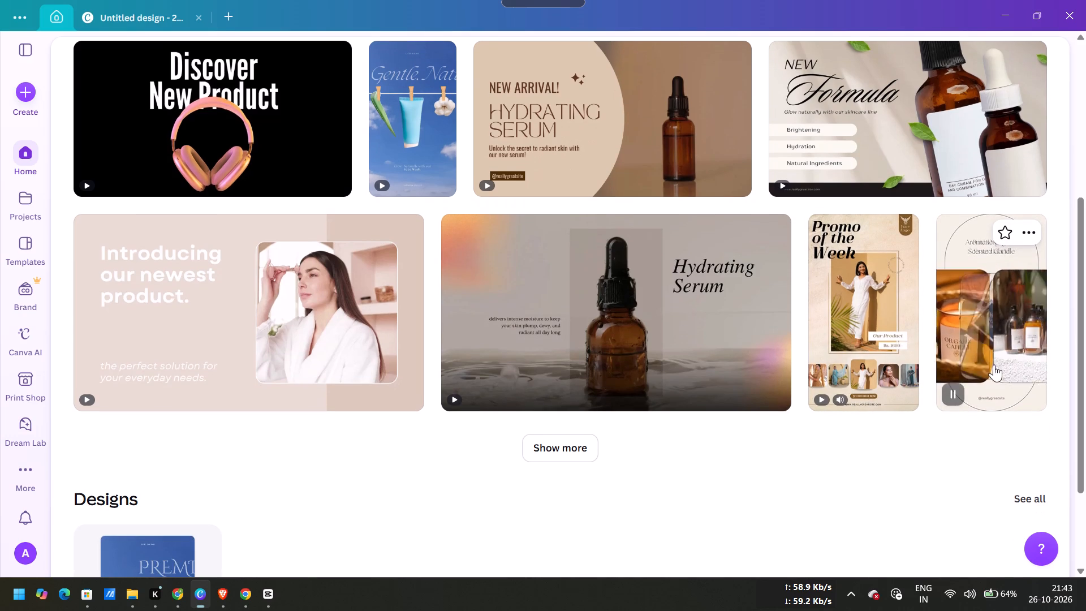
{"action": "scroll", "coordinate": [994, 364], "scroll_direction": "down", "scroll_amount": 3}
{"action": "scroll", "coordinate": [994, 364], "scroll_direction": "up", "scroll_amount": 2}
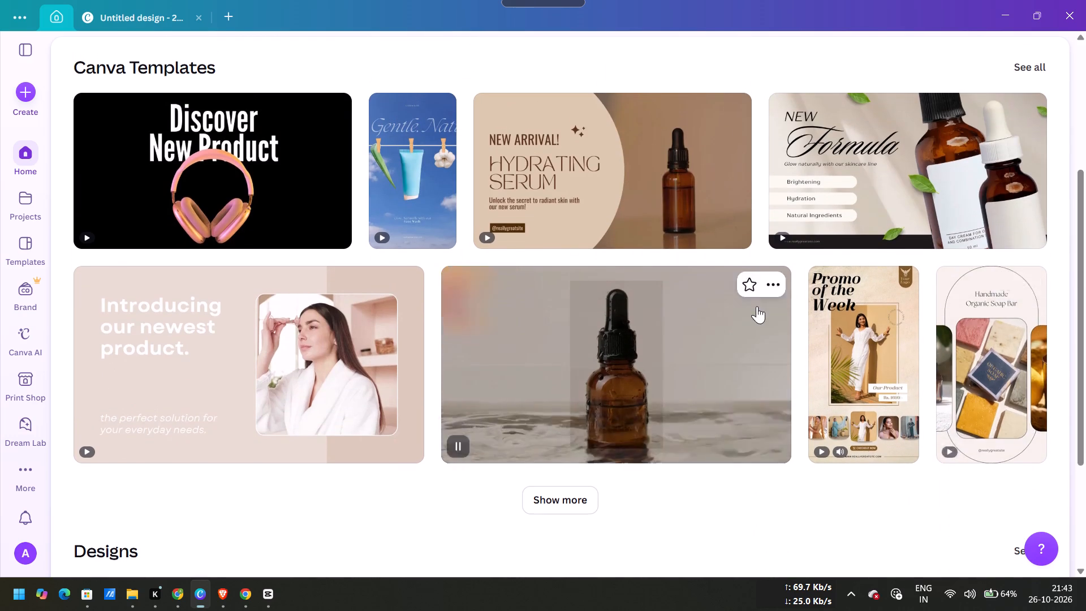
Search Canva for BUDS VIDEO in place of product video and look through the templates.
{"action": "scroll", "coordinate": [757, 306], "scroll_direction": "up", "scroll_amount": 5}
{"action": "left_click", "coordinate": [533, 198]}
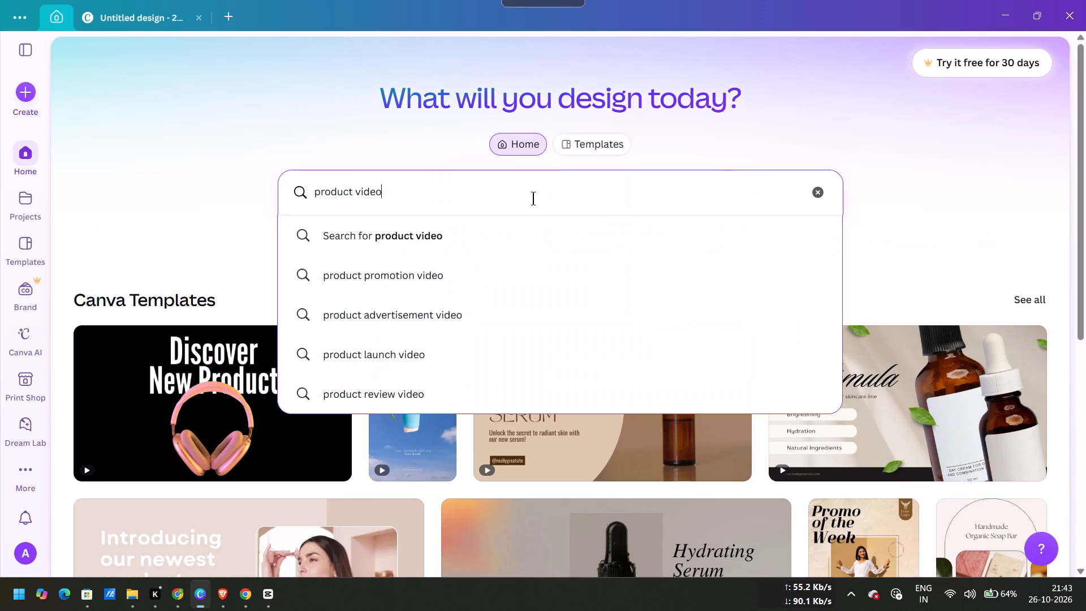
{"action": "key", "text": "BackSpace"}
{"action": "key", "text": "BackSpace"}
{"action": "key", "text": "BackSpace"}
{"action": "key", "text": "BackSpace"}
{"action": "key", "text": "BackSpace"}
{"action": "key", "text": "BackSpace"}
{"action": "key", "text": "BackSpace"}
{"action": "key", "text": "BackSpace"}
{"action": "key", "text": "BackSpace"}
{"action": "key", "text": "BackSpace"}
{"action": "key", "text": "BackSpace"}
{"action": "key", "text": "BackSpace"}
{"action": "key", "text": "BackSpace"}
{"action": "key", "text": "BackSpace"}
{"action": "key", "text": "BackSpace"}
{"action": "key", "text": "BackSpace"}
{"action": "key", "text": "BackSpace"}
{"action": "key", "text": "BackSpace"}
{"action": "key", "text": "BackSpace"}
{"action": "key", "text": "BackSpace"}
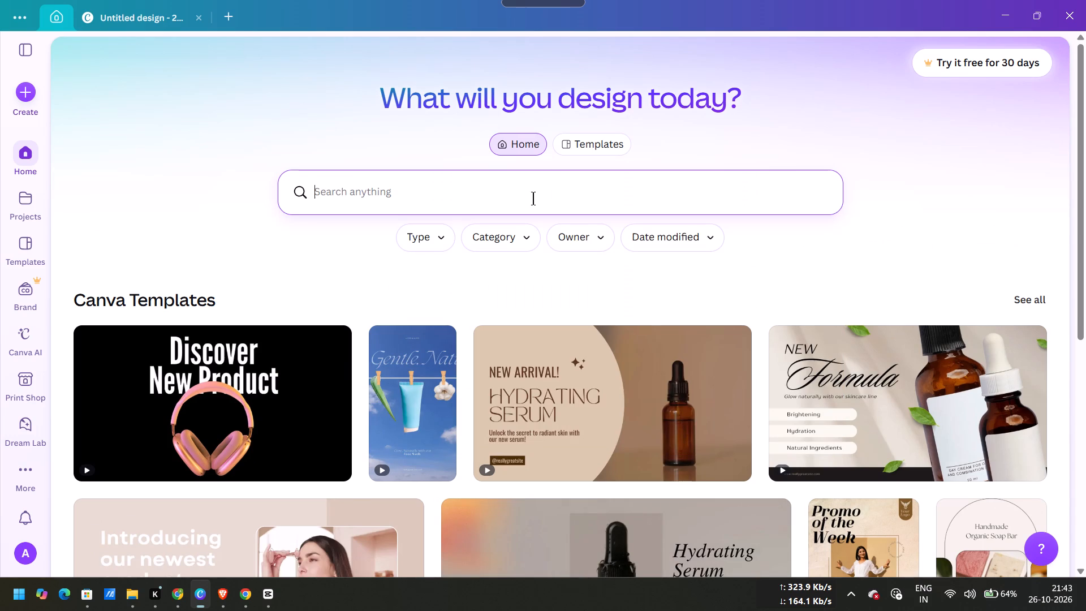
{"action": "type", "text": "BUDS"}
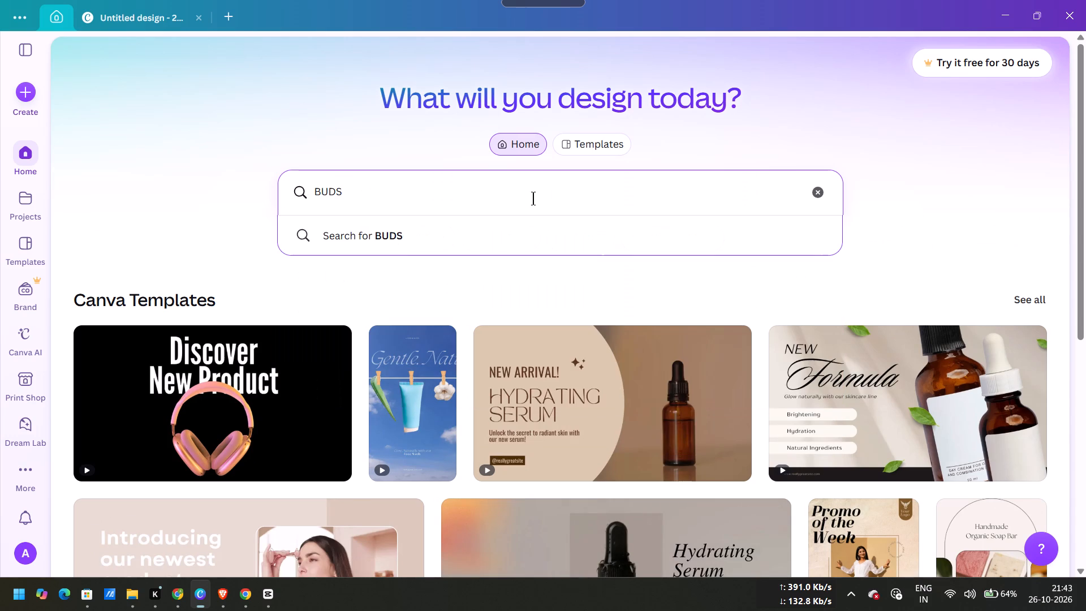
{"action": "key", "text": "space"}
{"action": "type", "text": "VIDEO"}
{"action": "key", "text": "Return"}
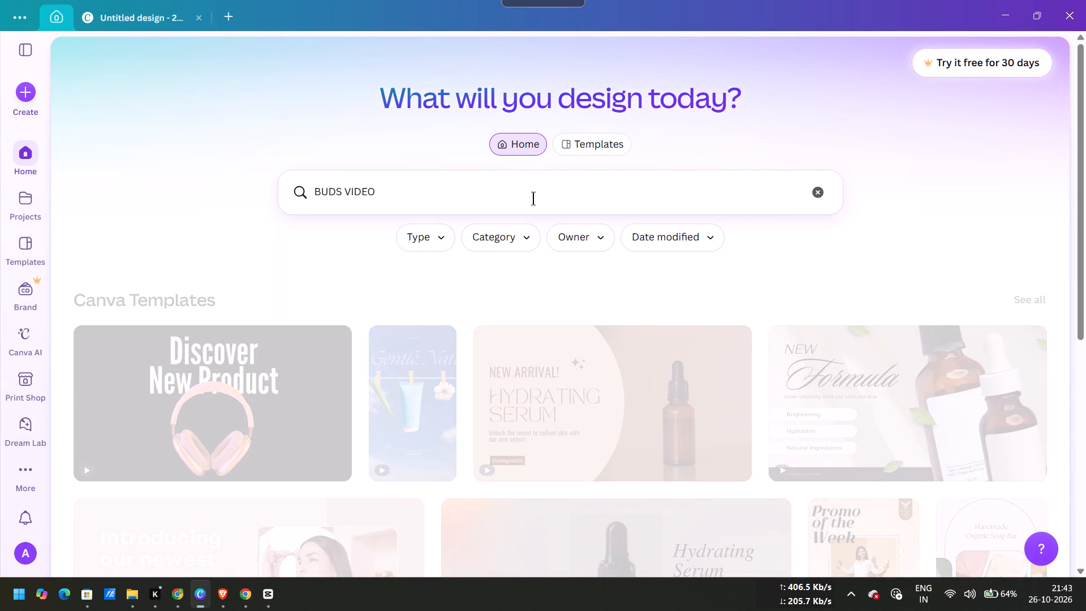
{"action": "scroll", "coordinate": [533, 198], "scroll_direction": "down", "scroll_amount": 2}
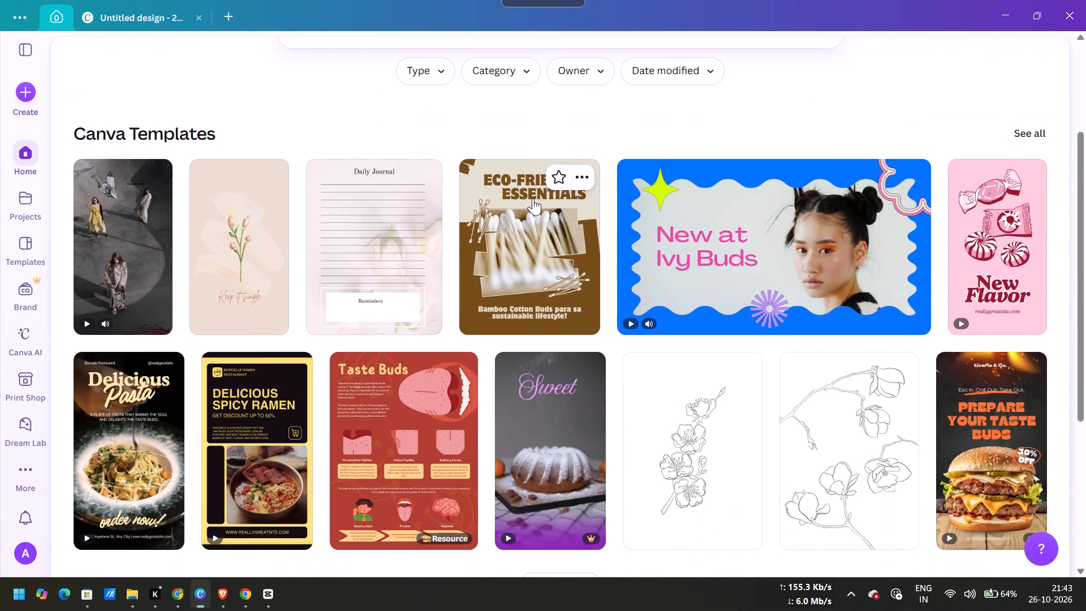
{"action": "scroll", "coordinate": [533, 198], "scroll_direction": "down", "scroll_amount": 5}
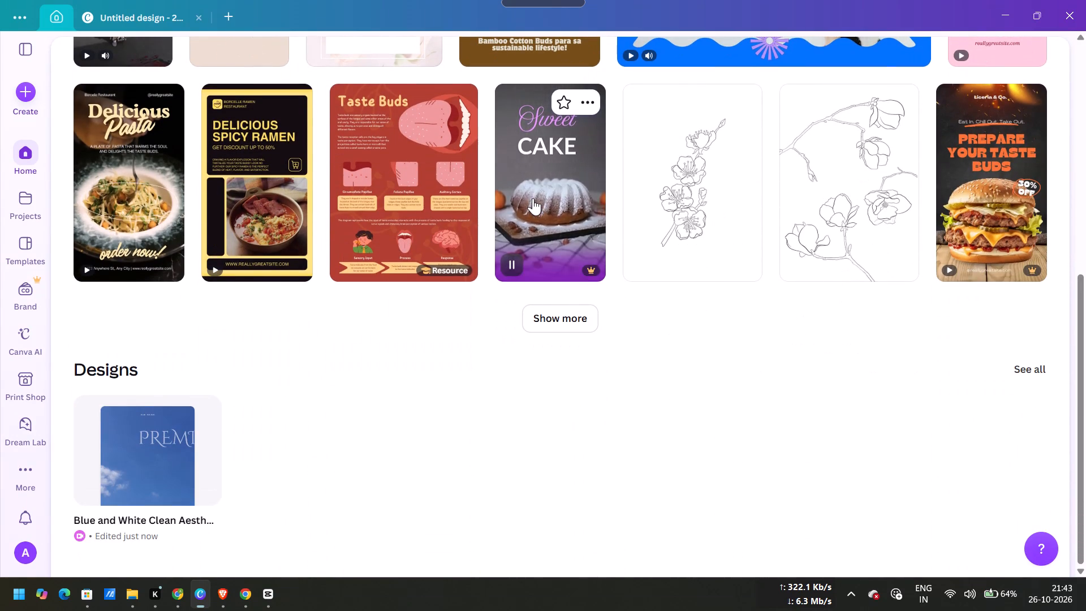
Clear the BUDS VIDEO query and search Canva for product video.
{"action": "scroll", "coordinate": [533, 198], "scroll_direction": "up", "scroll_amount": 5}
{"action": "left_click", "coordinate": [819, 194]}
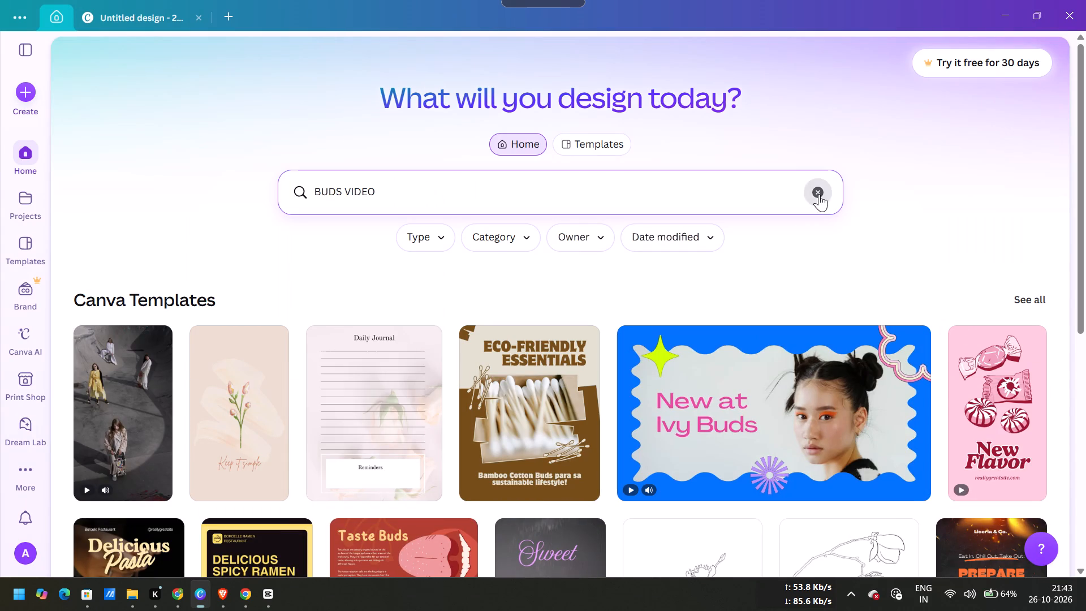
{"action": "left_click", "coordinate": [766, 202]}
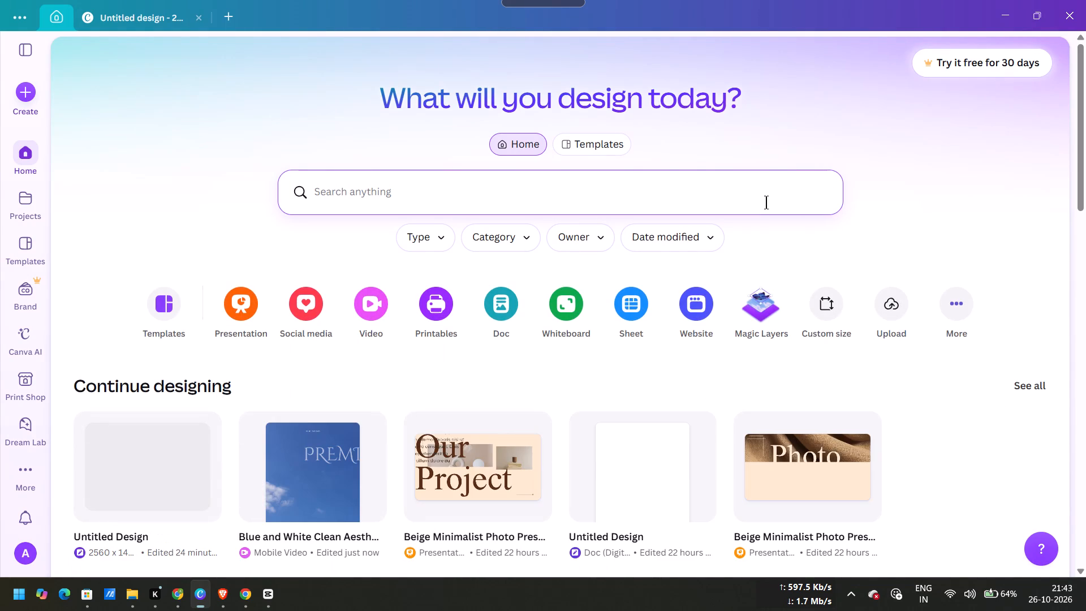
{"action": "type", "text": "product"}
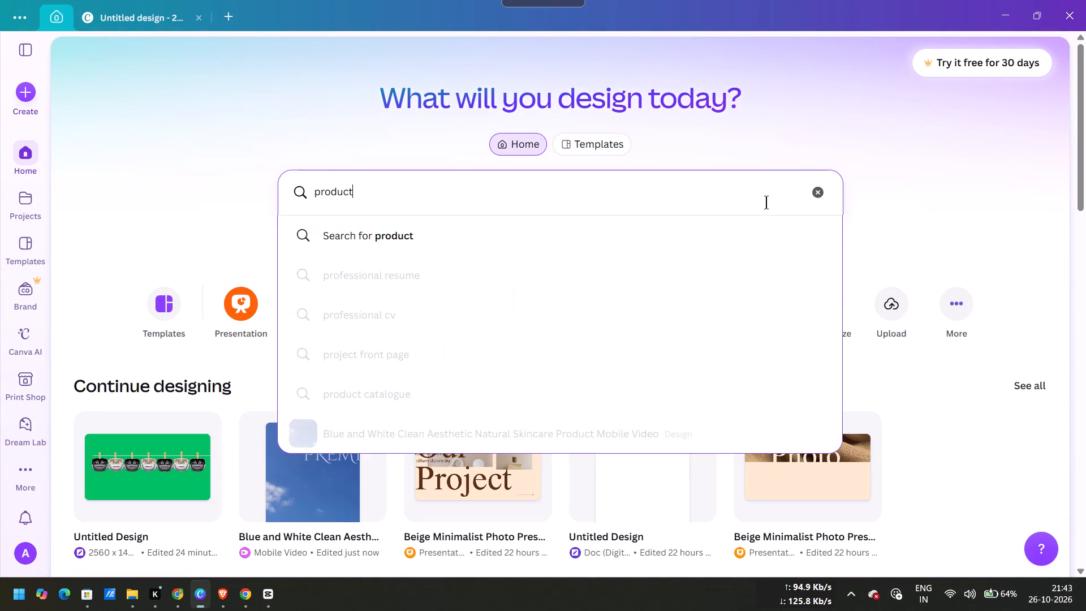
{"action": "key", "text": "space"}
{"action": "type", "text": "video"}
{"action": "key", "text": "Return"}
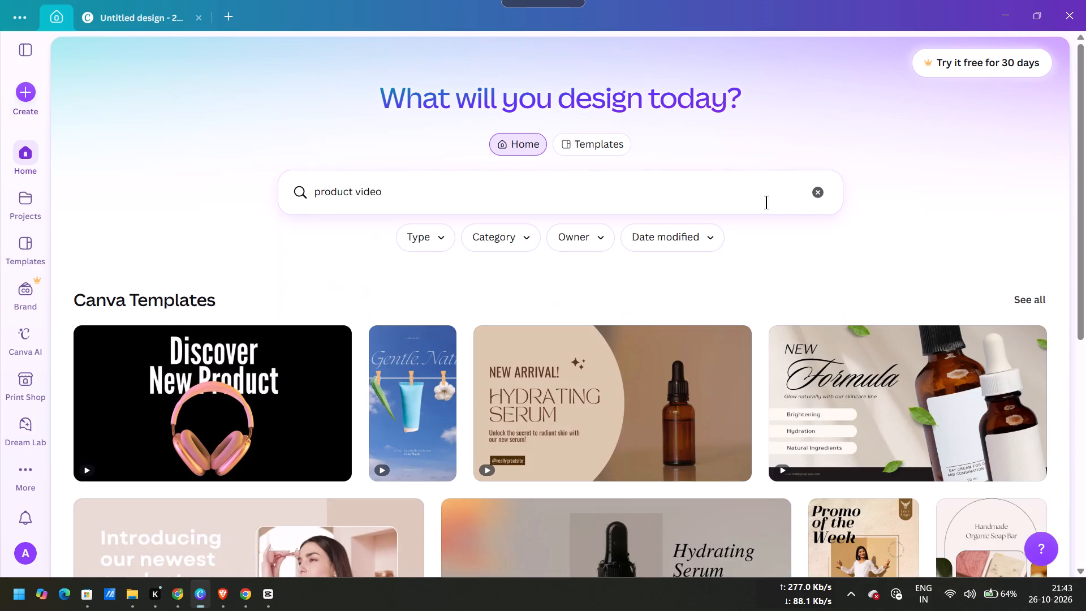
Show more product video templates, preview the yellow NEW arrival template and turn on the Launching Soon preview's sound.
{"action": "scroll", "coordinate": [766, 202], "scroll_direction": "down", "scroll_amount": 3}
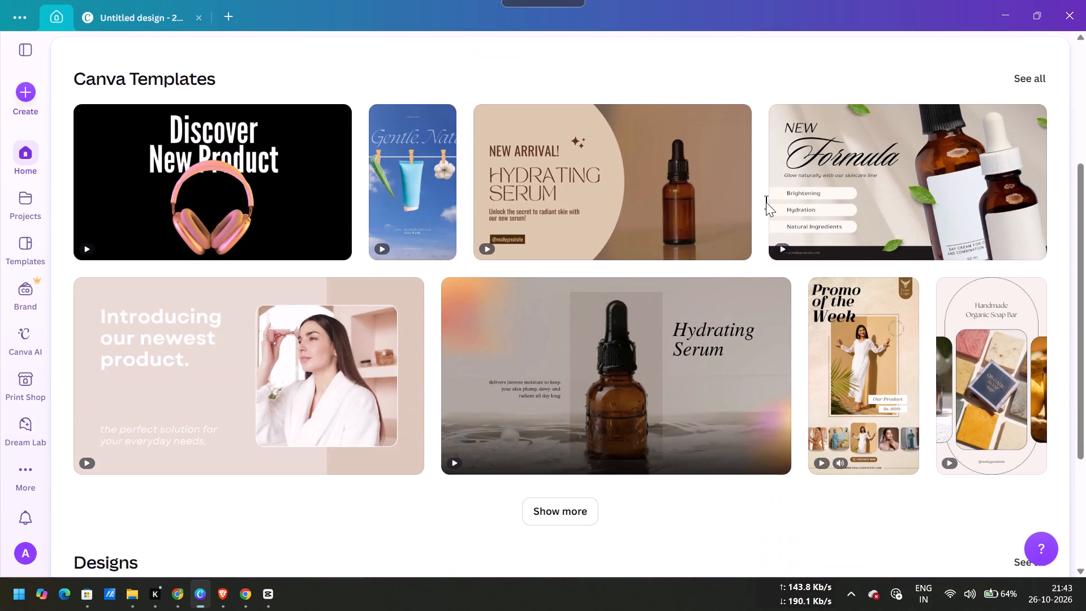
{"action": "scroll", "coordinate": [766, 202], "scroll_direction": "down", "scroll_amount": 2}
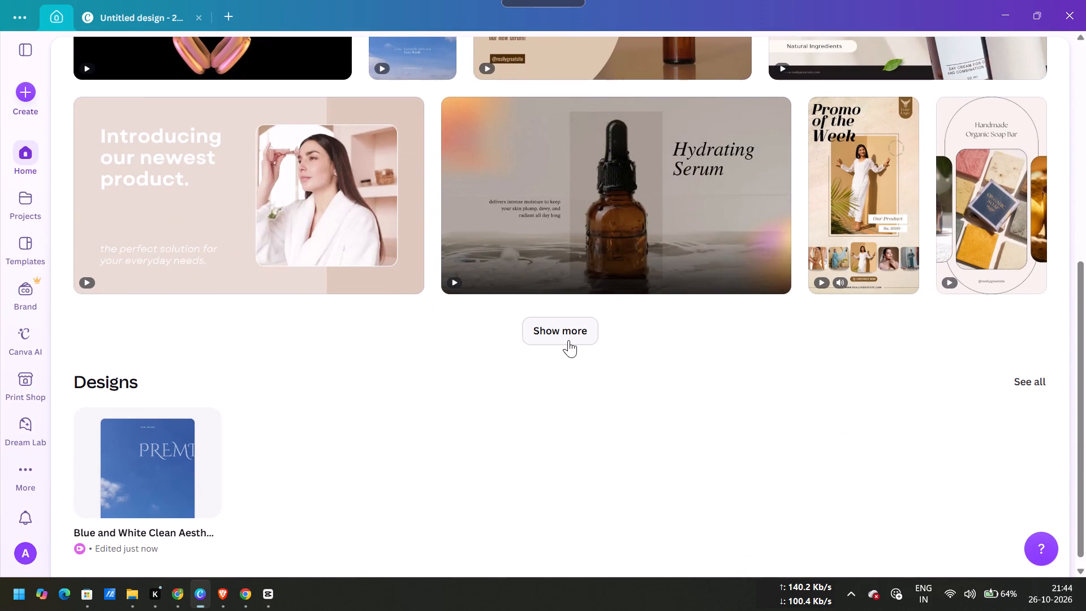
{"action": "left_click", "coordinate": [568, 340]}
{"action": "scroll", "coordinate": [568, 340], "scroll_direction": "down", "scroll_amount": 2}
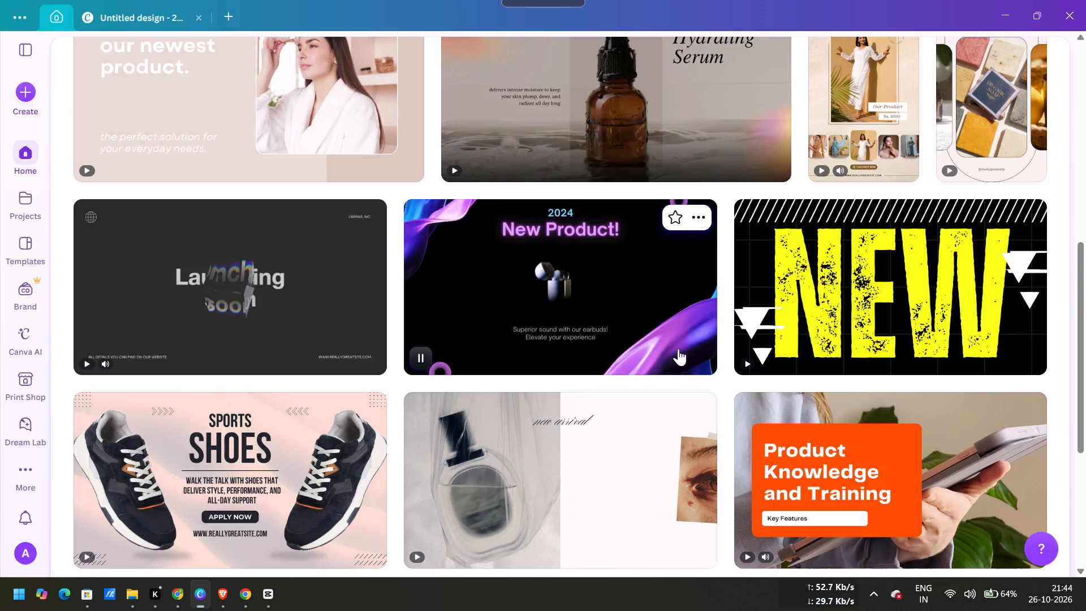
{"action": "left_click", "coordinate": [743, 355]}
{"action": "left_click", "coordinate": [743, 355]}
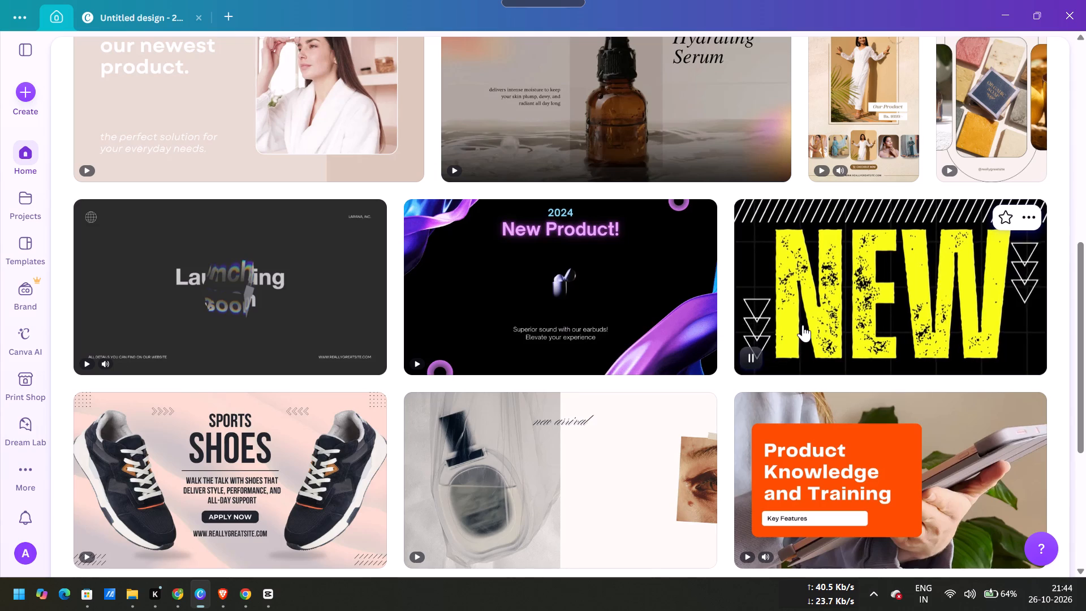
{"action": "scroll", "coordinate": [803, 325], "scroll_direction": "down", "scroll_amount": 1}
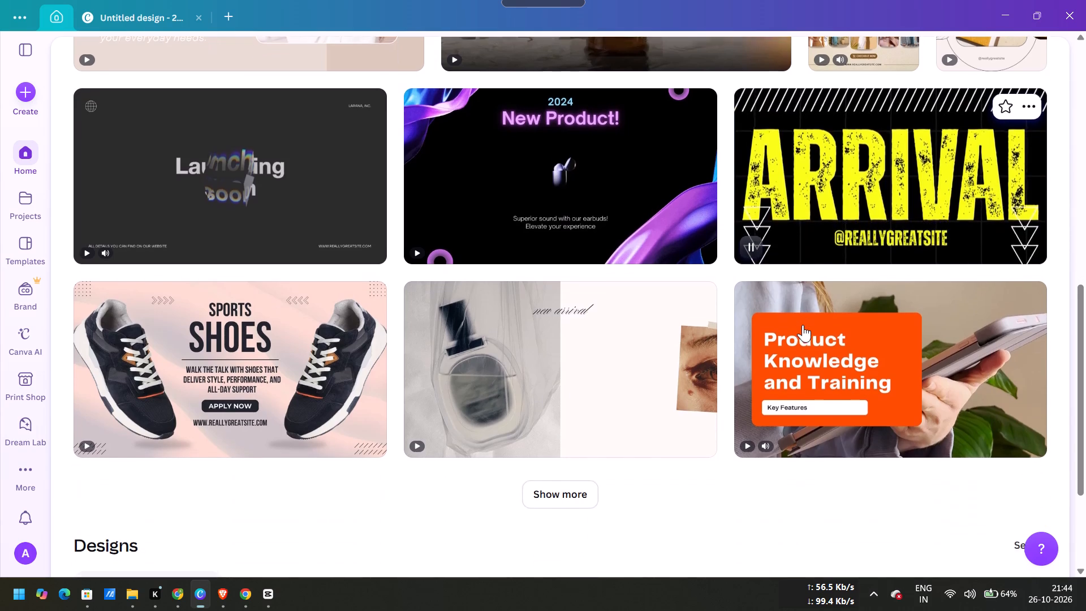
{"action": "scroll", "coordinate": [803, 325], "scroll_direction": "down", "scroll_amount": 1}
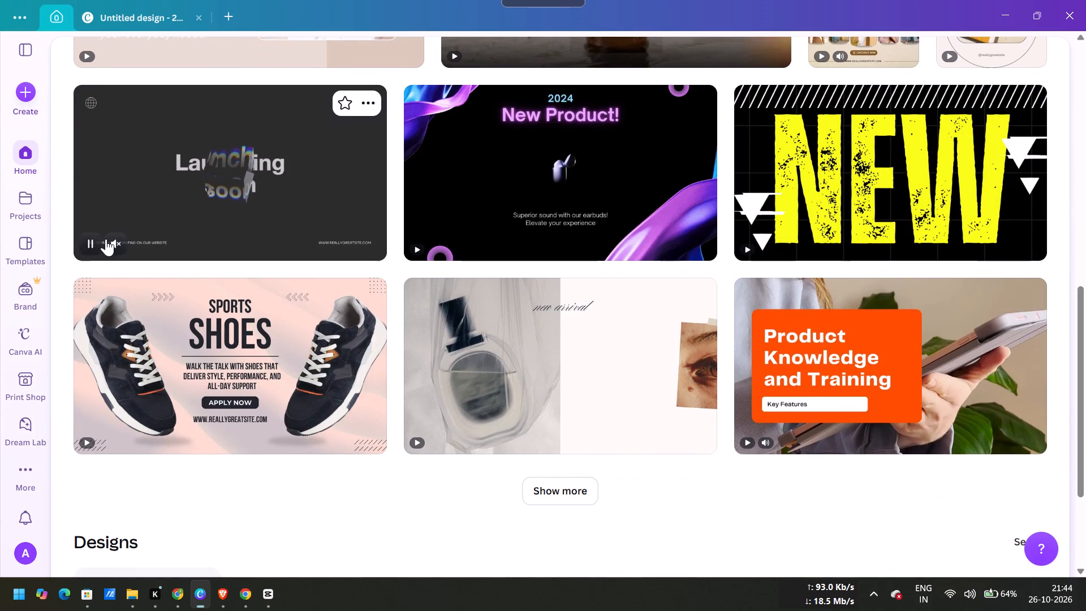
{"action": "left_click", "coordinate": [111, 240]}
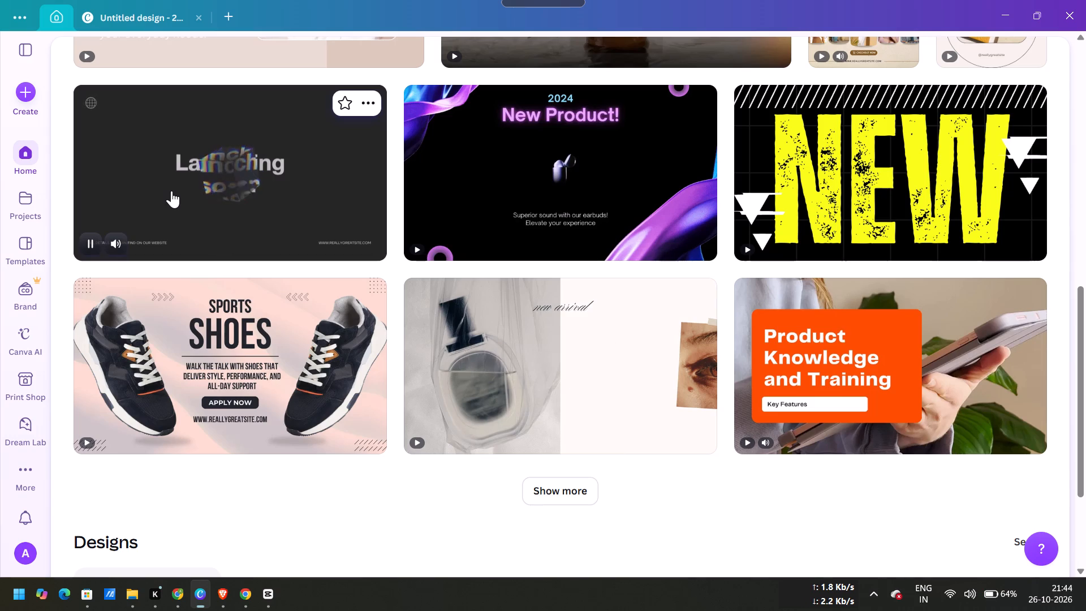
Show more product video templates and look through the additional designs, such as Nourishing Cream, Product Launch and Gold Ring.
{"action": "scroll", "coordinate": [171, 191], "scroll_direction": "down", "scroll_amount": 2}
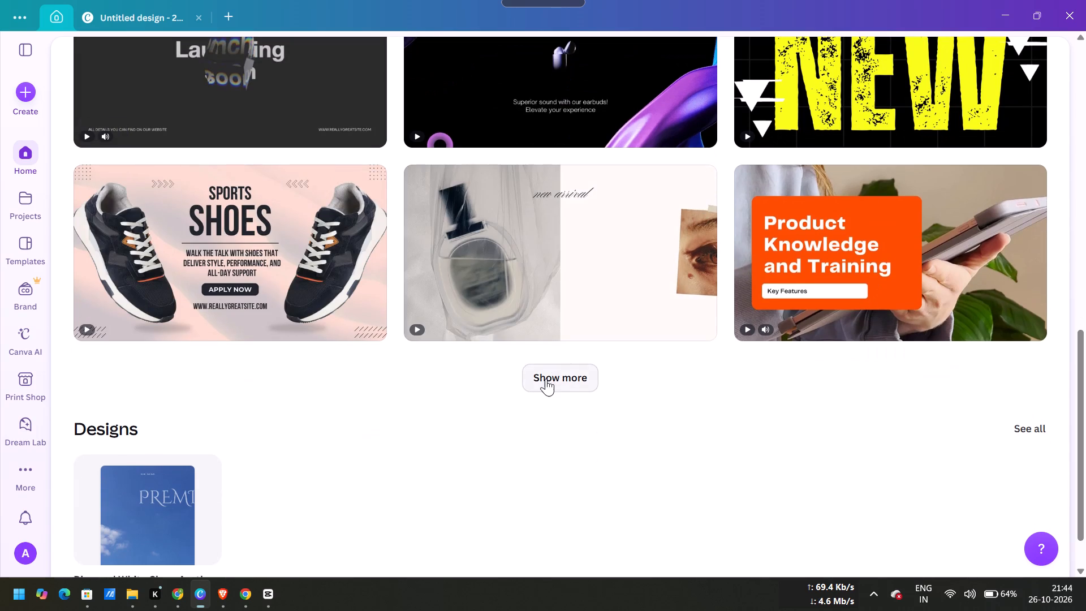
{"action": "left_click", "coordinate": [545, 378]}
{"action": "scroll", "coordinate": [545, 378], "scroll_direction": "down", "scroll_amount": 3}
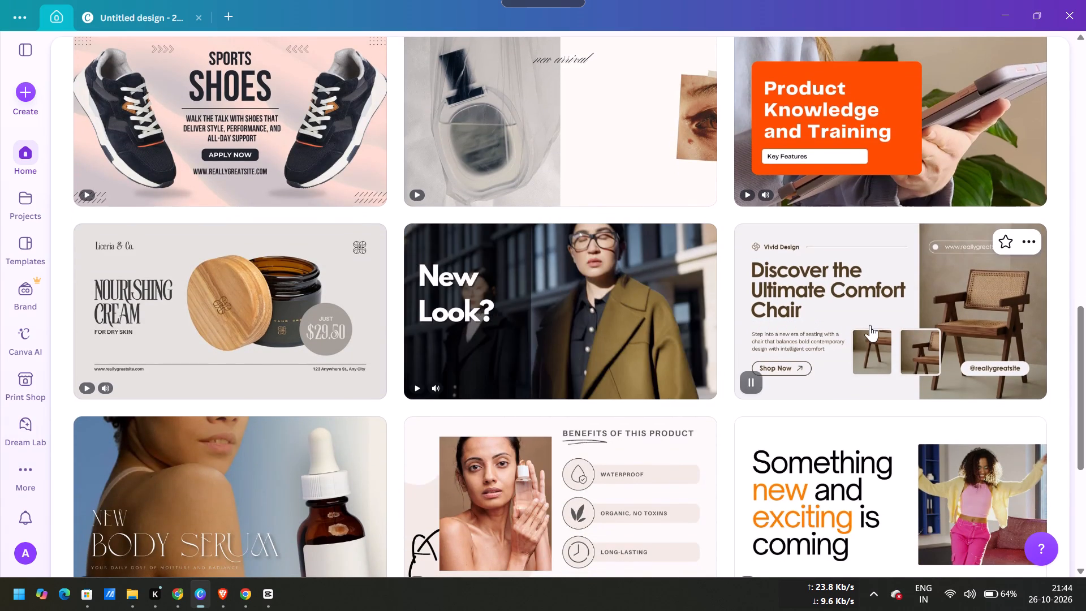
{"action": "scroll", "coordinate": [808, 359], "scroll_direction": "down", "scroll_amount": 3}
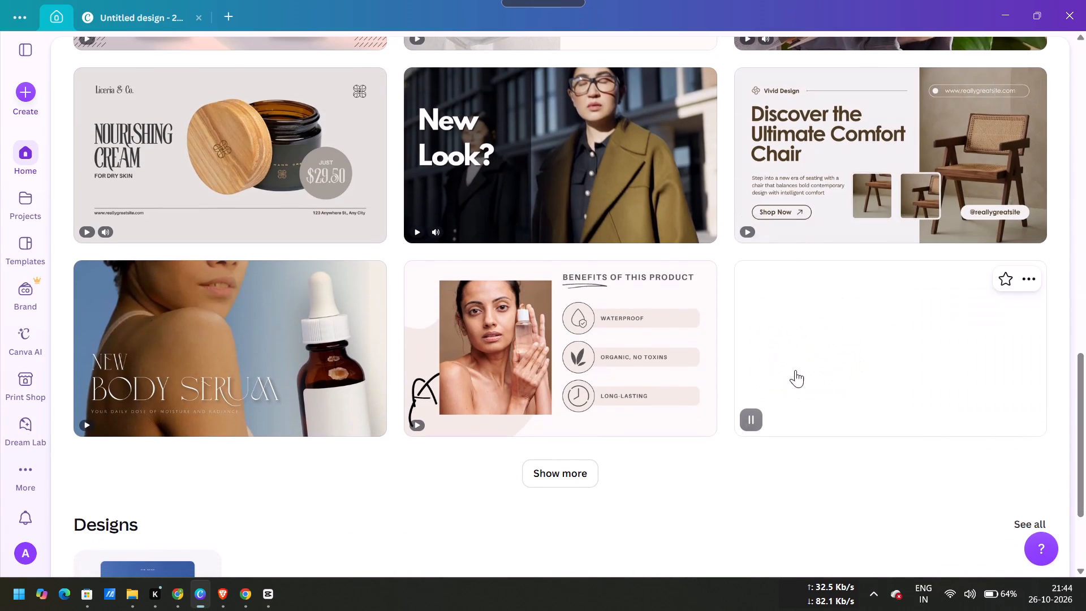
{"action": "scroll", "coordinate": [784, 390], "scroll_direction": "down", "scroll_amount": 3}
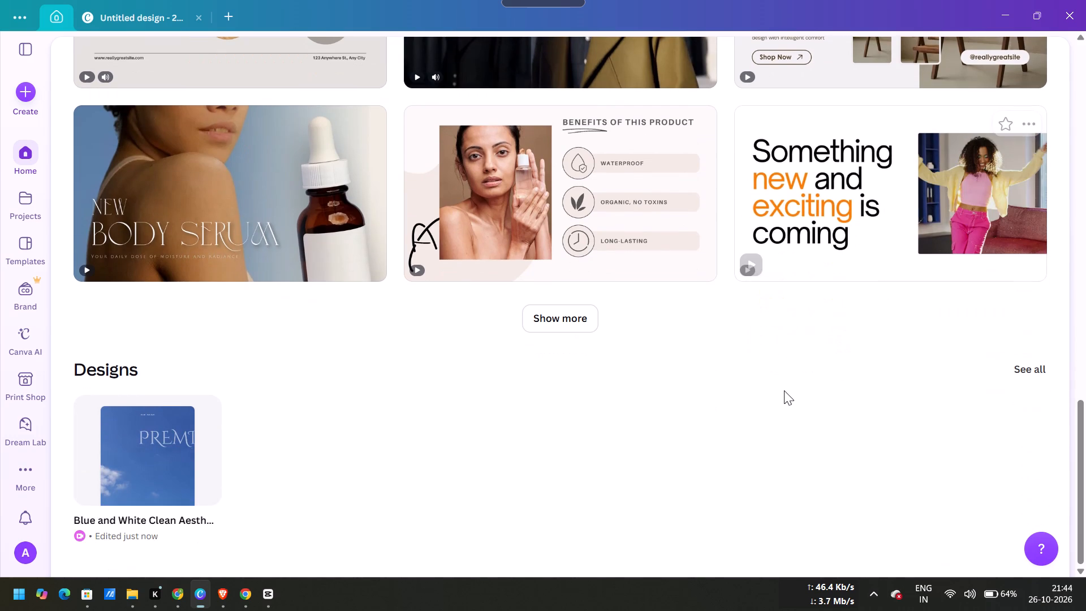
{"action": "left_click", "coordinate": [572, 313]}
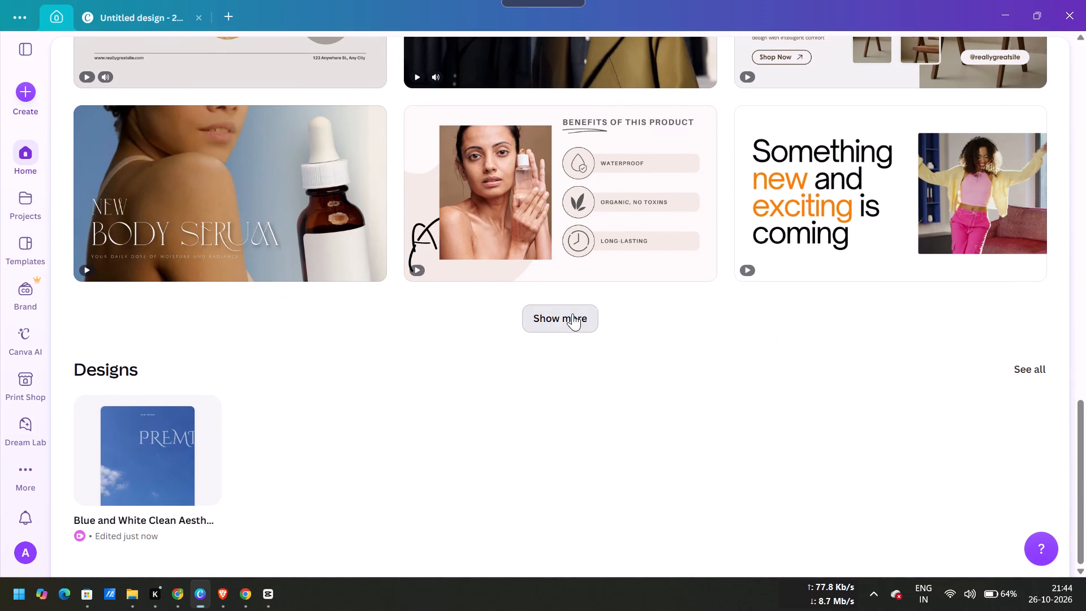
{"action": "scroll", "coordinate": [572, 313], "scroll_direction": "down", "scroll_amount": 3}
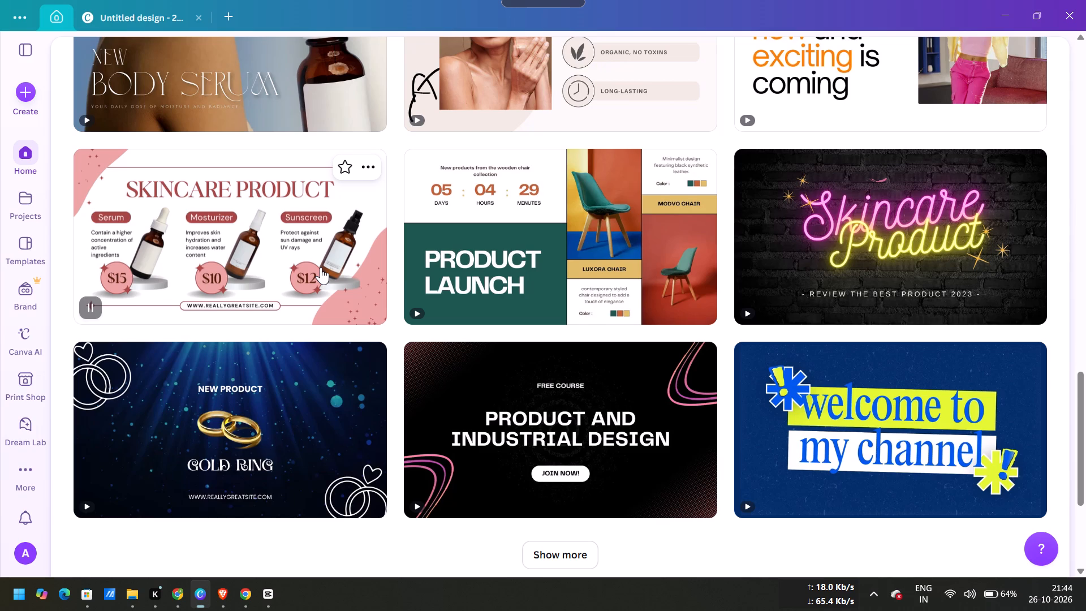
{"action": "scroll", "coordinate": [321, 267], "scroll_direction": "down", "scroll_amount": 2}
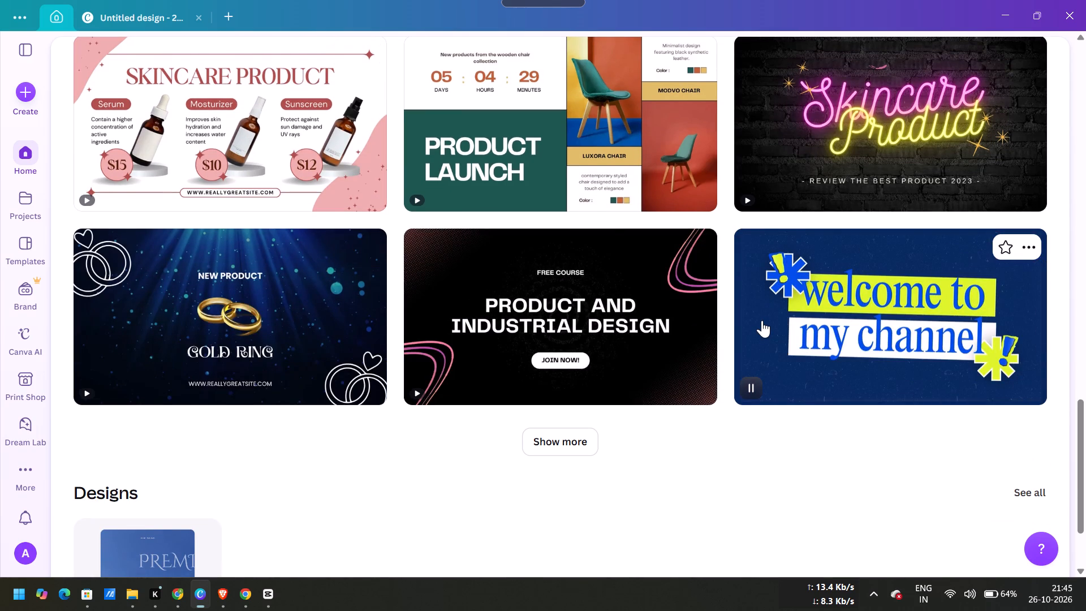
{"action": "left_click", "coordinate": [572, 440]}
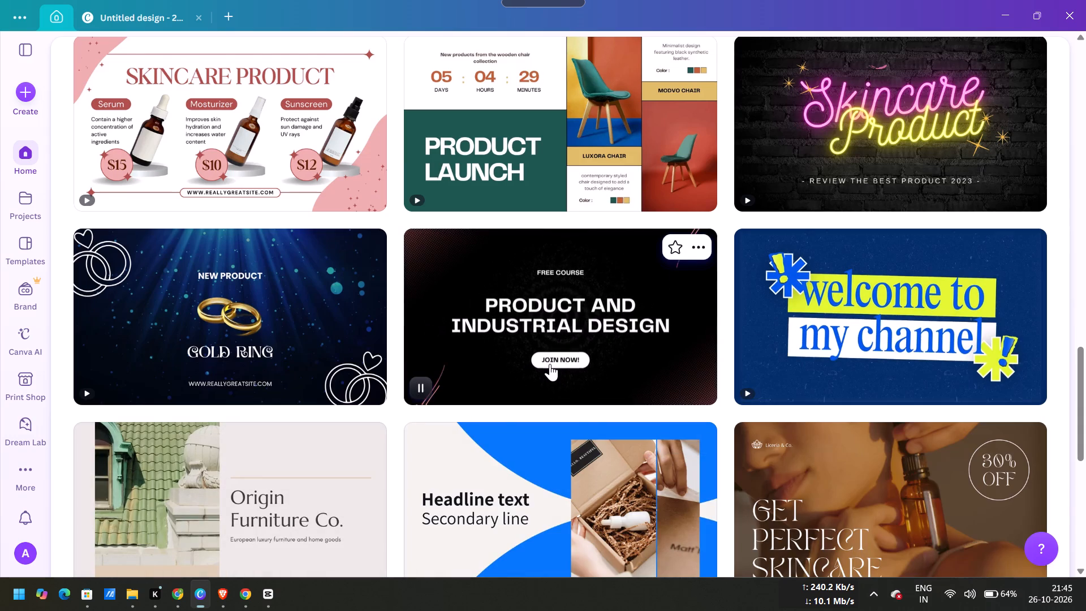
{"action": "scroll", "coordinate": [550, 364], "scroll_direction": "down", "scroll_amount": 1}
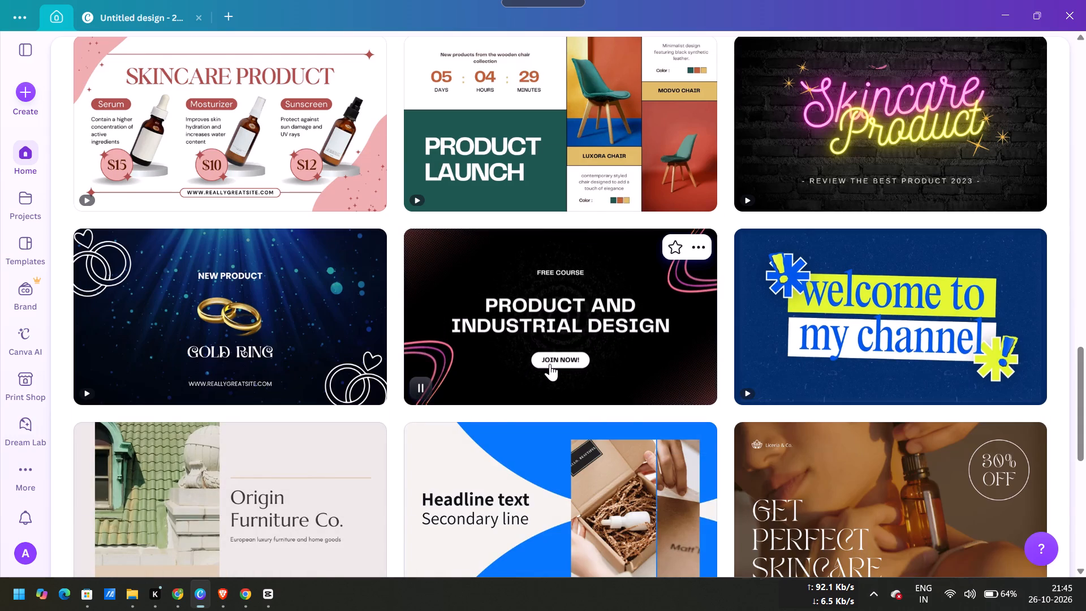
{"action": "scroll", "coordinate": [550, 364], "scroll_direction": "down", "scroll_amount": 4}
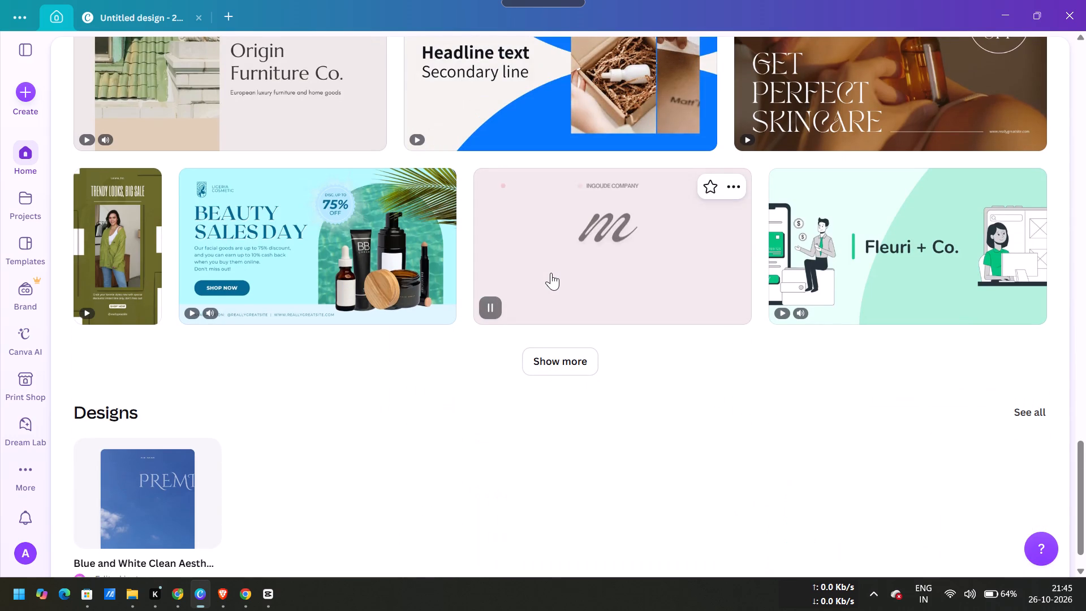
Extend the template results further and examine the watch, headphones, speaker and coming soon designs.
{"action": "left_click", "coordinate": [564, 371]}
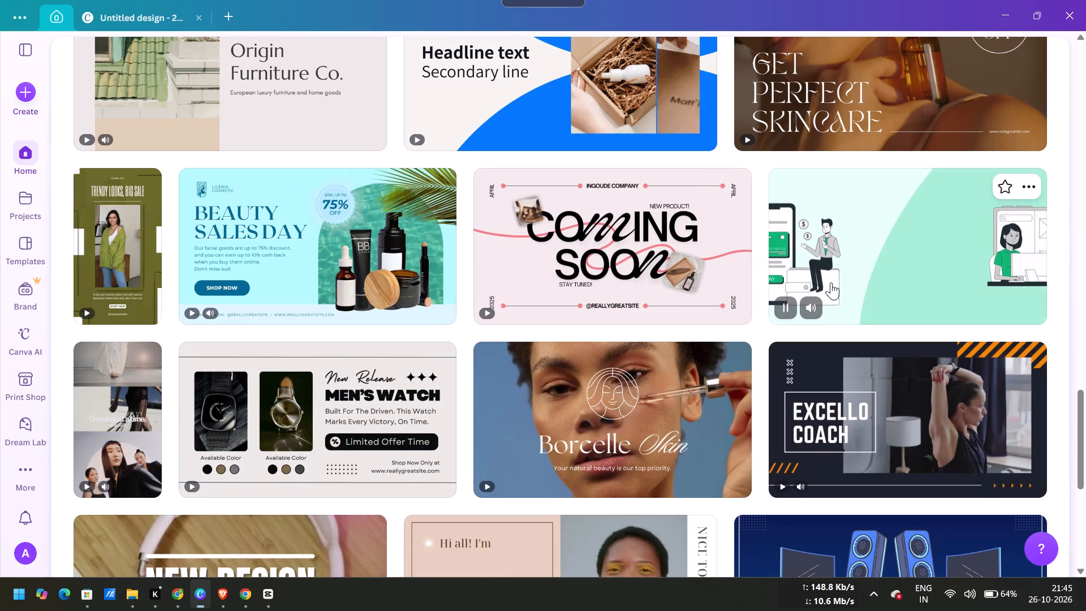
{"action": "scroll", "coordinate": [831, 282], "scroll_direction": "down", "scroll_amount": 2}
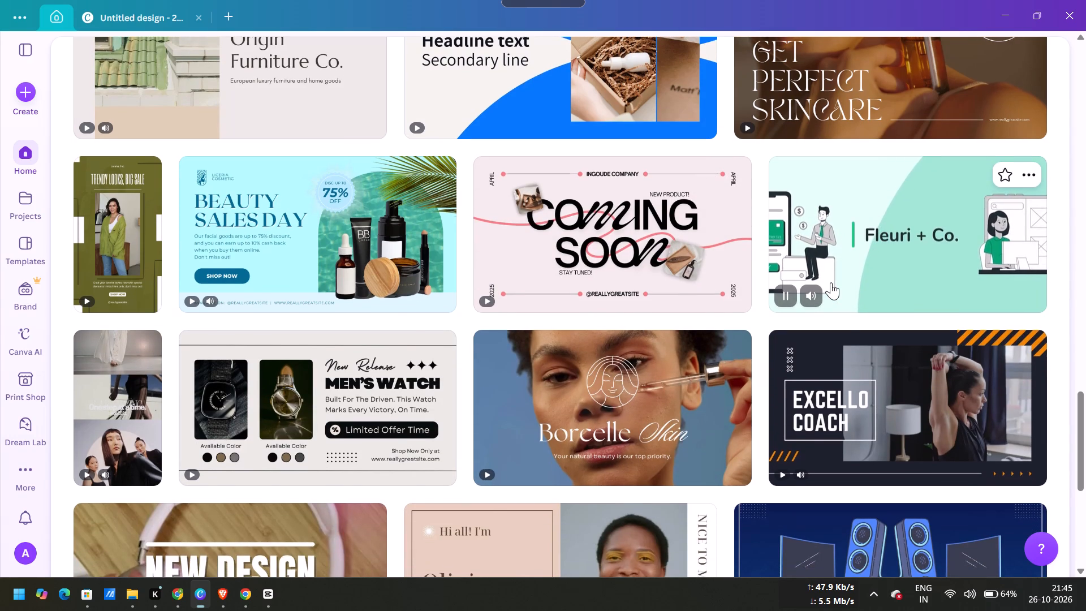
{"action": "scroll", "coordinate": [831, 282], "scroll_direction": "down", "scroll_amount": 3}
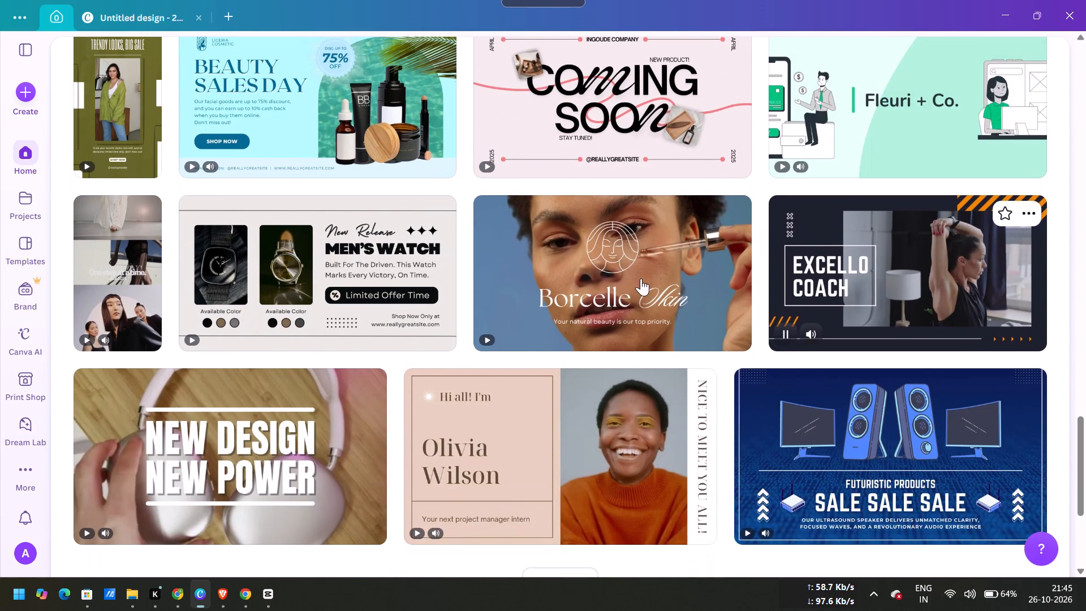
{"action": "scroll", "coordinate": [113, 277], "scroll_direction": "down", "scroll_amount": 2}
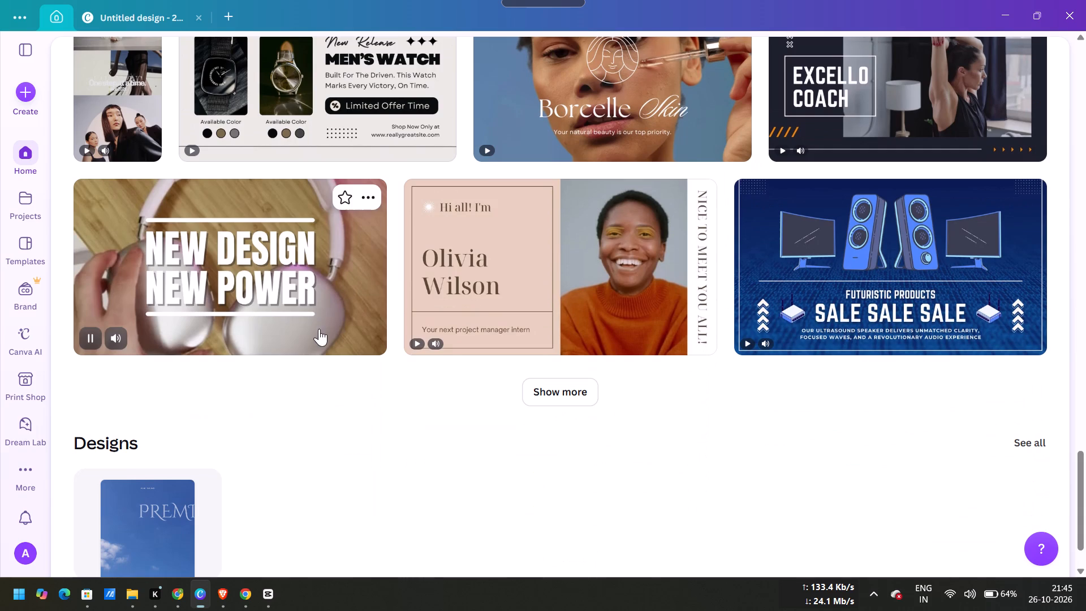
{"action": "scroll", "coordinate": [483, 293], "scroll_direction": "down", "scroll_amount": 4}
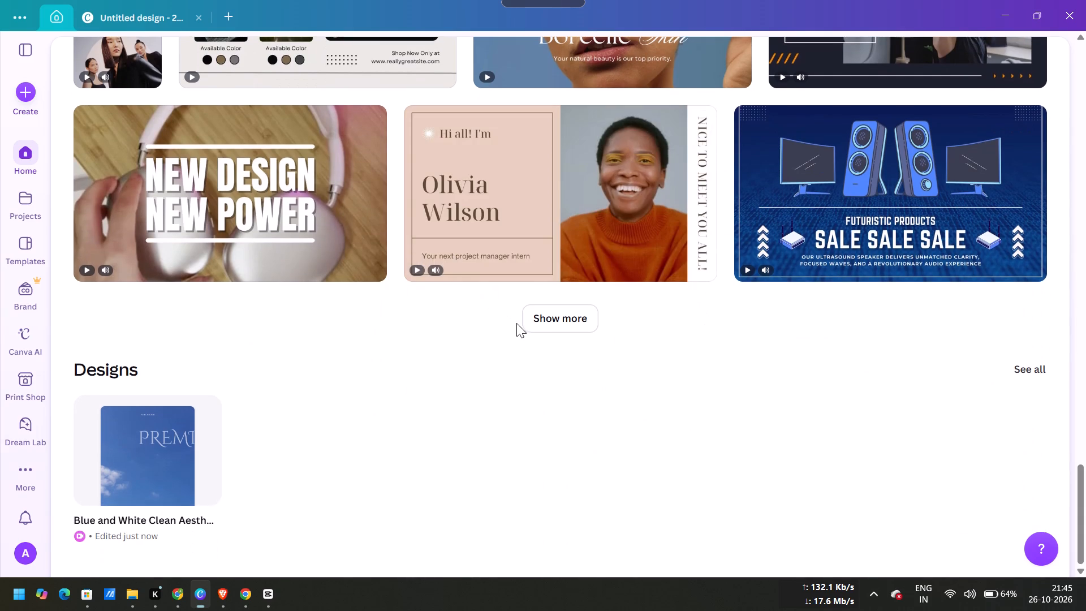
{"action": "left_click", "coordinate": [550, 321]}
{"action": "scroll", "coordinate": [550, 321], "scroll_direction": "down", "scroll_amount": 1}
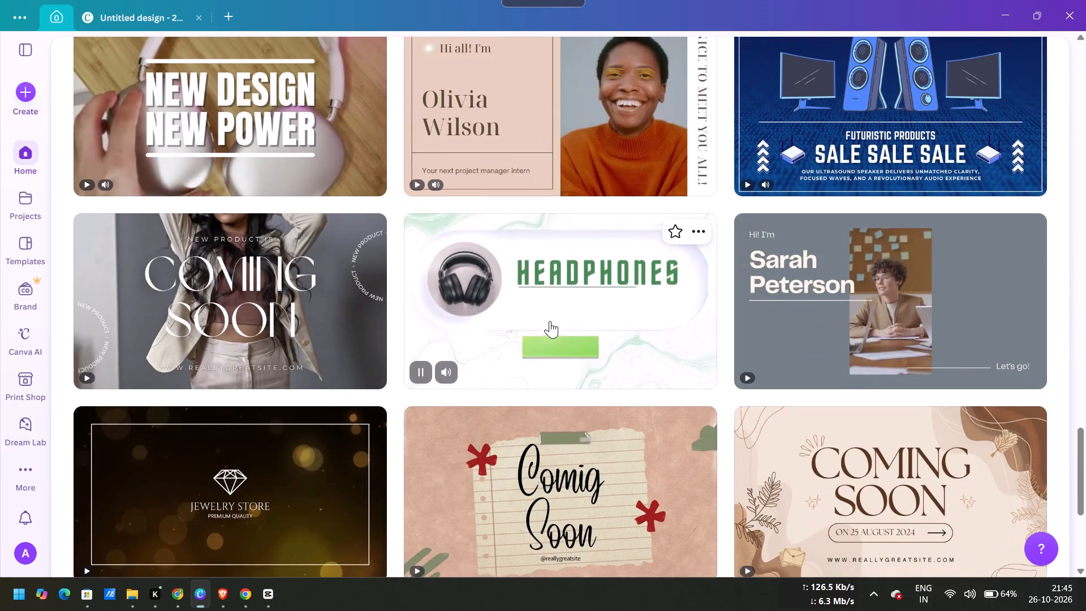
{"action": "scroll", "coordinate": [550, 321], "scroll_direction": "down", "scroll_amount": 1}
{"action": "scroll", "coordinate": [901, 322], "scroll_direction": "down", "scroll_amount": 3}
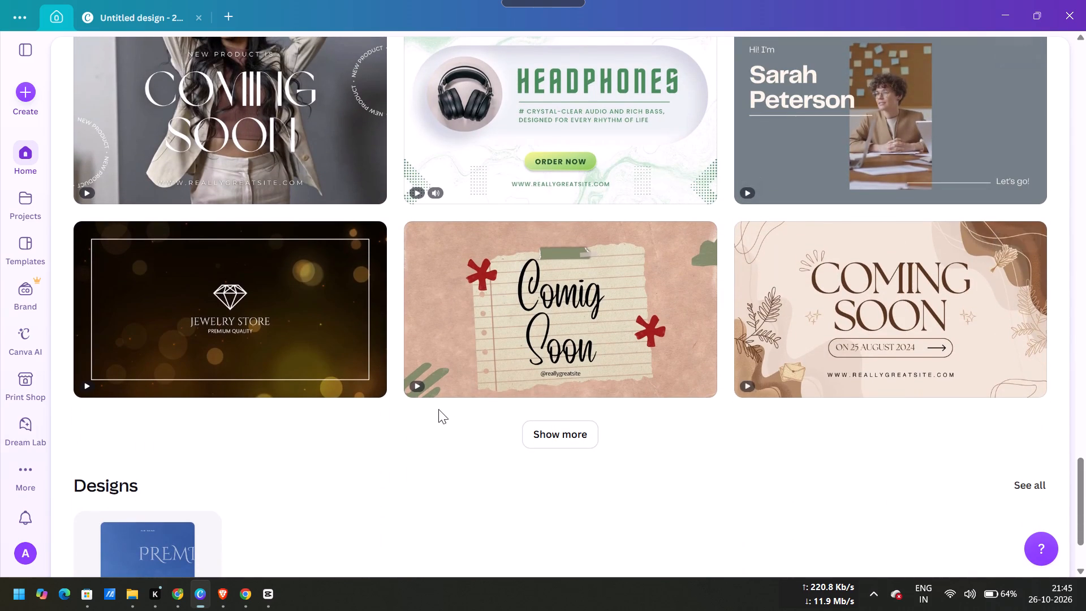
{"action": "scroll", "coordinate": [860, 332], "scroll_direction": "down", "scroll_amount": 2}
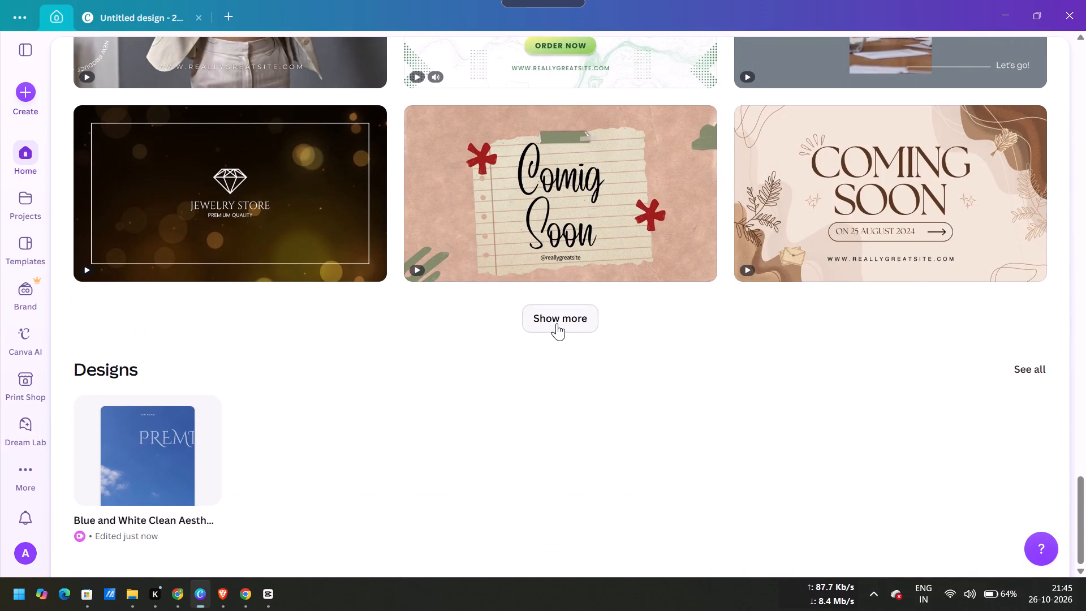
Load further product video templates, open the details of Black and White Modern Coming Soon Video and close them.
{"action": "left_click", "coordinate": [557, 323]}
{"action": "scroll", "coordinate": [557, 323], "scroll_direction": "down", "scroll_amount": 1}
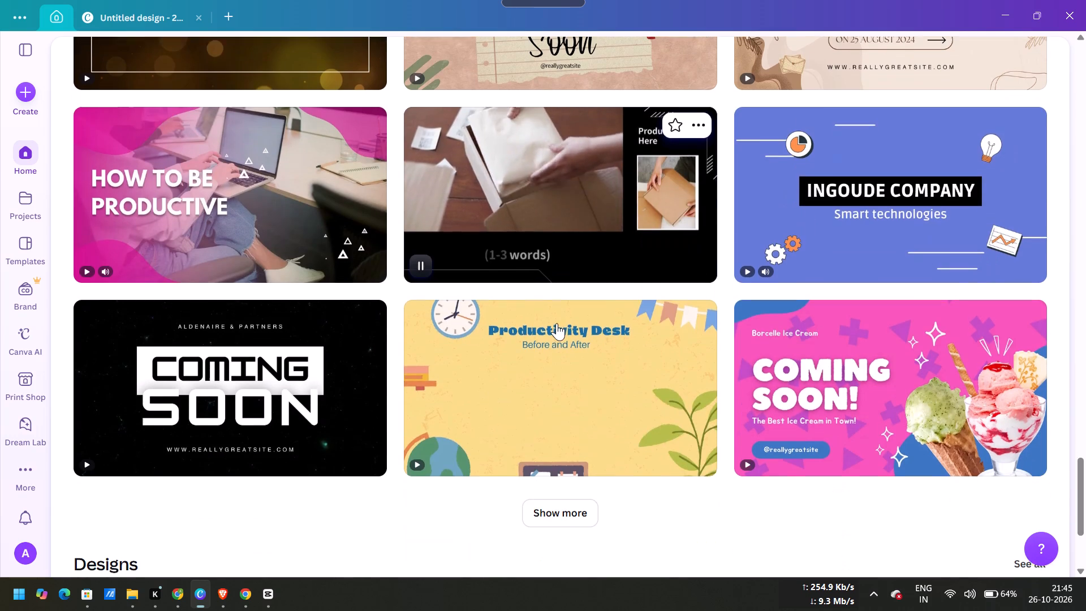
{"action": "scroll", "coordinate": [557, 323], "scroll_direction": "down", "scroll_amount": 5}
{"action": "double_click", "coordinate": [557, 323]}
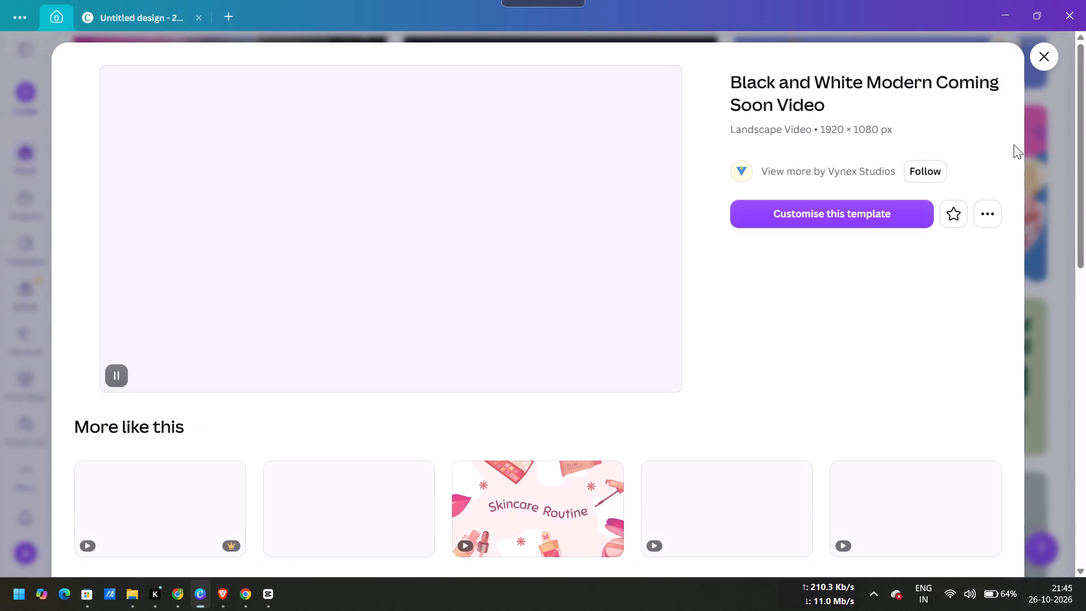
{"action": "left_click", "coordinate": [1039, 62]}
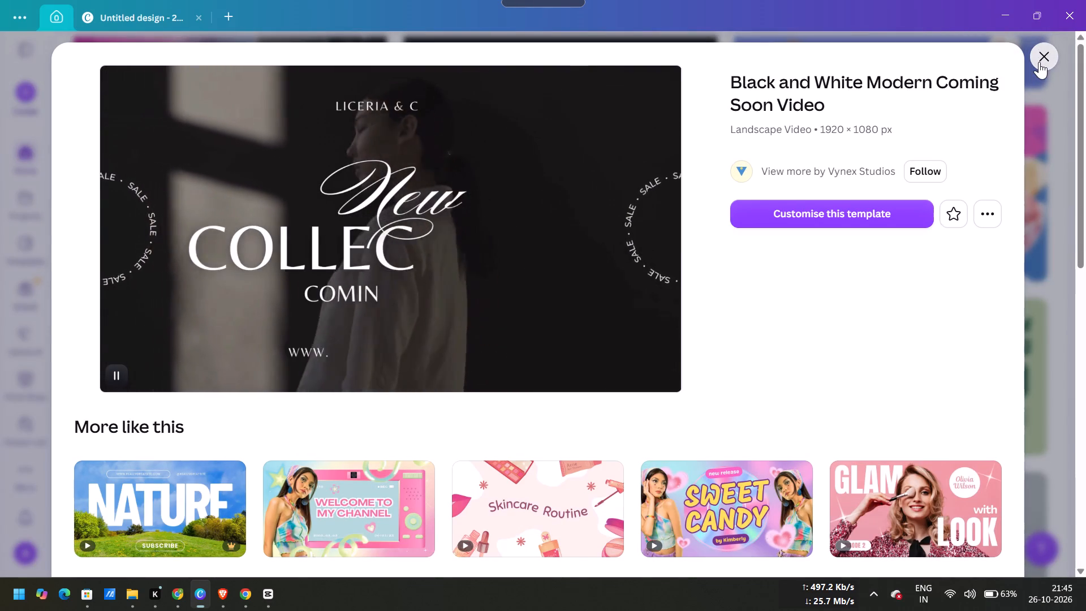
Keep loading product video templates and preview the Introducing phone, Product Demo, Bleu Vox and Schematiq Mobile App designs.
{"action": "scroll", "coordinate": [558, 337], "scroll_direction": "down", "scroll_amount": 5}
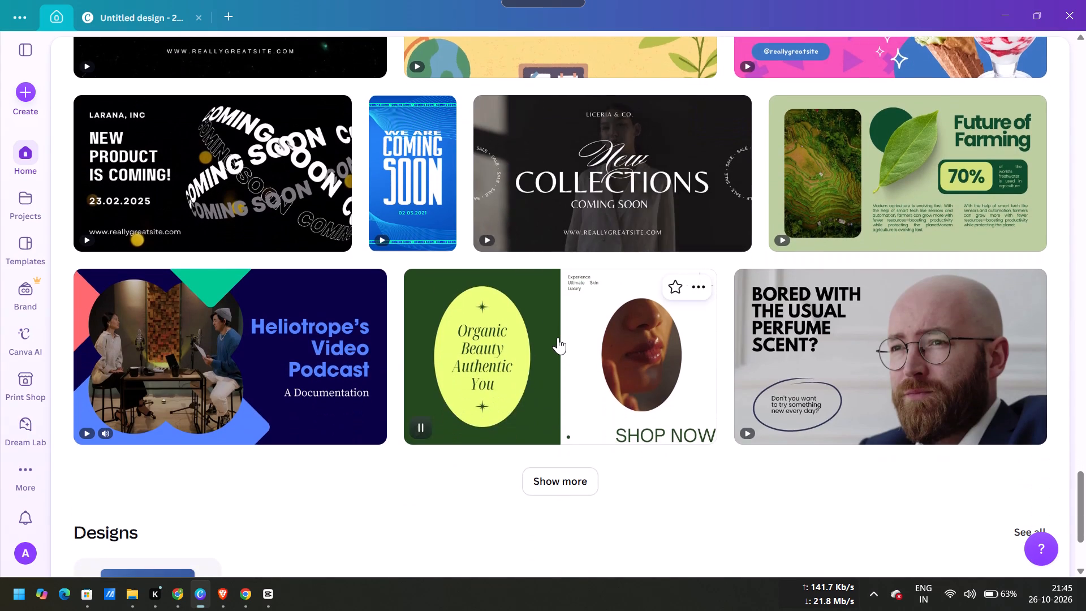
{"action": "scroll", "coordinate": [558, 337], "scroll_direction": "down", "scroll_amount": 2}
{"action": "left_click", "coordinate": [542, 377]}
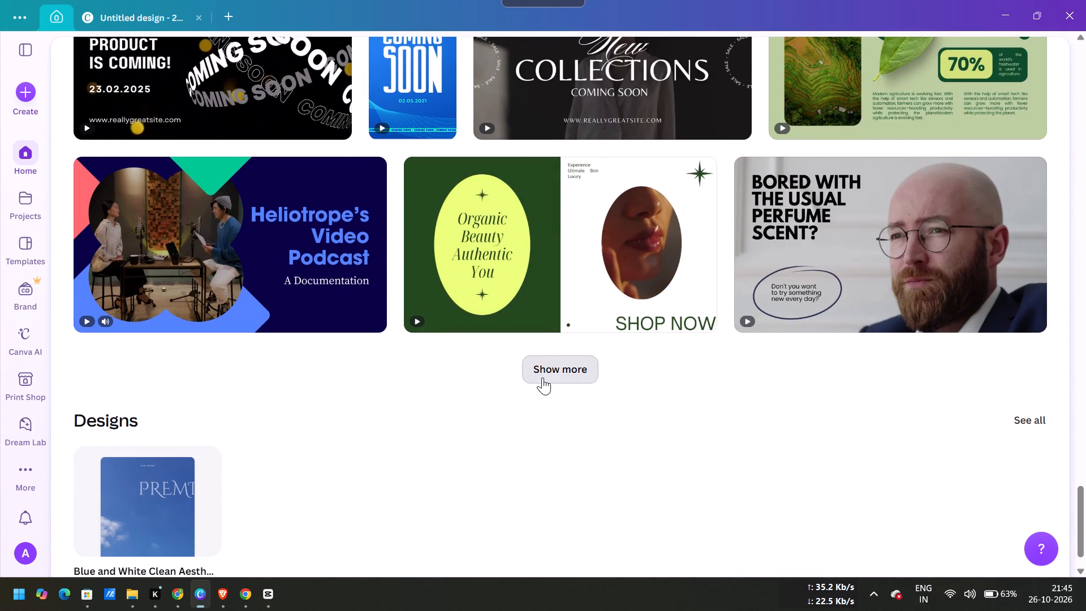
{"action": "scroll", "coordinate": [542, 377], "scroll_direction": "down", "scroll_amount": 3}
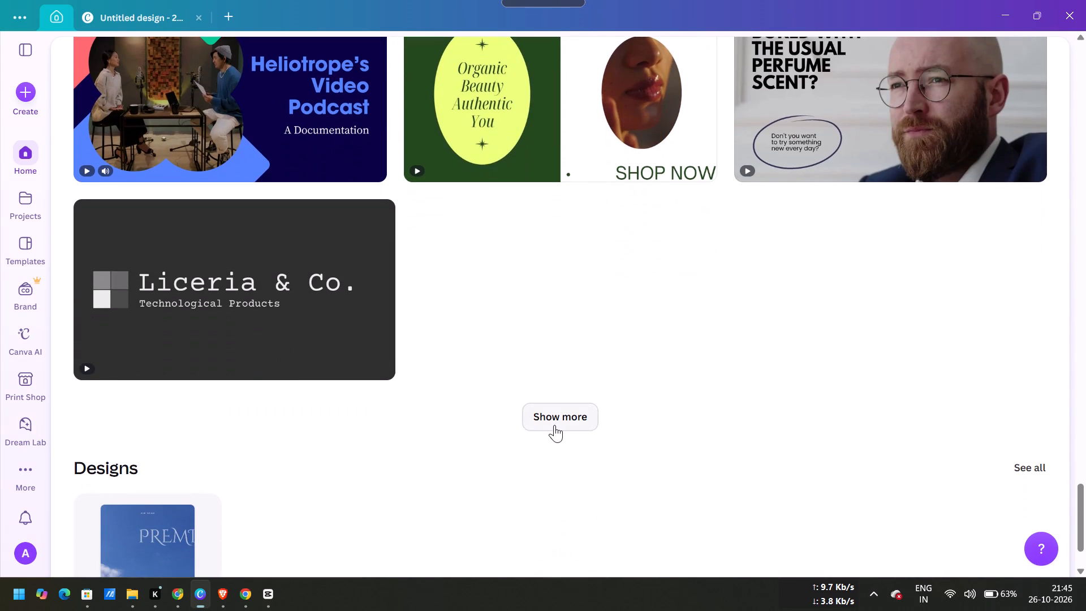
{"action": "left_click", "coordinate": [554, 425]}
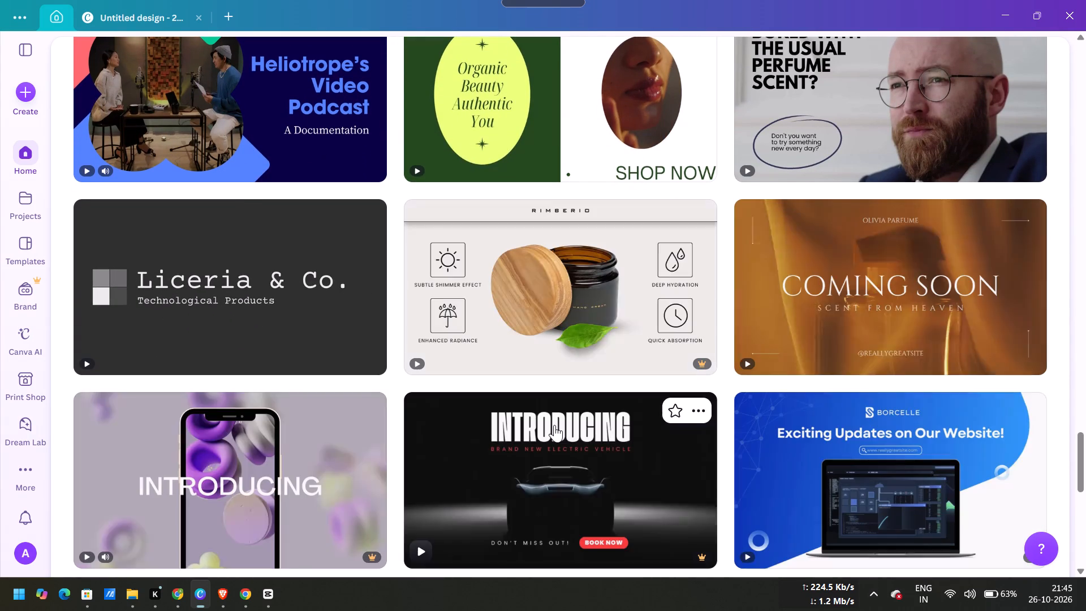
{"action": "scroll", "coordinate": [554, 425], "scroll_direction": "down", "scroll_amount": 2}
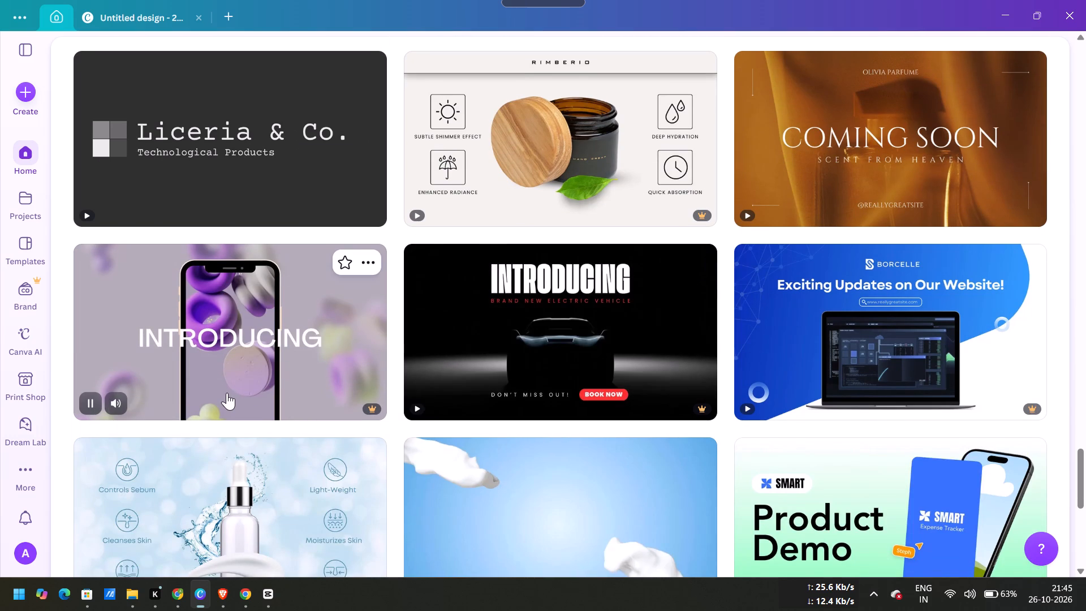
{"action": "scroll", "coordinate": [227, 393], "scroll_direction": "down", "scroll_amount": 3}
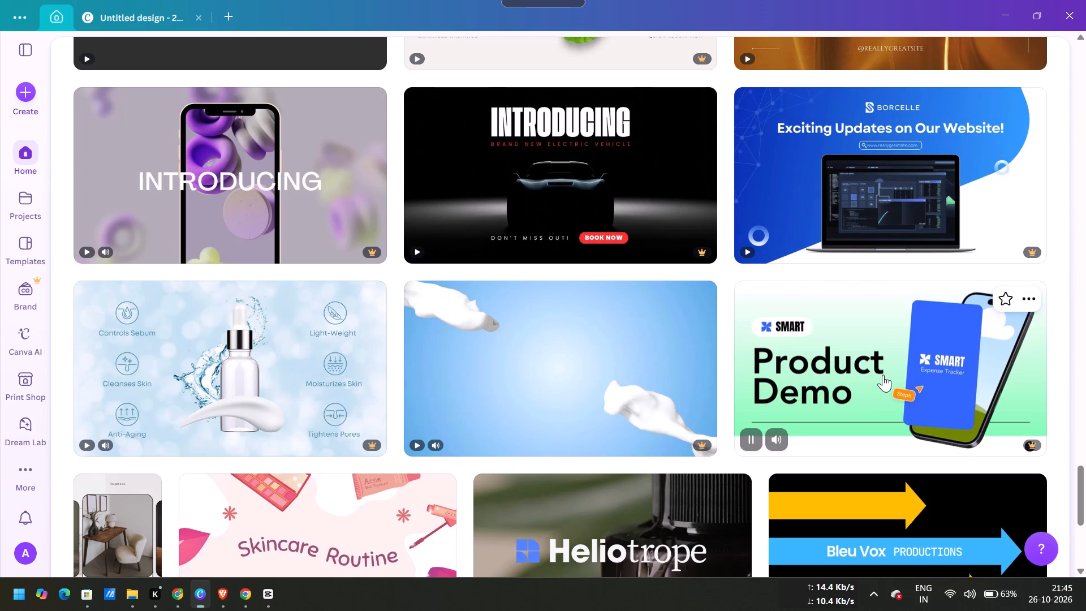
{"action": "scroll", "coordinate": [883, 375], "scroll_direction": "down", "scroll_amount": 2}
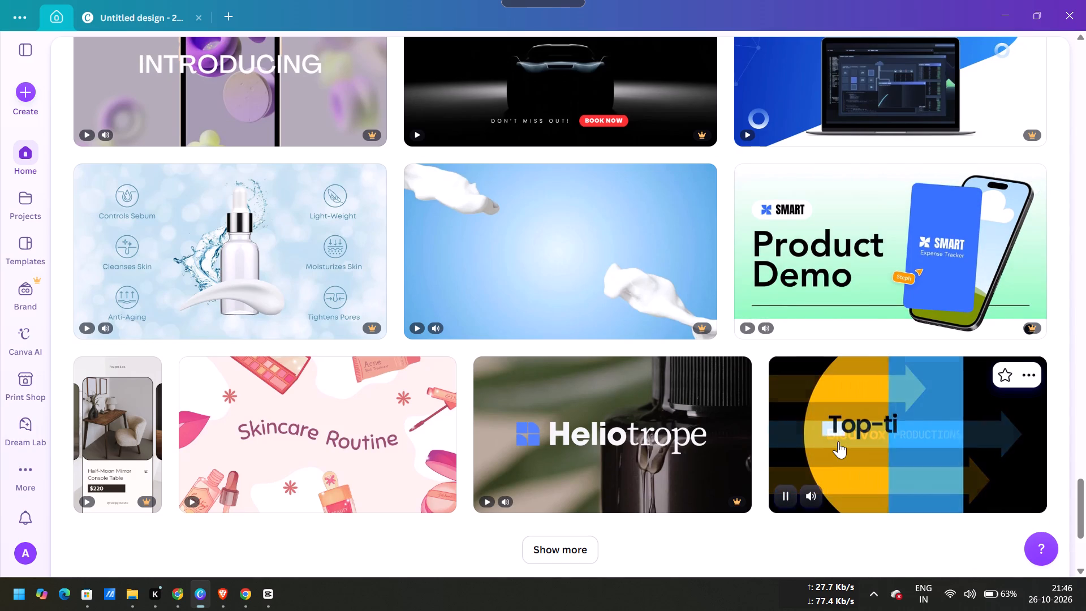
{"action": "scroll", "coordinate": [838, 441], "scroll_direction": "down", "scroll_amount": 3}
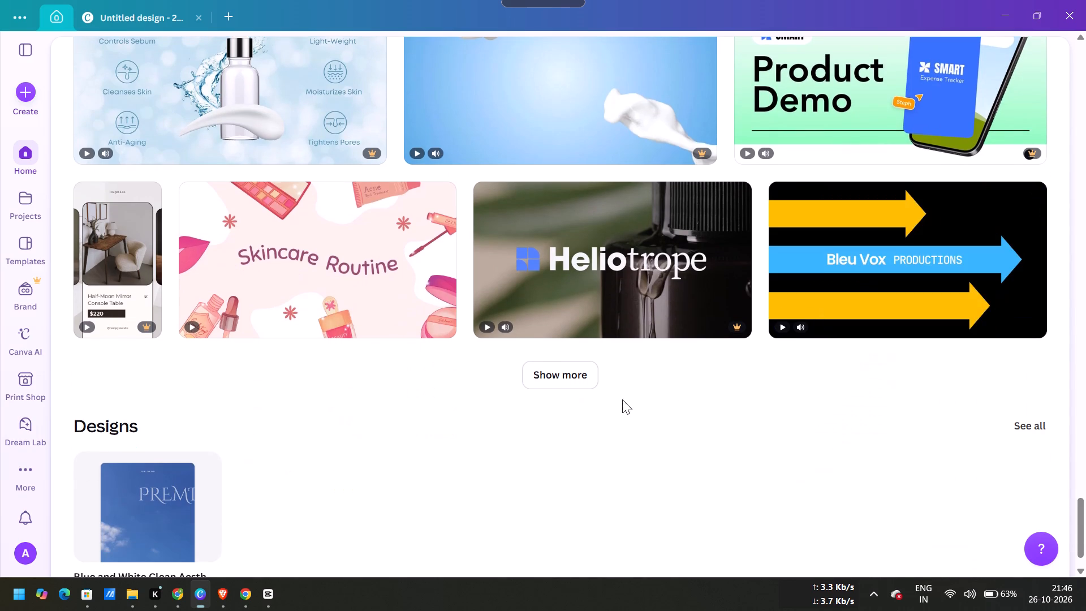
{"action": "left_click", "coordinate": [573, 373]}
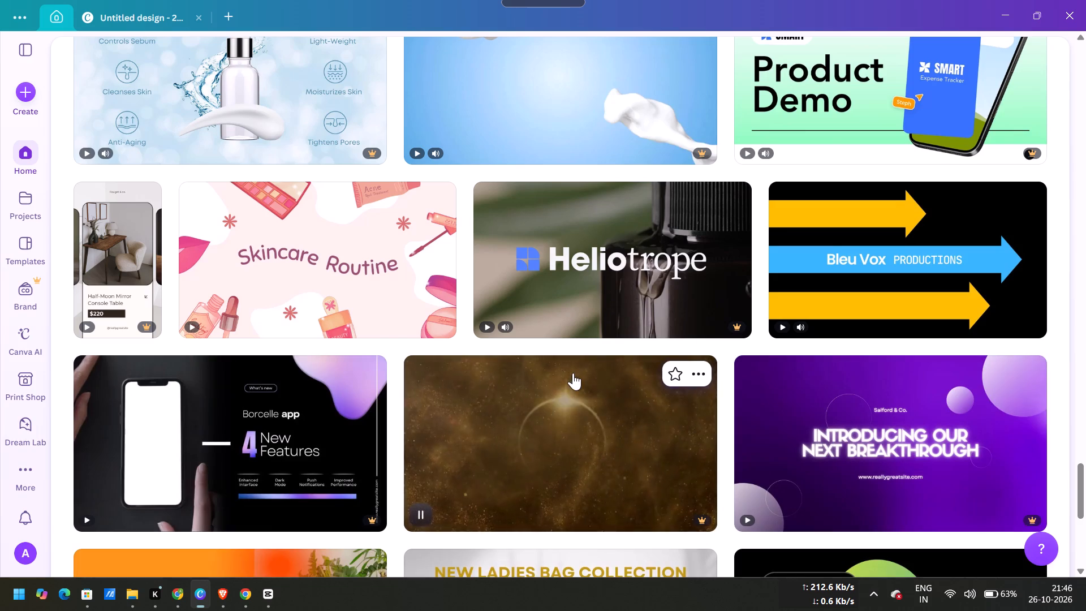
{"action": "scroll", "coordinate": [524, 449], "scroll_direction": "down", "scroll_amount": 3}
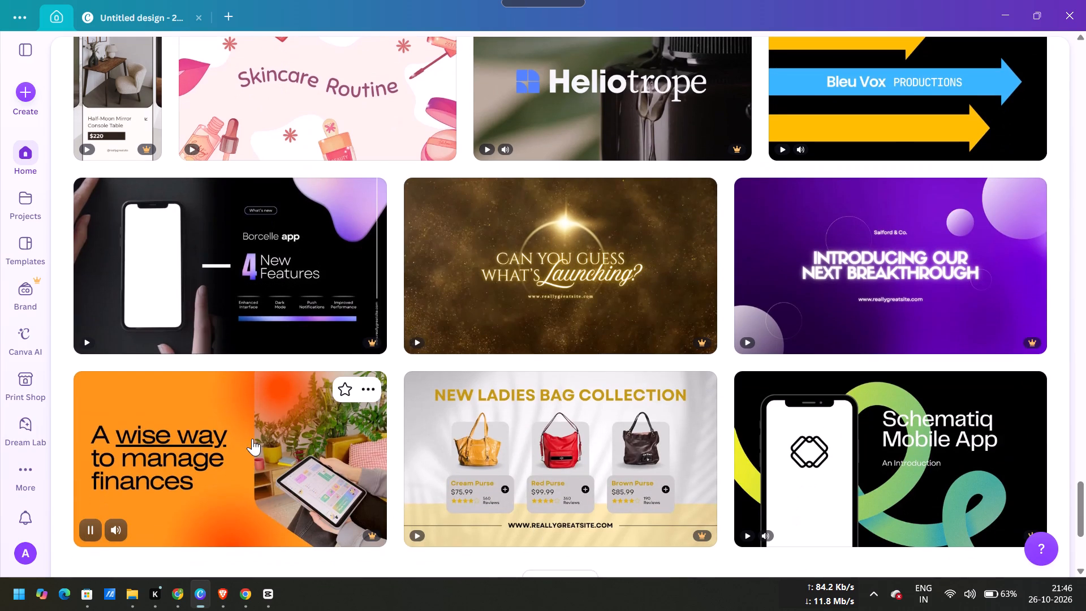
{"action": "scroll", "coordinate": [955, 550], "scroll_direction": "down", "scroll_amount": 3}
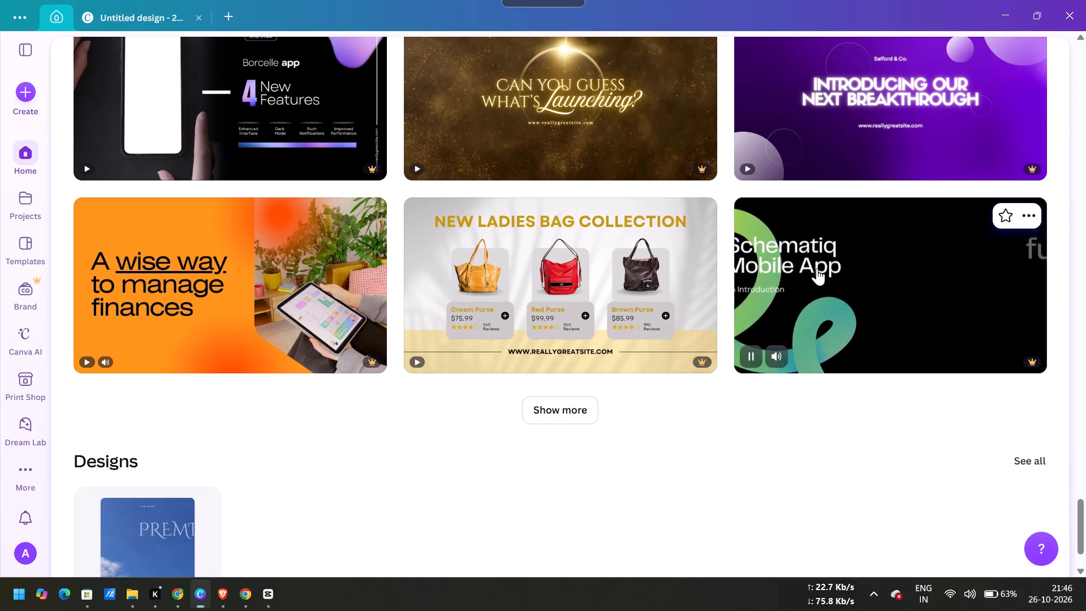
Go back to the earlier results and open the details of the Black & White Modern Product Launching Soon Video template.
{"action": "scroll", "coordinate": [817, 268], "scroll_direction": "up", "scroll_amount": 20}
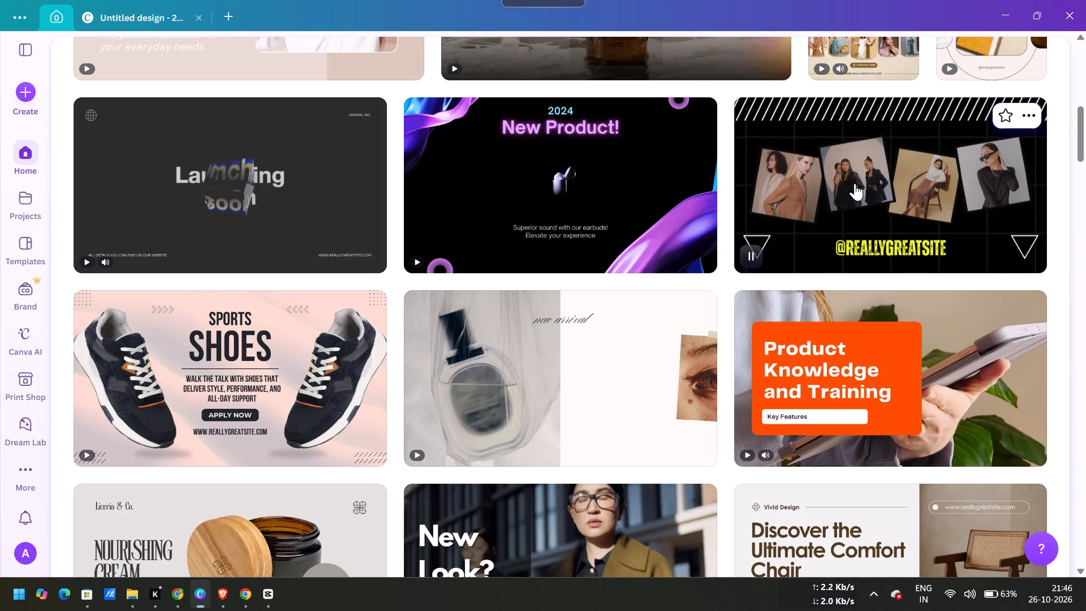
{"action": "scroll", "coordinate": [855, 183], "scroll_direction": "up", "scroll_amount": 1}
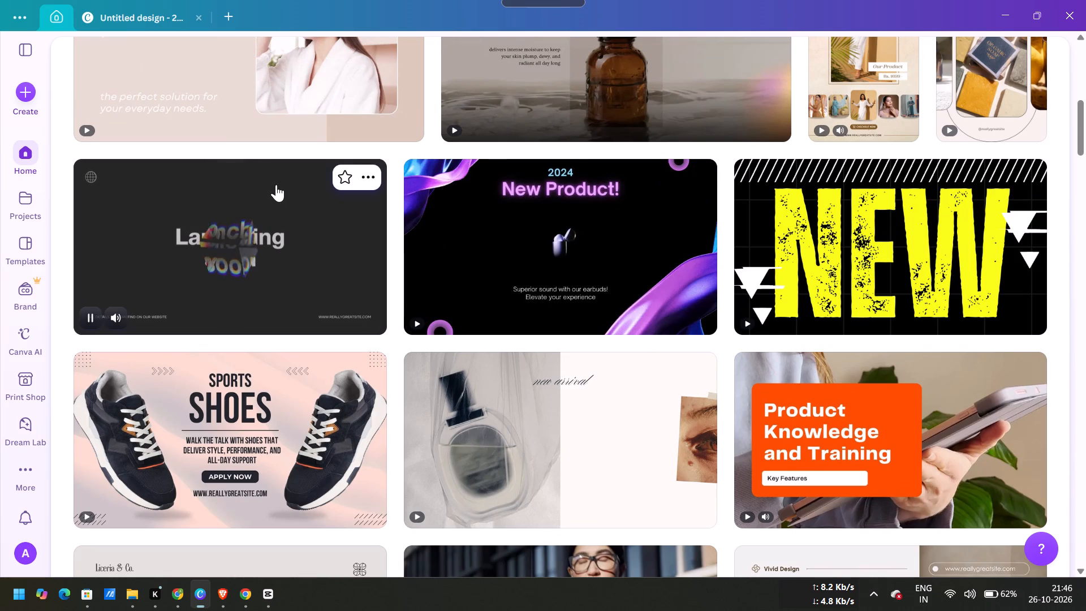
{"action": "left_click", "coordinate": [210, 279]}
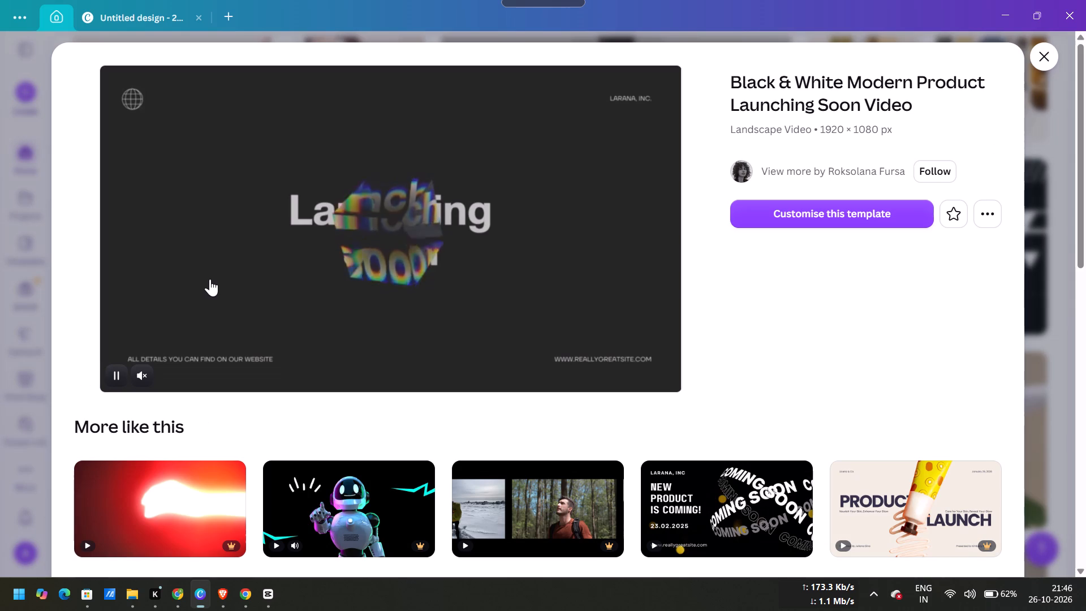
Open the Black & White Modern Product Launching Soon Video template as an editable design.
{"action": "left_click", "coordinate": [798, 213]}
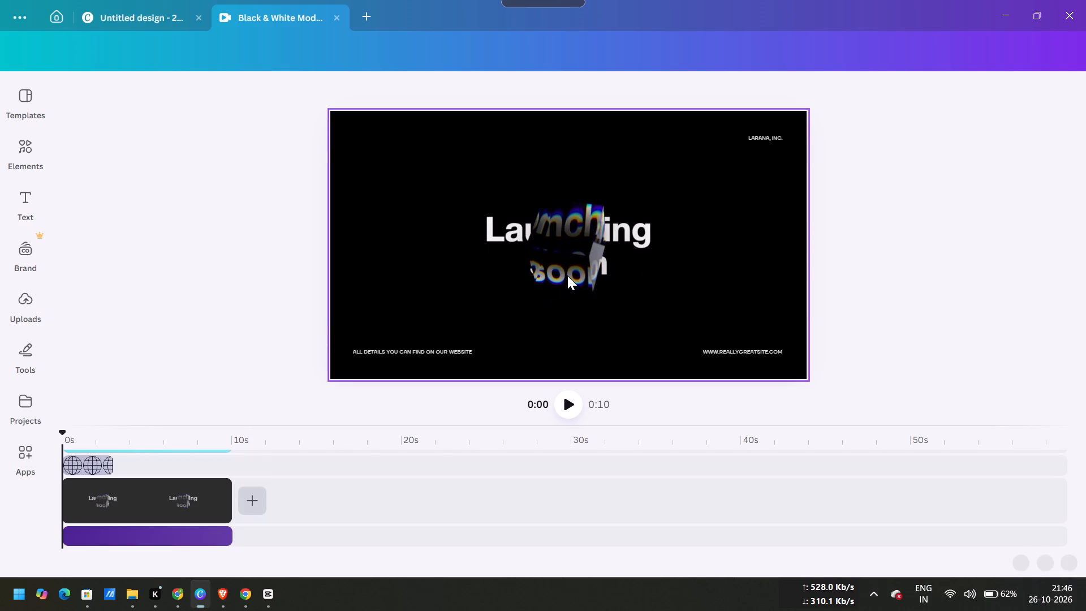
Select the Launching Soon background clip, enlarge the timeline scale, and play the video from near its start, pausing after several seconds.
{"action": "left_click", "coordinate": [567, 270]}
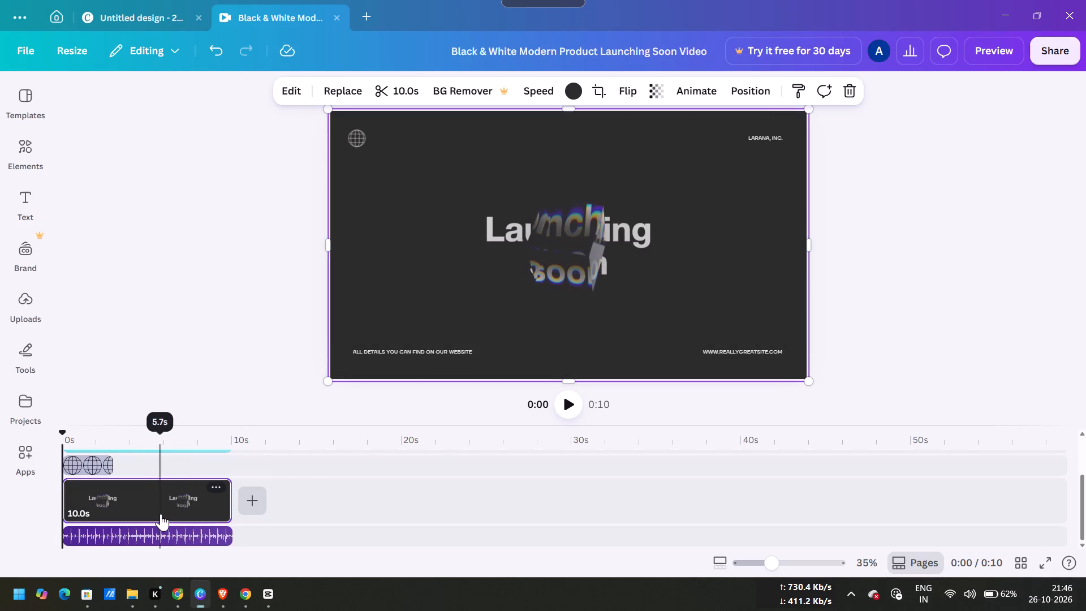
{"action": "left_click", "coordinate": [161, 511]}
{"action": "scroll", "coordinate": [161, 511], "scroll_direction": "up", "scroll_amount": 1}
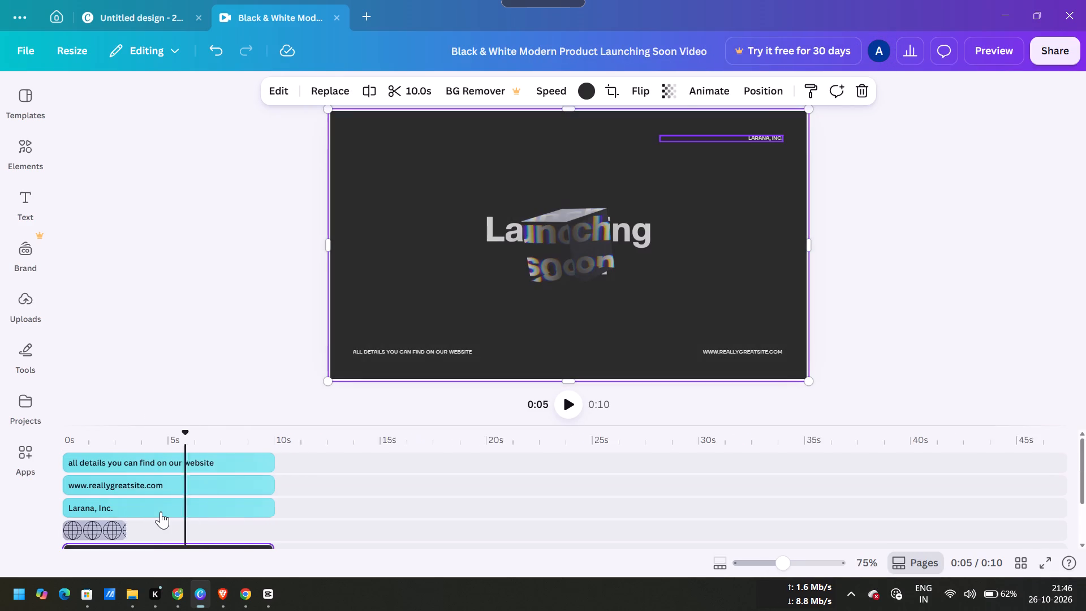
{"action": "scroll", "coordinate": [161, 511], "scroll_direction": "up", "scroll_amount": 1}
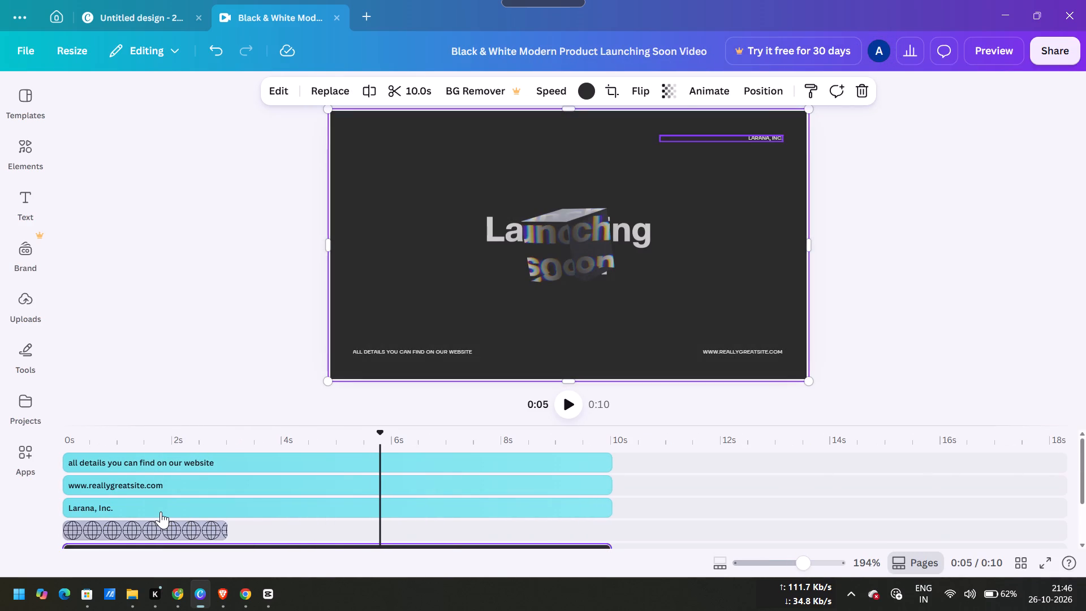
{"action": "left_click", "coordinate": [72, 440]}
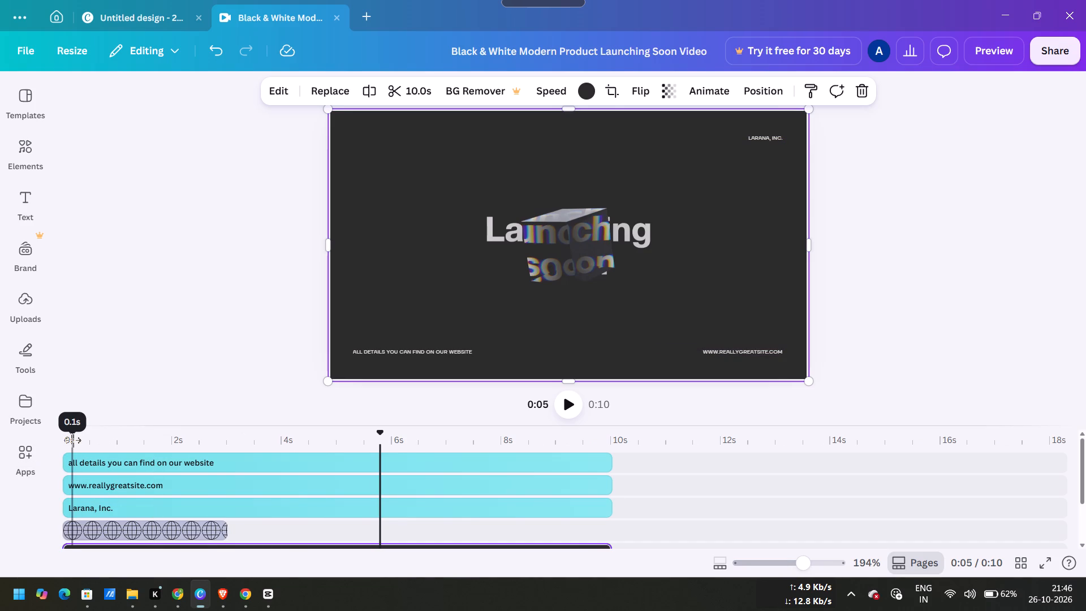
{"action": "key", "text": "space"}
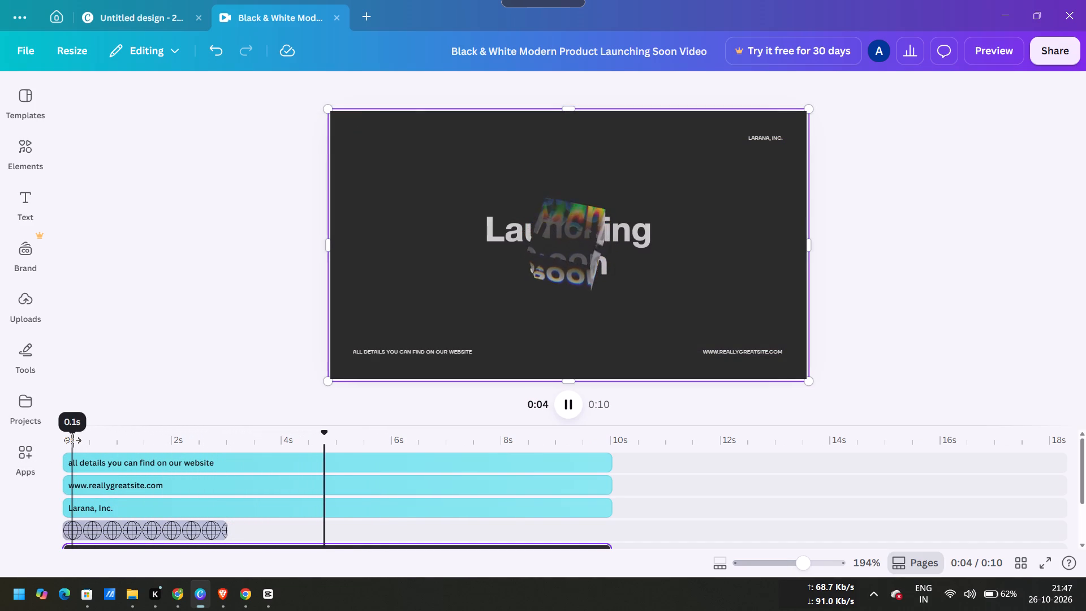
{"action": "key", "text": "space"}
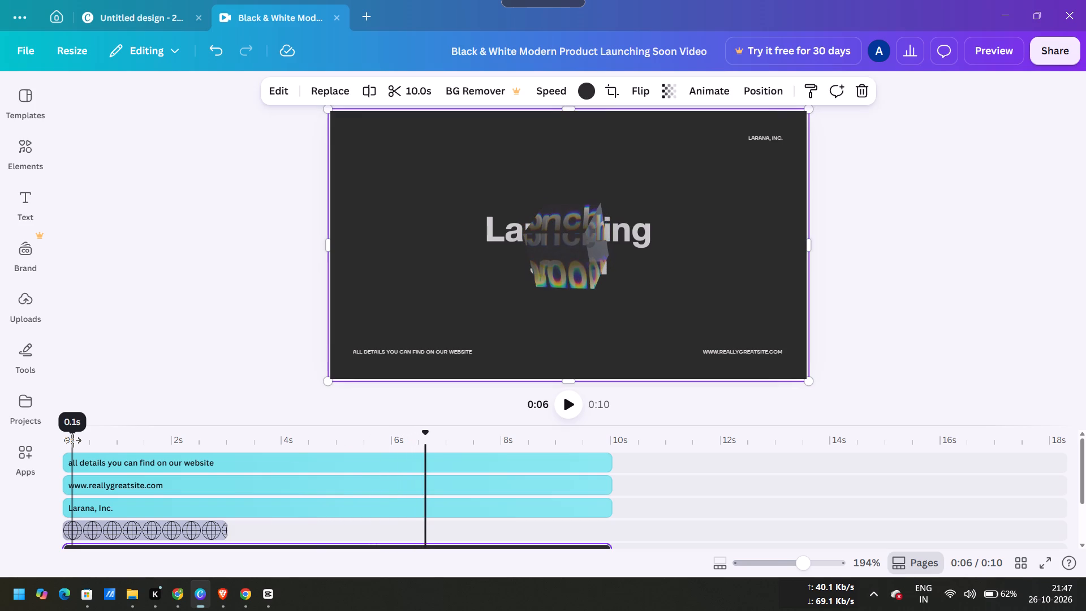